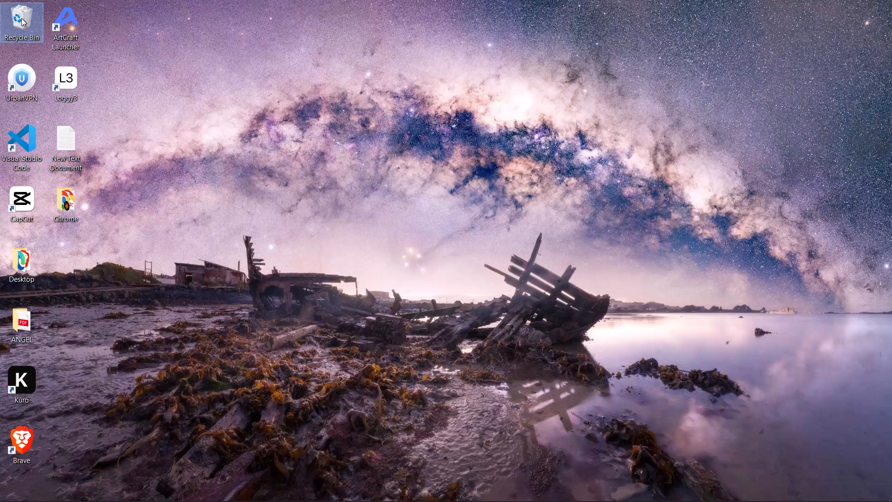
# Open the Recycle Bin and permanently delete all the items in it.
pyautogui.click(21, 18)
pyautogui.moveTo(382, 340); pyautogui.dragTo(413, 0)
pyautogui.press('Delete')
pyautogui.press('Return')
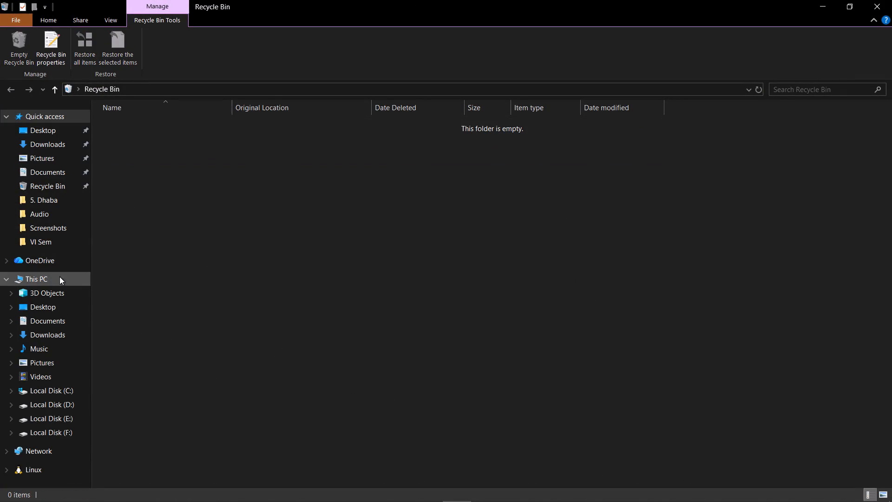
# Go to This PC, refresh its view and close the File Explorer window.
pyautogui.click(58, 284)
pyautogui.rightClick(309, 272)
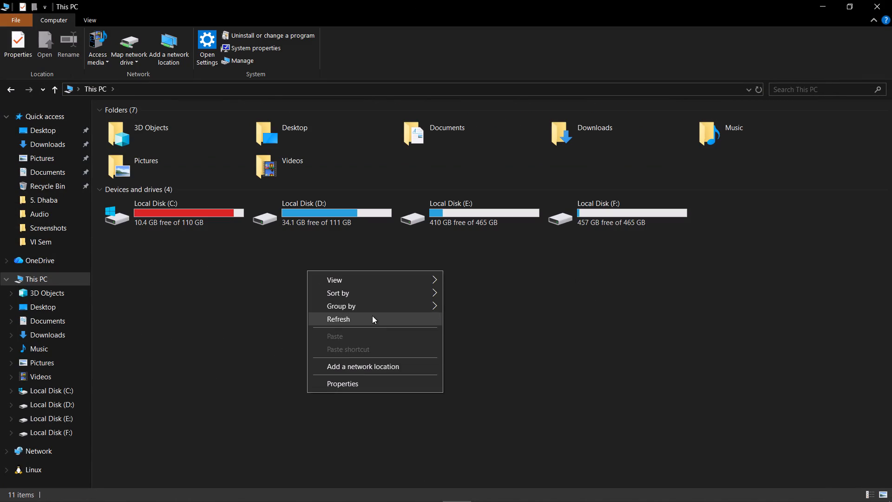
pyautogui.click(372, 316)
pyautogui.click(891, 0)
# Refresh the desktop.
pyautogui.rightClick(469, 132)
pyautogui.click(531, 173)
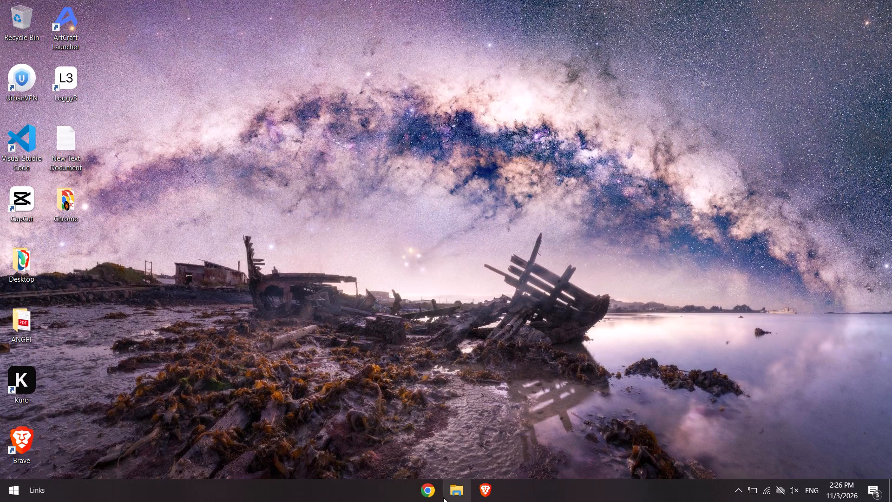
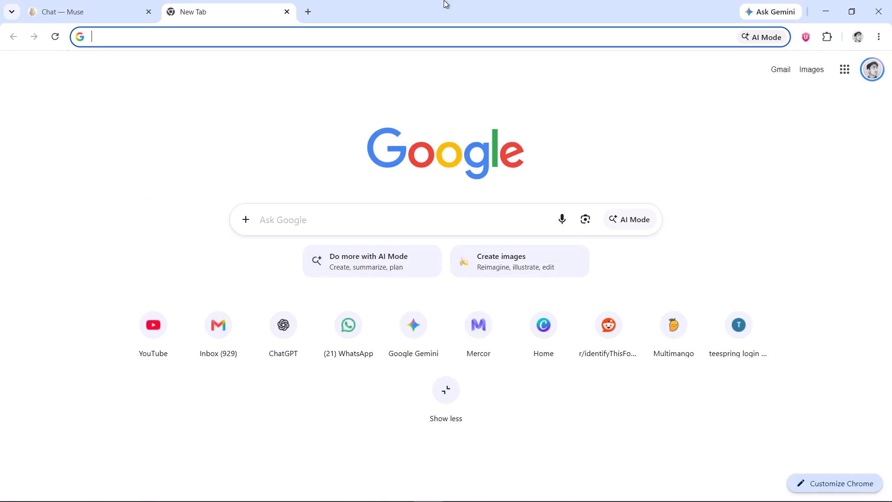
pyautogui.write('dr')
pyautogui.press('Return')
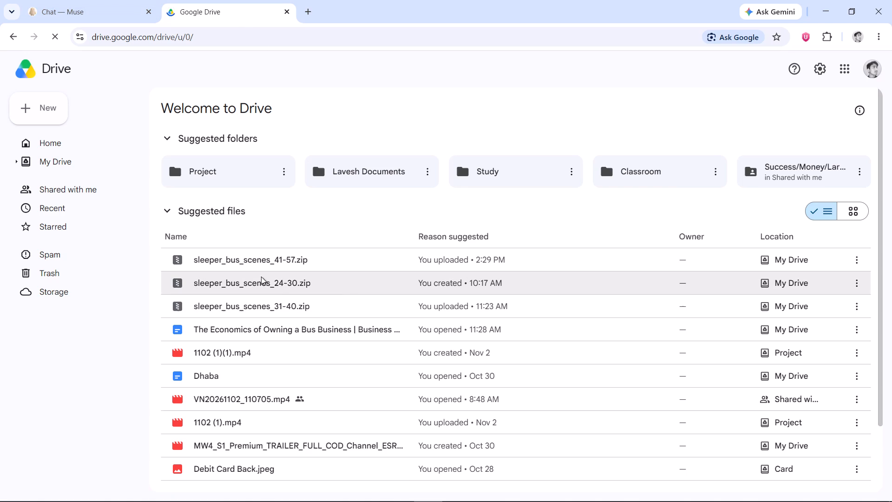
# Download sleeper_bus_scenes_41-57.zip from the suggested files, proceeding without a virus scan, and check its download progress.
pyautogui.click(854, 260)
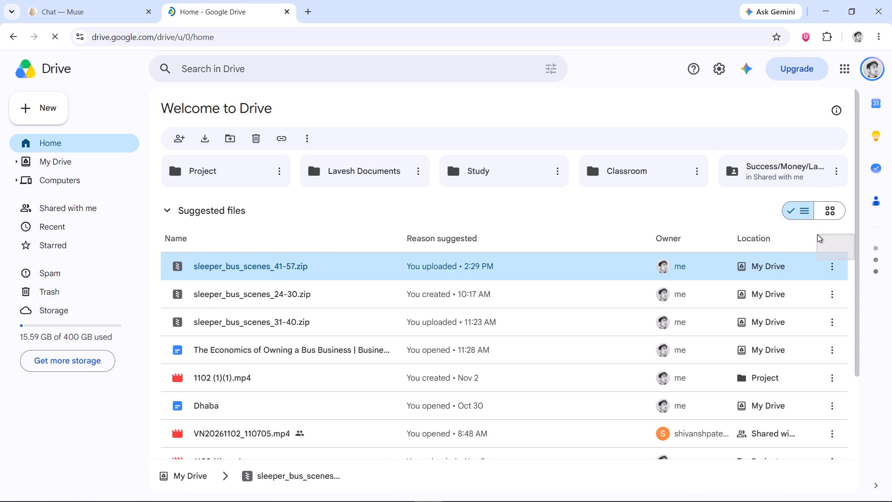
pyautogui.click(817, 234)
pyautogui.click(269, 132)
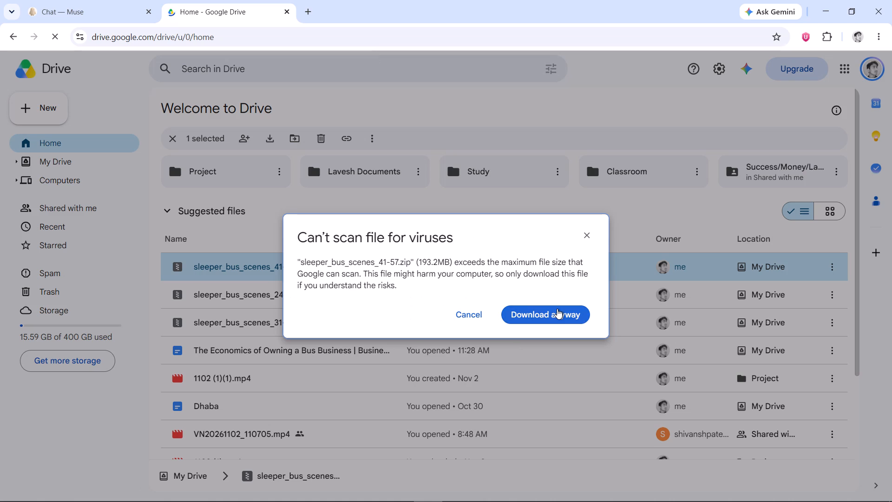
pyautogui.click(557, 309)
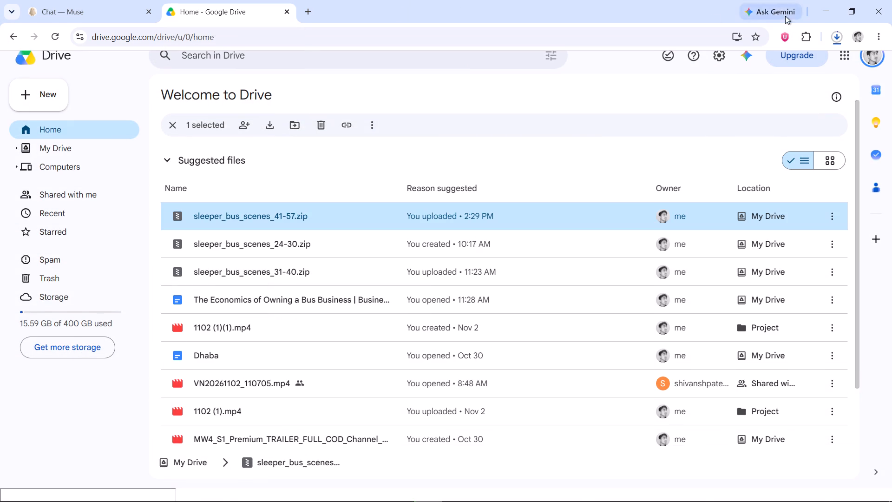
pyautogui.click(842, 38)
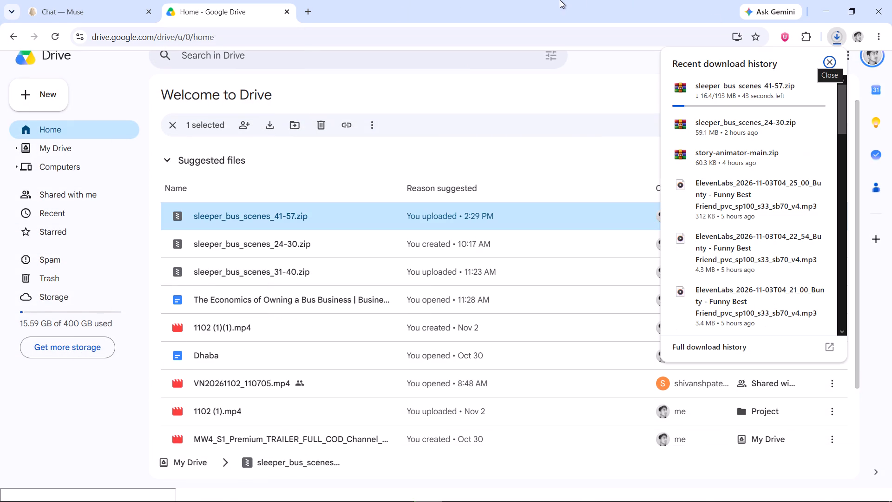
pyautogui.click(560, 0)
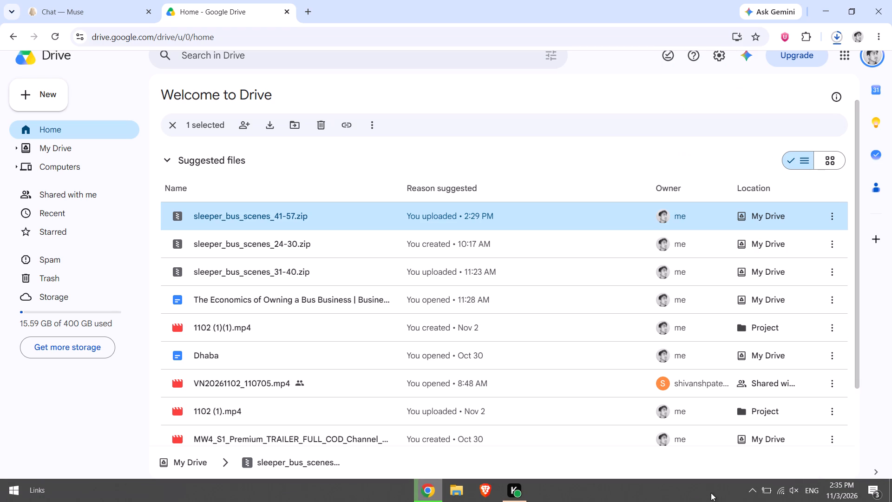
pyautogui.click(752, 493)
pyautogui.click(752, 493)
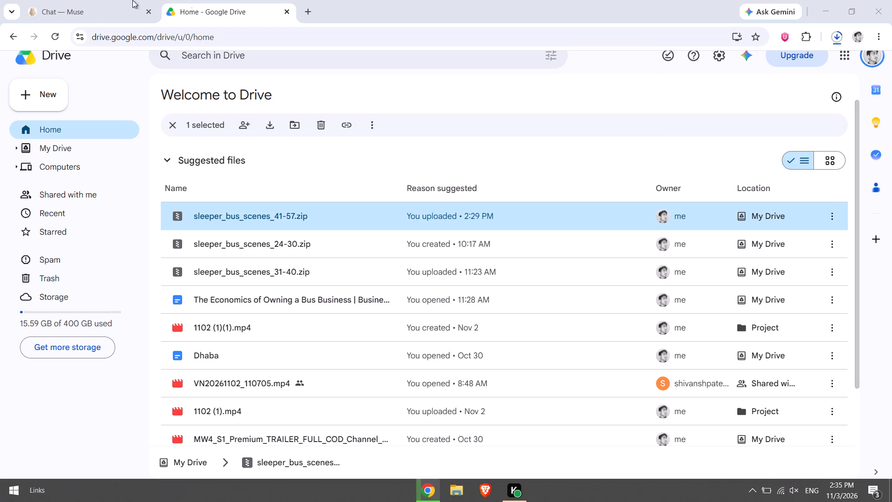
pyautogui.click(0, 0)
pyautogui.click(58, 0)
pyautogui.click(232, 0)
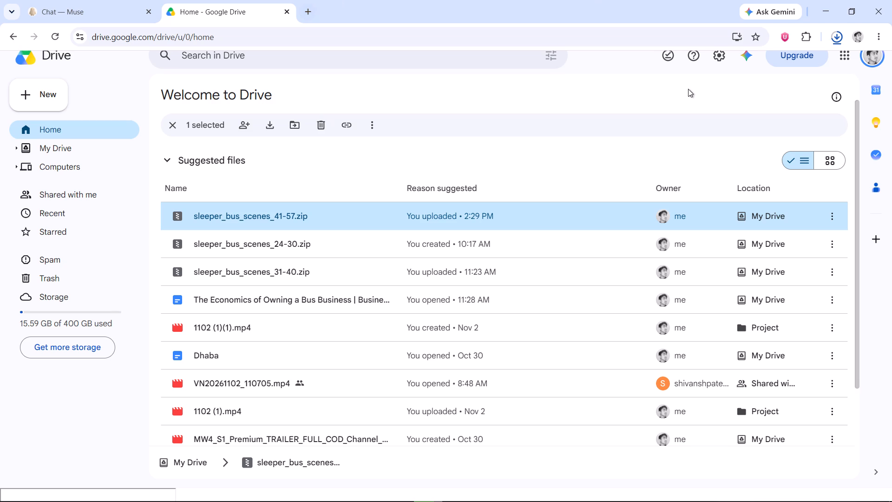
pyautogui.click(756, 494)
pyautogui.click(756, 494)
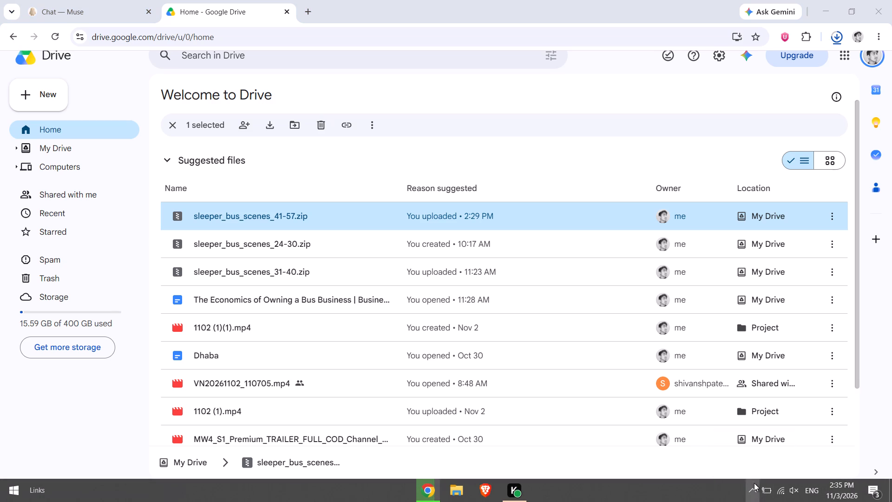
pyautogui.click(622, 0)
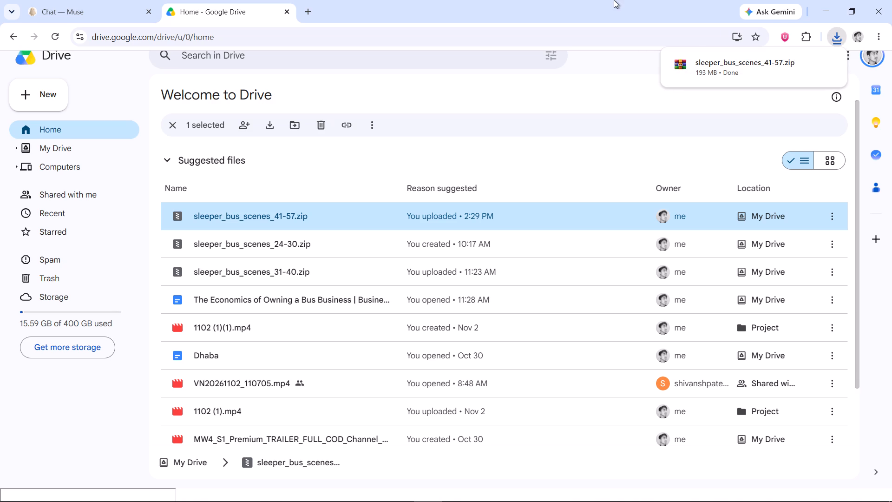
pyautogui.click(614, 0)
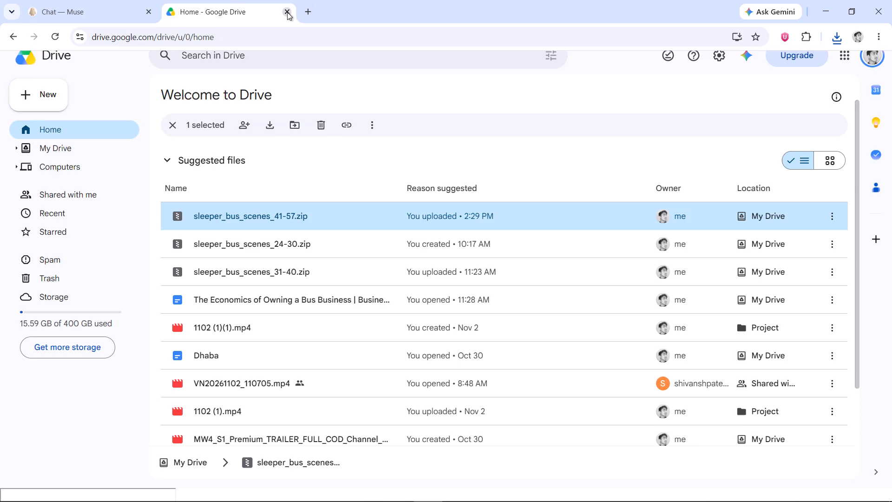
# Close the Google Drive and Muse chat tabs, with a blank new tab opened in their place.
pyautogui.click(287, 12)
pyautogui.click(164, 14)
pyautogui.click(147, 11)
pyautogui.click(147, 11)
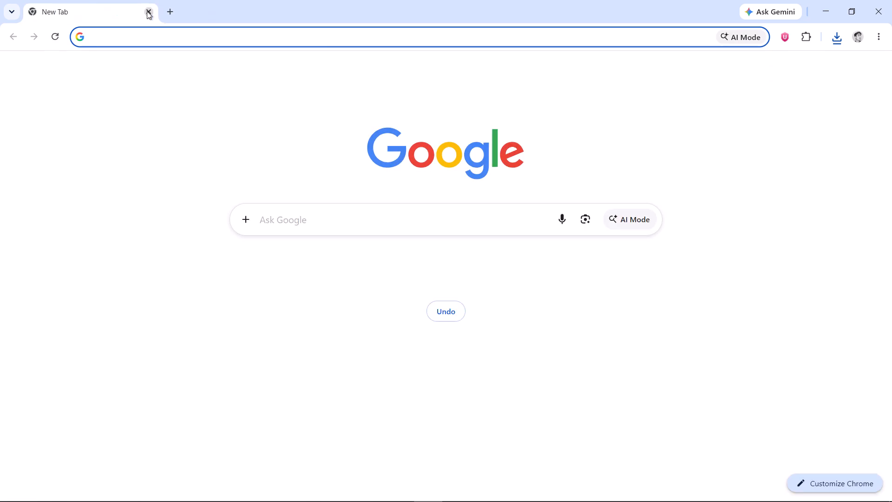
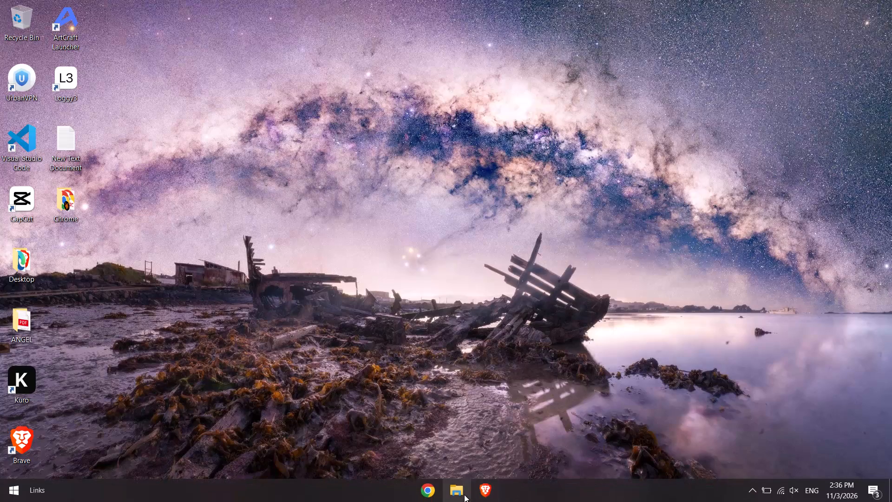
# Open the Downloads folder in File Explorer and refresh its contents.
pyautogui.click(464, 495)
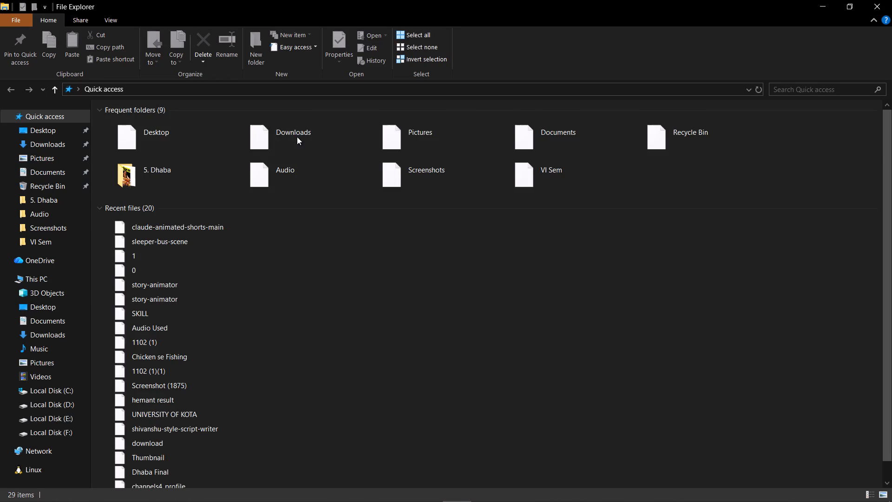
pyautogui.doubleClick(297, 137)
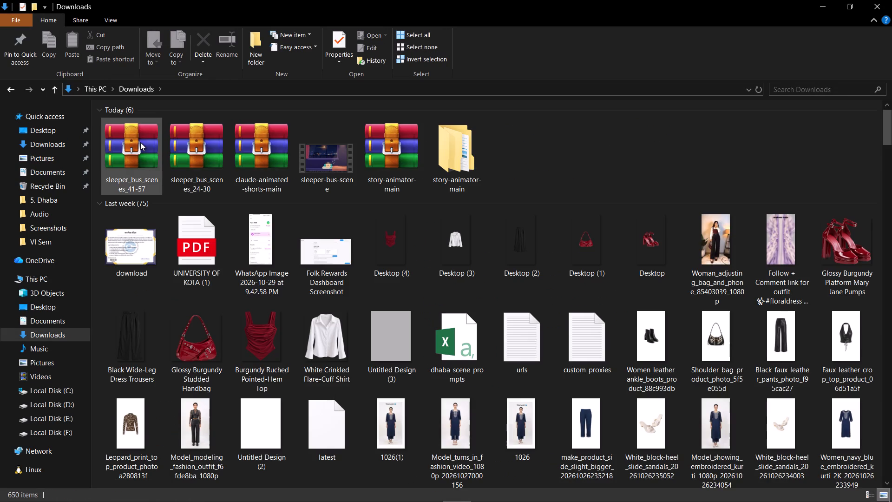
pyautogui.rightClick(630, 165)
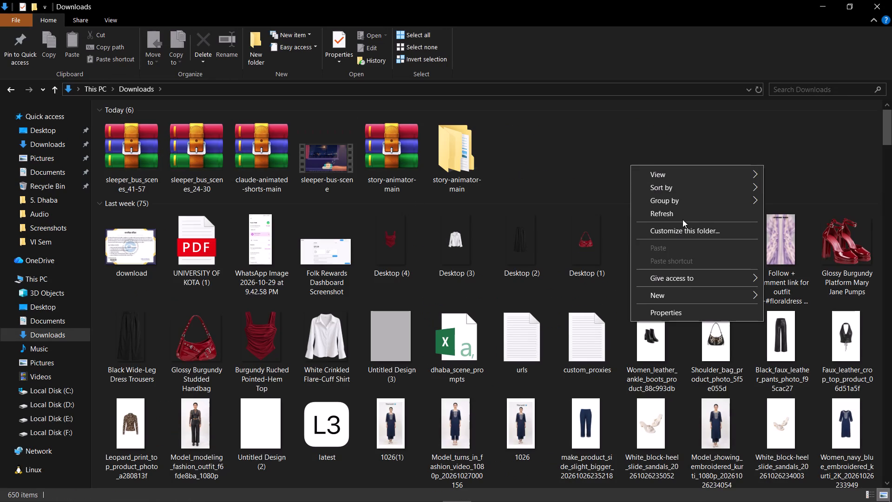
pyautogui.click(685, 213)
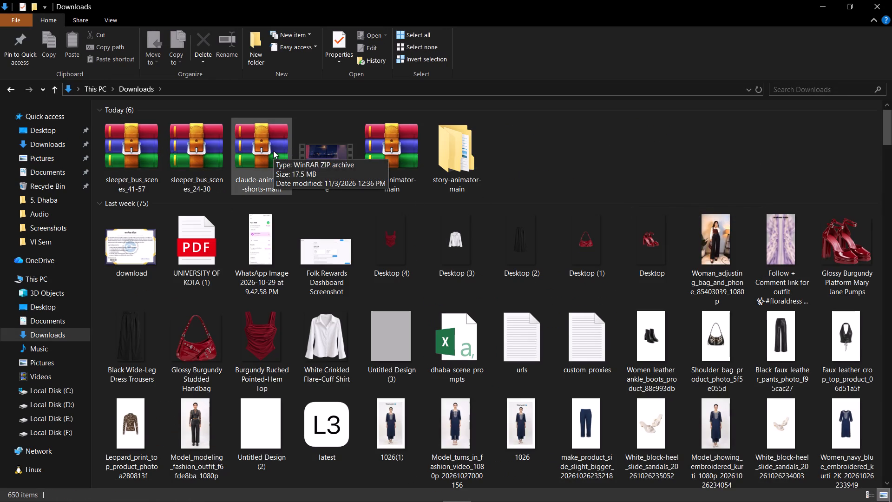
# Move the sleeper_bus_scenes_41-57 archive from Downloads to D:\Youtube\Channels\WTF\Video\6. Bus\Video.
pyautogui.rightClick(273, 151)
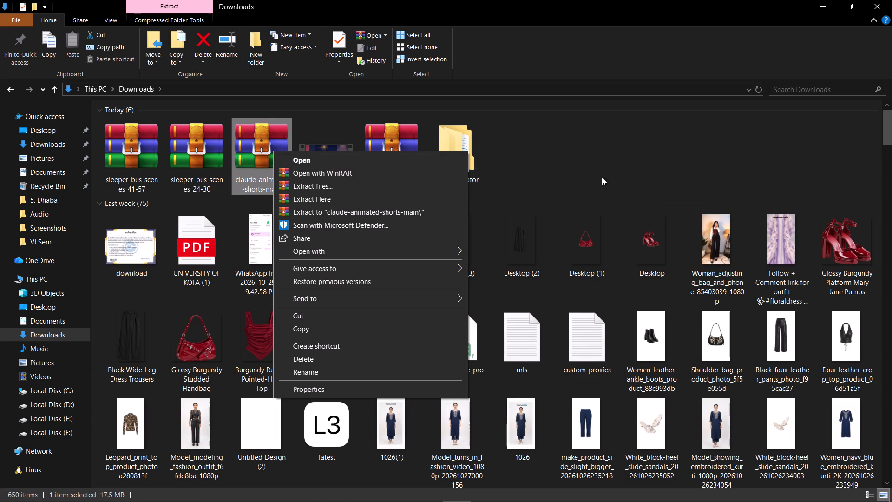
pyautogui.click(599, 172)
pyautogui.rightClick(145, 146)
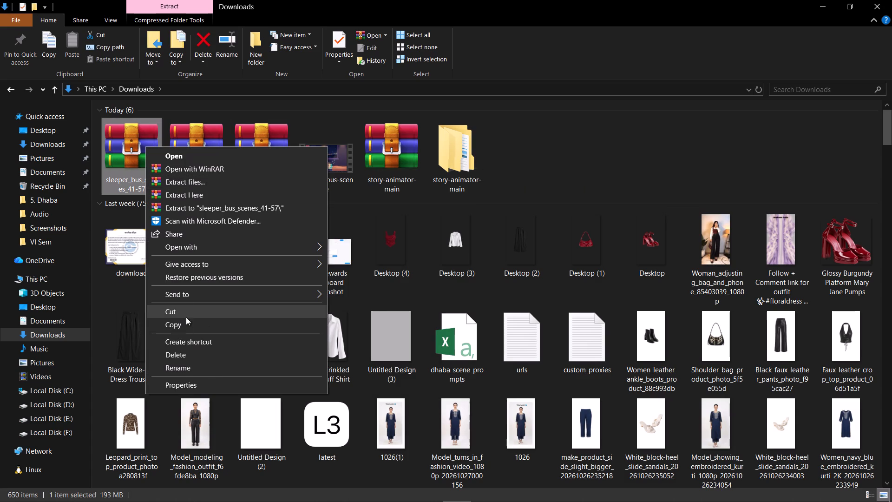
pyautogui.click(187, 308)
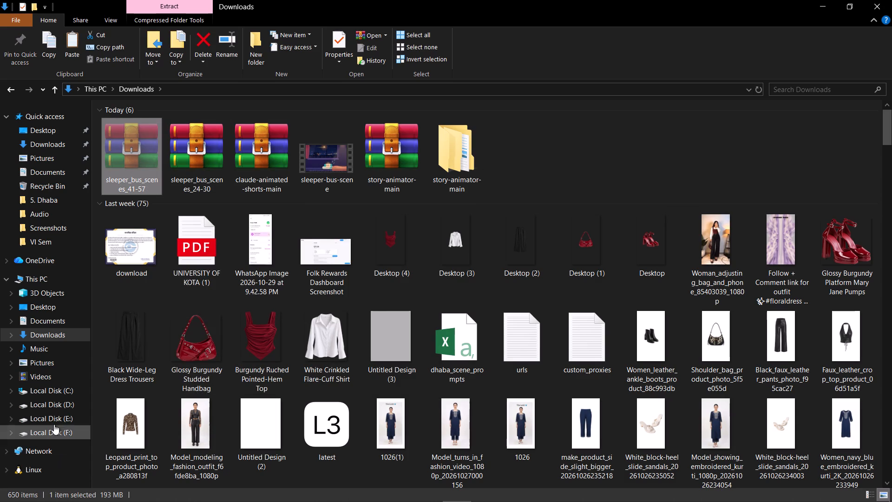
pyautogui.click(54, 401)
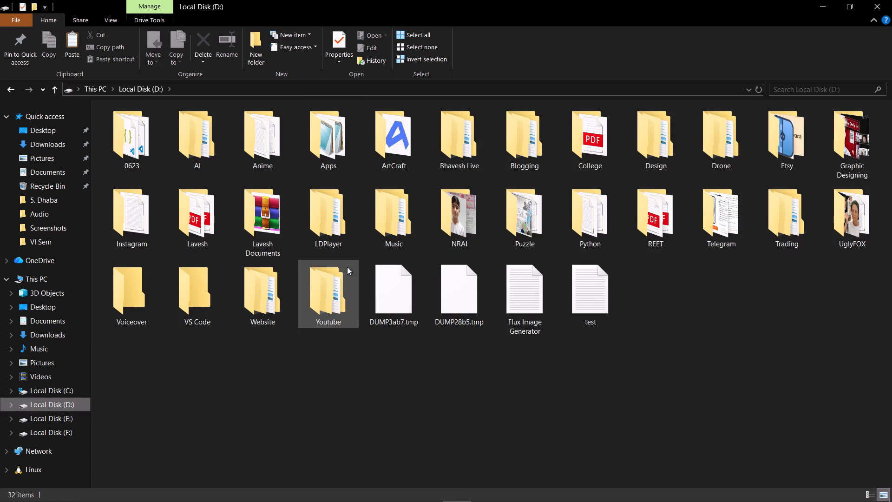
pyautogui.doubleClick(337, 288)
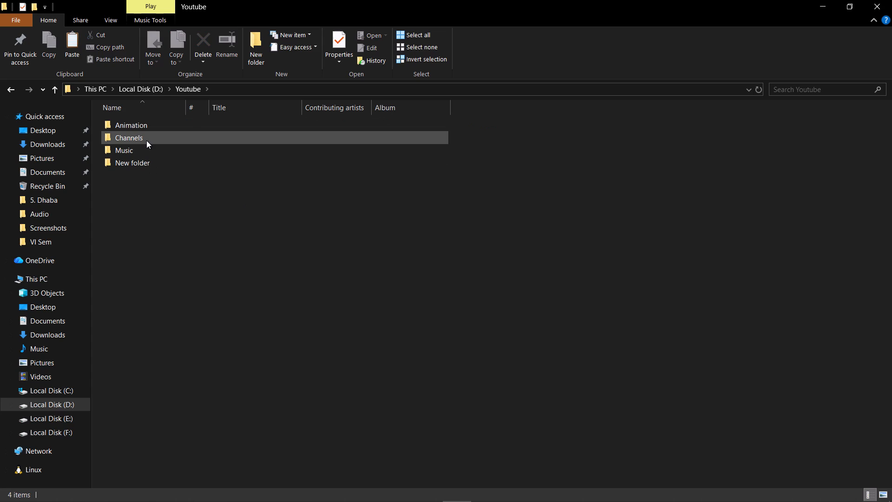
pyautogui.doubleClick(146, 140)
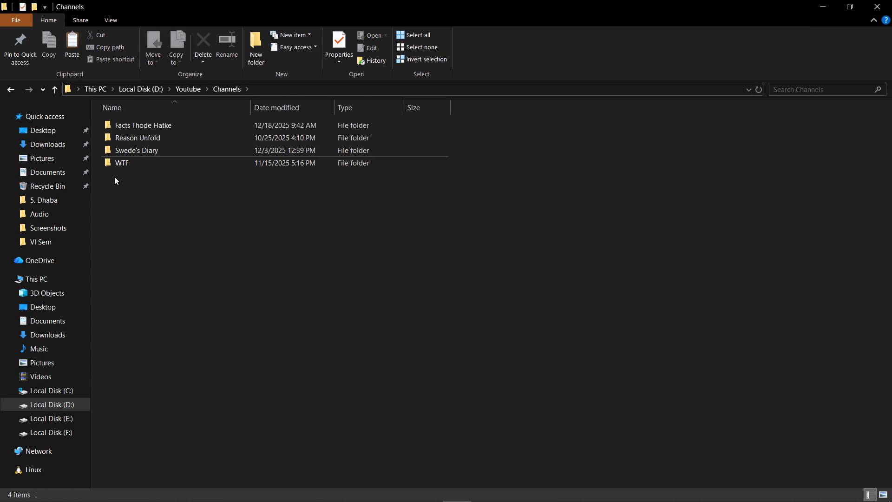
pyautogui.doubleClick(122, 167)
pyautogui.doubleClick(141, 150)
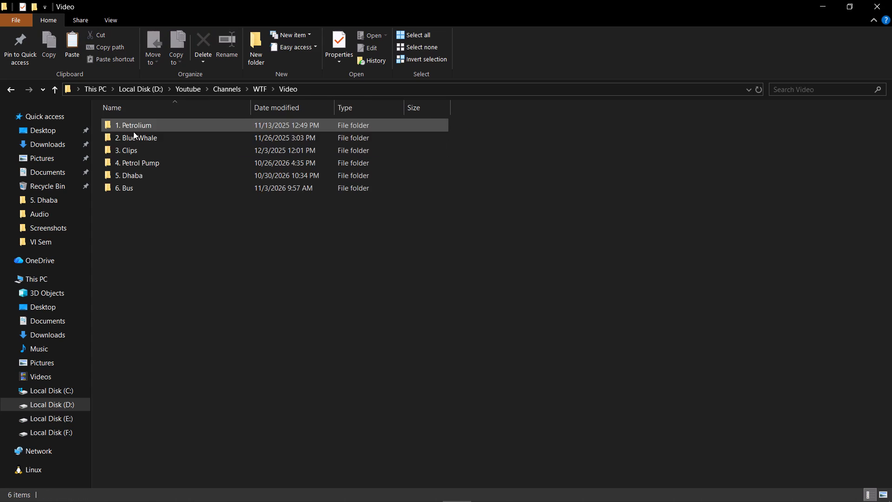
pyautogui.click(162, 194)
pyautogui.doubleClick(158, 188)
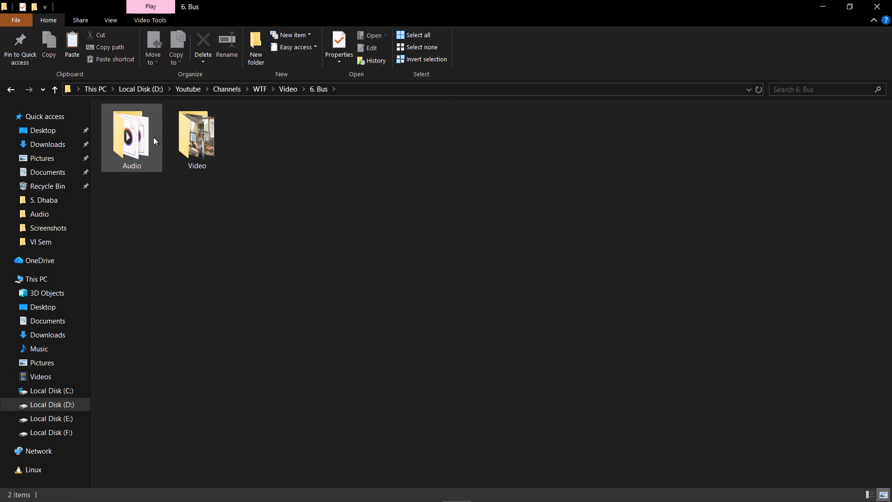
pyautogui.doubleClick(219, 138)
pyautogui.rightClick(452, 306)
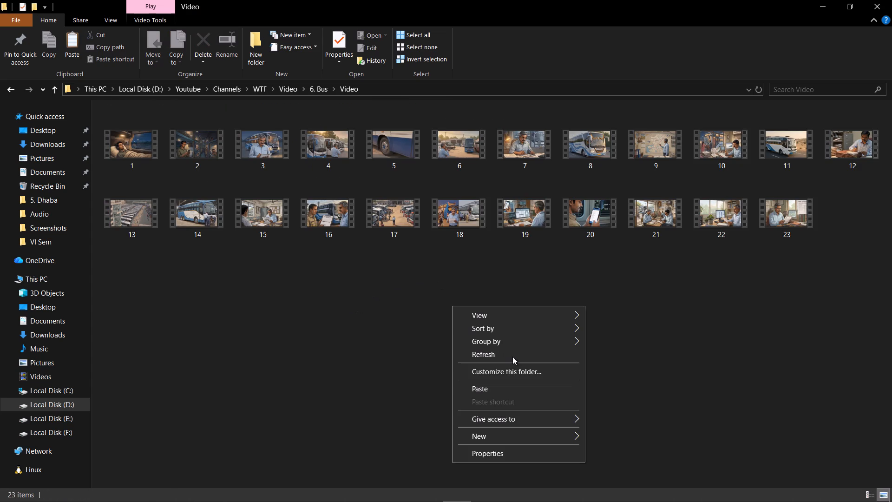
pyautogui.doubleClick(511, 381)
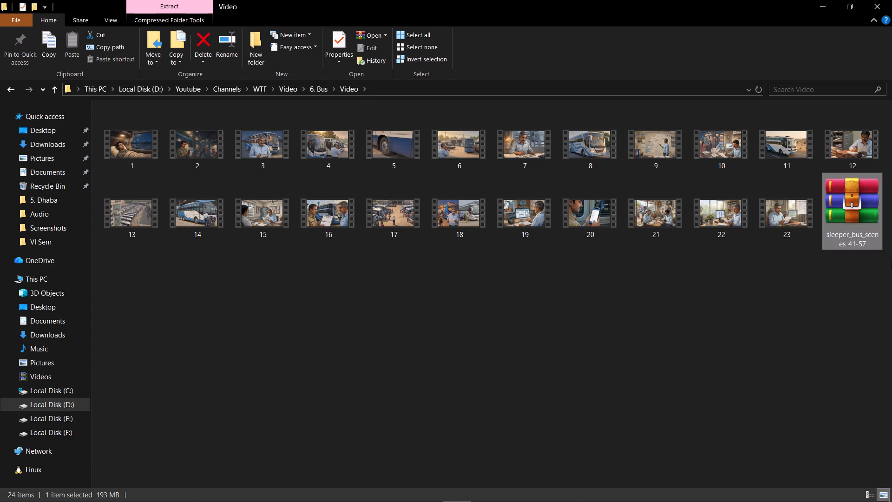
# Extract the sleeper_bus_scenes_41-57 archive directly into the current Video folder and refresh the folder.
pyautogui.rightClick(853, 205)
pyautogui.click(788, 255)
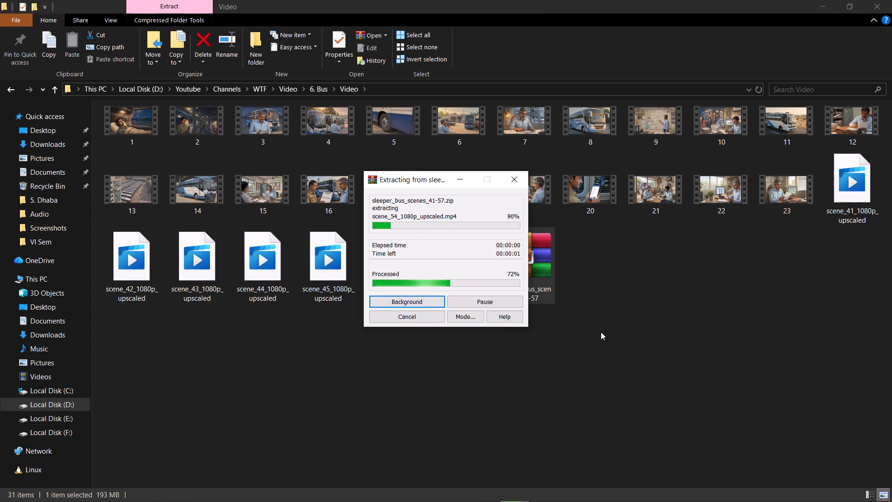
pyautogui.rightClick(640, 318)
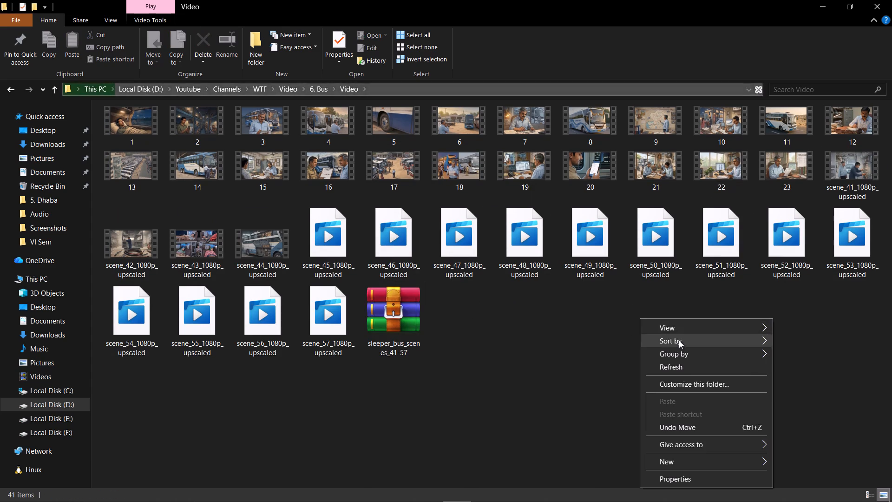
pyautogui.click(689, 368)
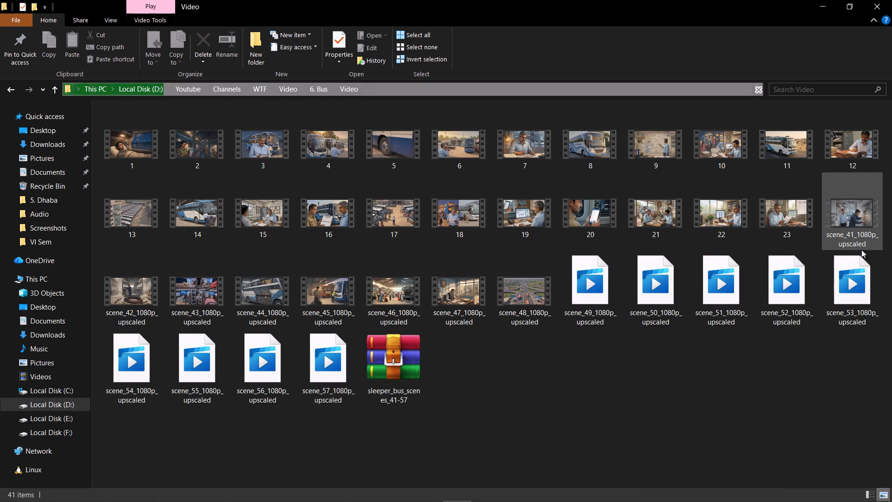
# Rename the video scene_41_1080p_upscaled as 41.
pyautogui.click(843, 241)
pyautogui.click(842, 238)
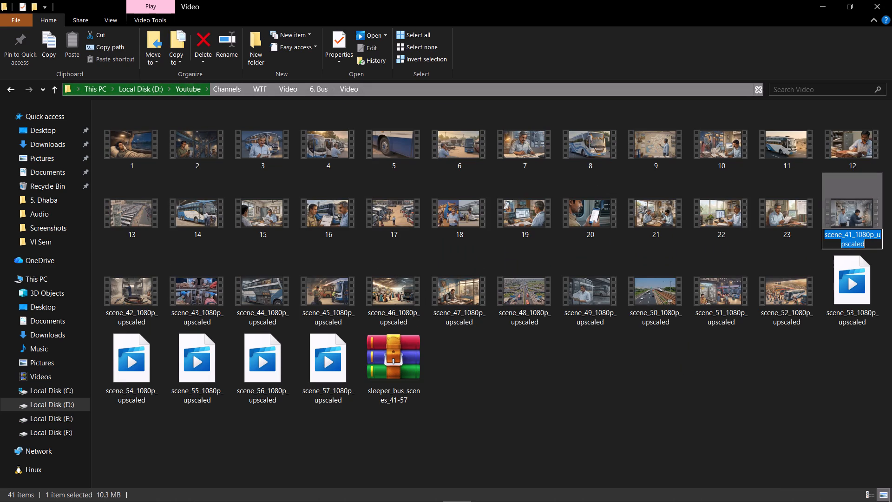
pyautogui.press('4')
pyautogui.press('1')
pyautogui.click(722, 419)
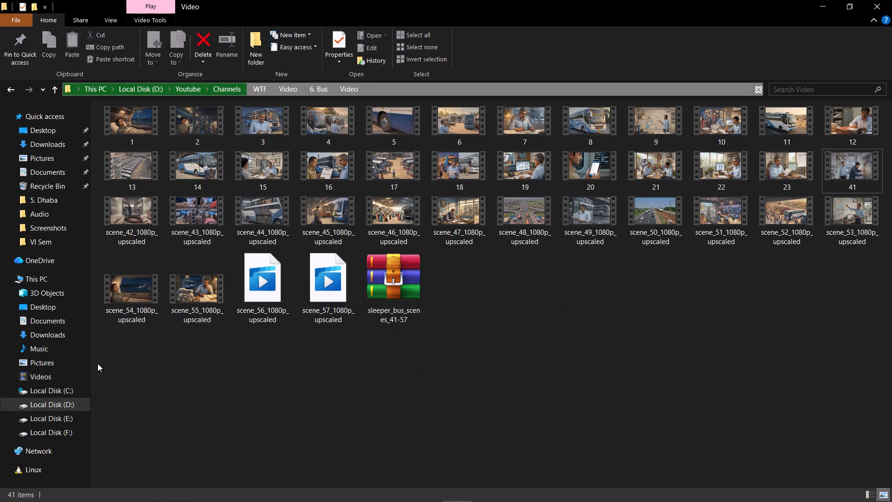
# Rename the video scene_42_1080p_upscaled as 42.
pyautogui.click(136, 237)
pyautogui.click(136, 237)
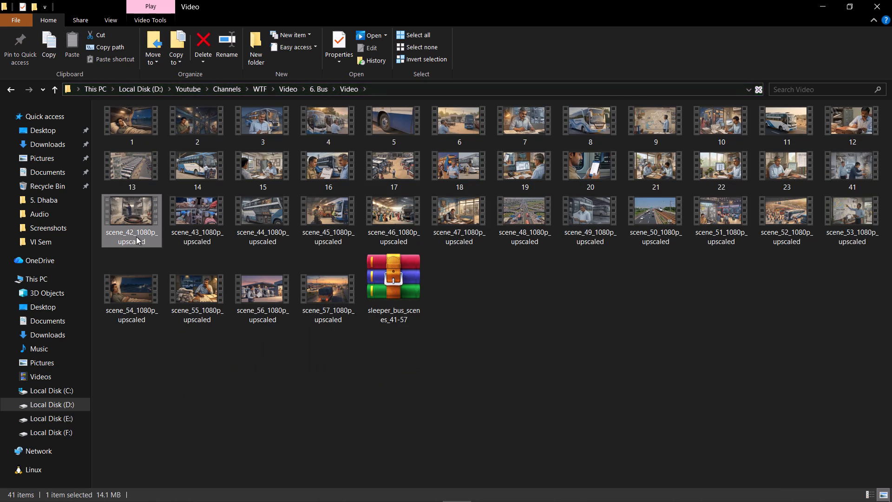
pyautogui.press('4')
pyautogui.press('2')
pyautogui.click(400, 406)
# Rename the video scene_43_1080p_upscaled as 43.
pyautogui.click(210, 238)
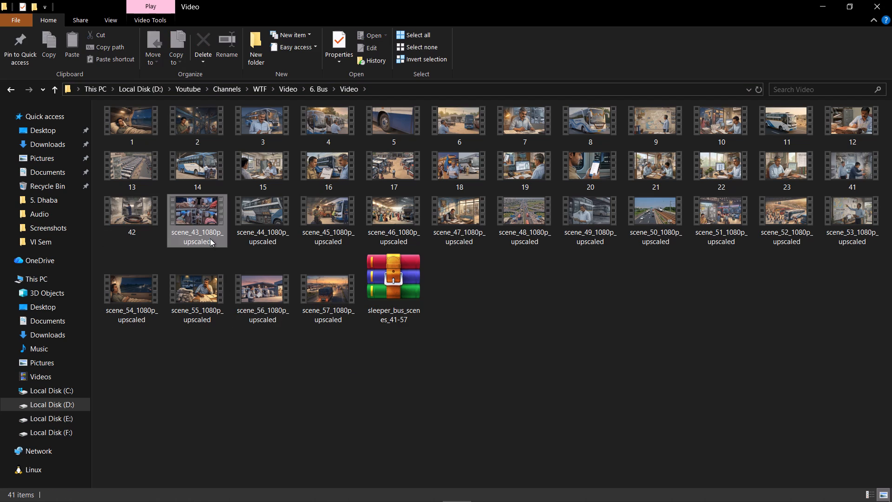
pyautogui.click(210, 238)
pyautogui.write('43')
pyautogui.click(394, 379)
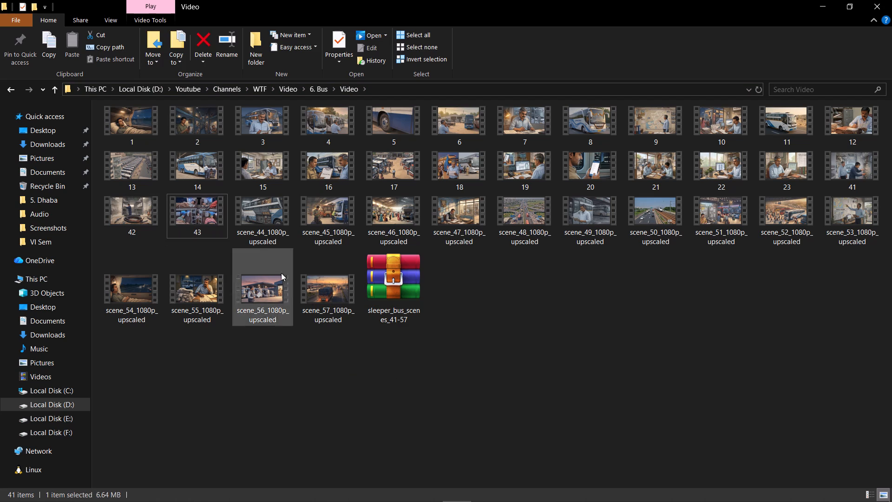
# Rename the video scene_44_1080p_upscaled as 44.
pyautogui.click(269, 235)
pyautogui.click(269, 235)
pyautogui.press('4')
pyautogui.press('4')
pyautogui.click(467, 421)
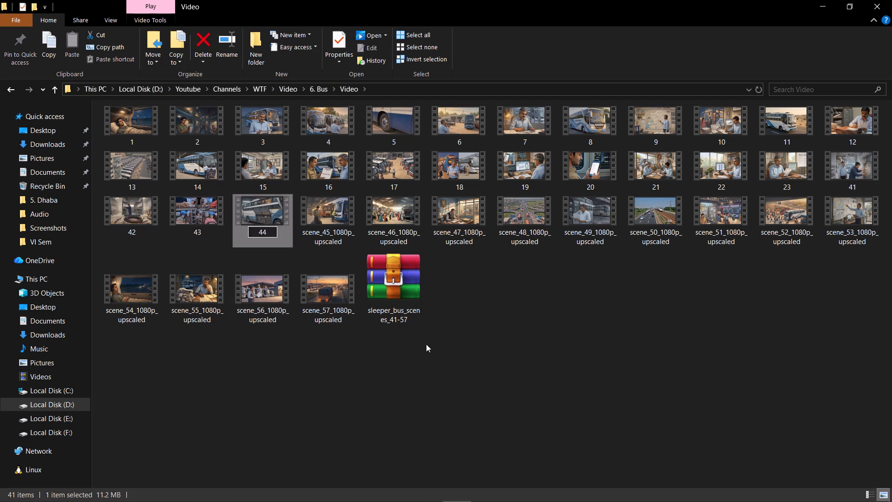
# Rename the video scene_45_1080p_upscaled as 45.
pyautogui.click(327, 231)
pyautogui.click(327, 231)
pyautogui.press('4')
pyautogui.press('5')
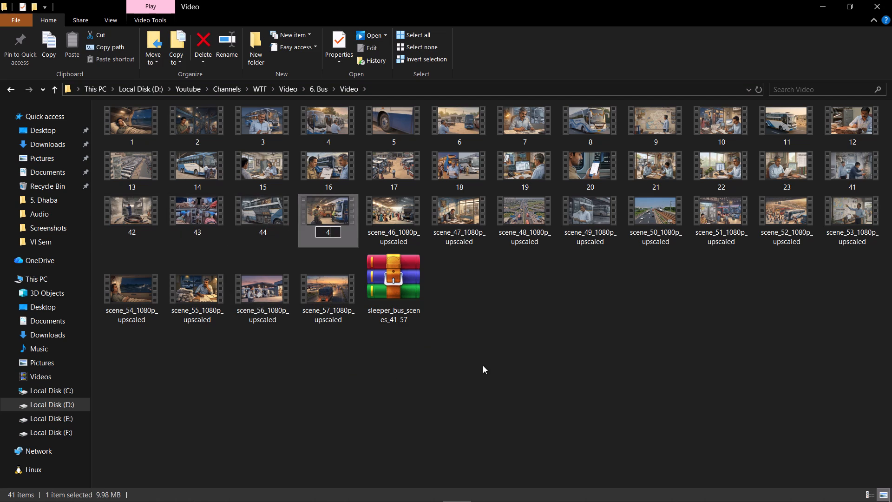
pyautogui.click(483, 365)
# Rename the video scene_46_1080p_upscaled as 46.
pyautogui.click(393, 231)
pyautogui.click(393, 231)
pyautogui.press('4')
pyautogui.press('6')
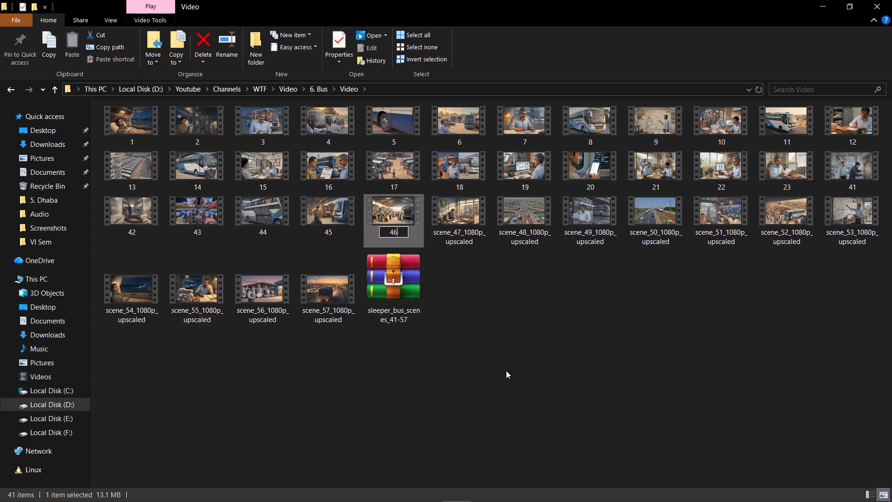
pyautogui.click(506, 370)
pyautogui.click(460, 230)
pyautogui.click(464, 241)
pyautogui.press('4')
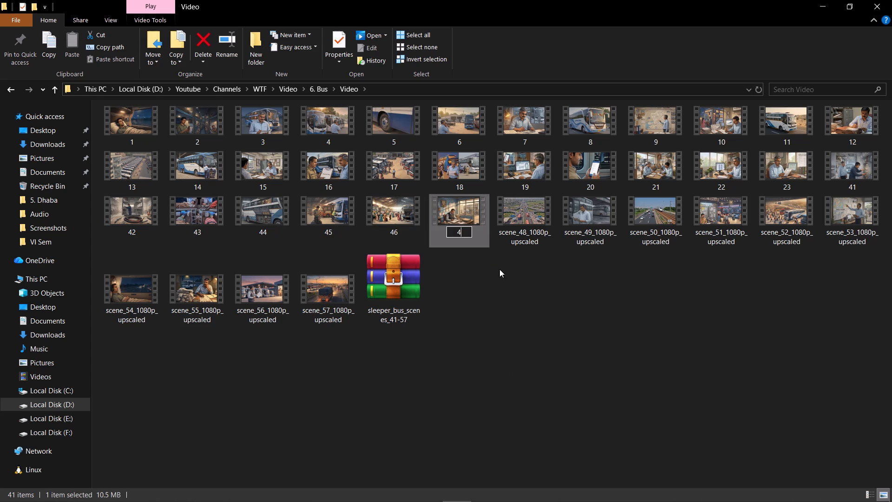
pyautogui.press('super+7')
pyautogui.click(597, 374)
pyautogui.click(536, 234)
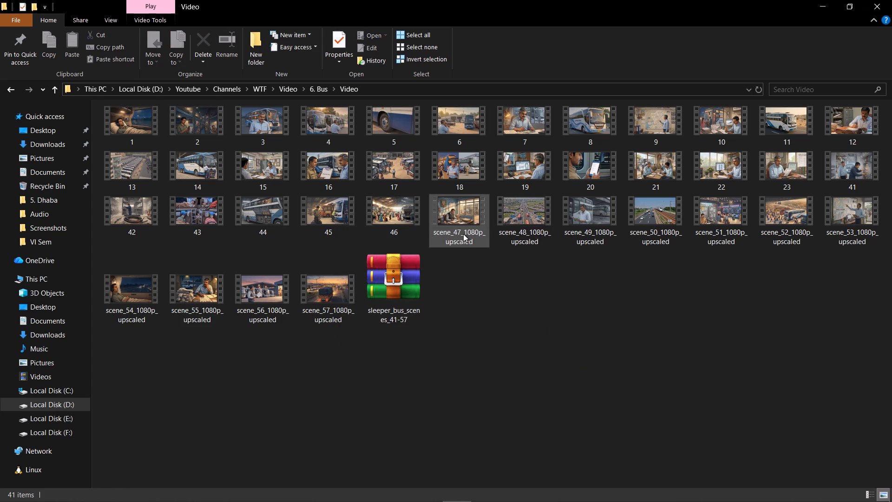
# Rename the video scene_47_1080p_upscaled as 47.
pyautogui.click(463, 234)
pyautogui.click(463, 234)
pyautogui.press('4')
pyautogui.press('7')
pyautogui.click(522, 293)
# Rename the video scene_48_1080p_upscaled as 48.
pyautogui.click(524, 231)
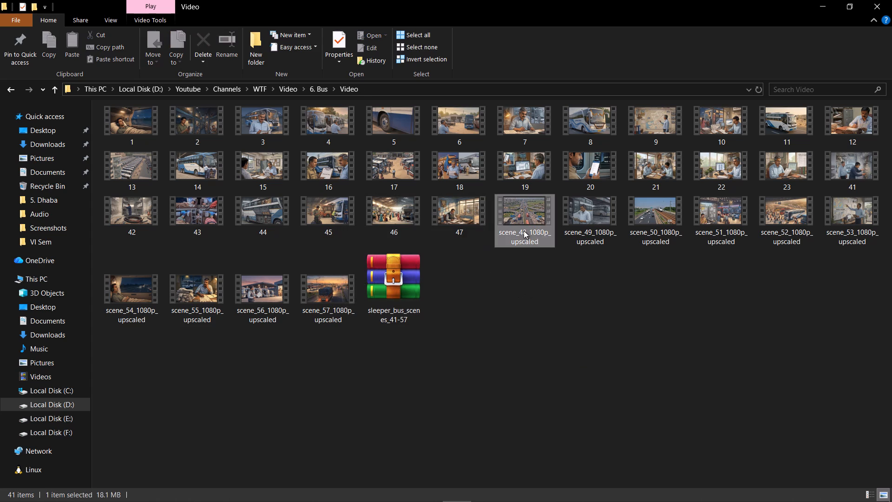
pyautogui.click(524, 231)
pyautogui.press('4')
pyautogui.press('8')
pyautogui.click(565, 296)
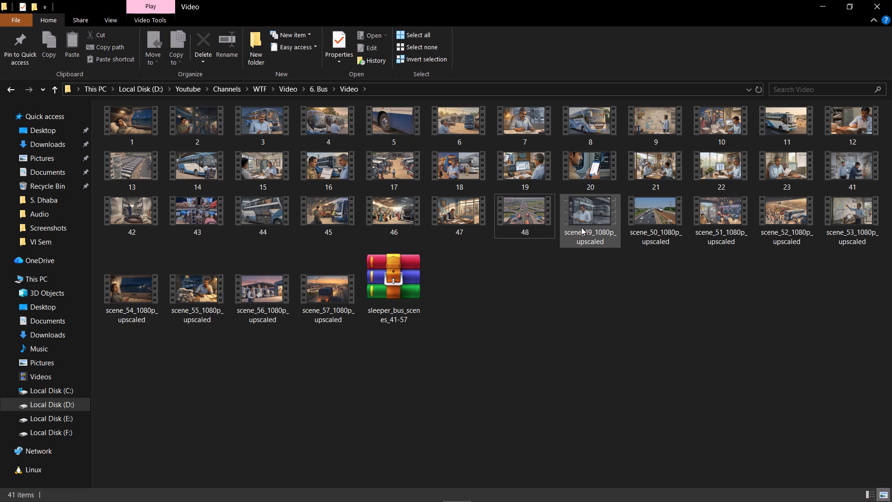
# Rename the video scene_49_1080p_upscaled as 49.
pyautogui.click(589, 246)
pyautogui.click(589, 246)
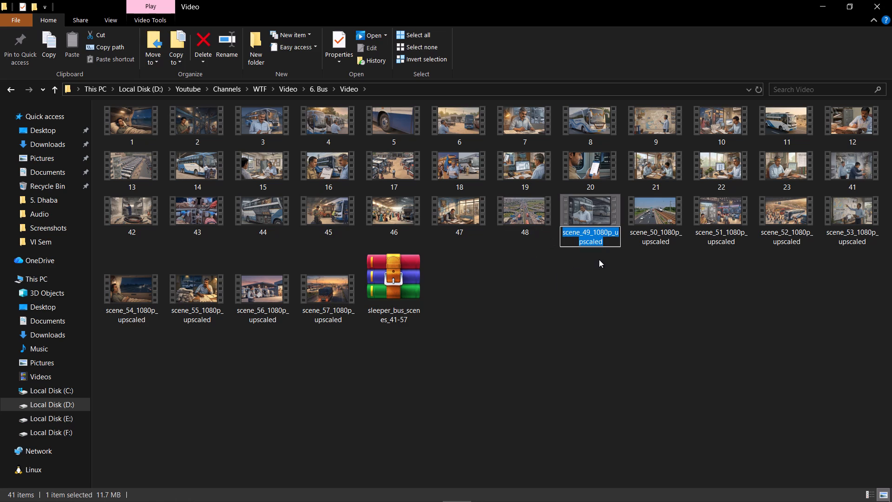
pyautogui.press('4')
pyautogui.press('9')
pyautogui.click(665, 350)
# Rename the video scene_50_1080p_upscaled as 50.
pyautogui.click(656, 240)
pyautogui.click(656, 240)
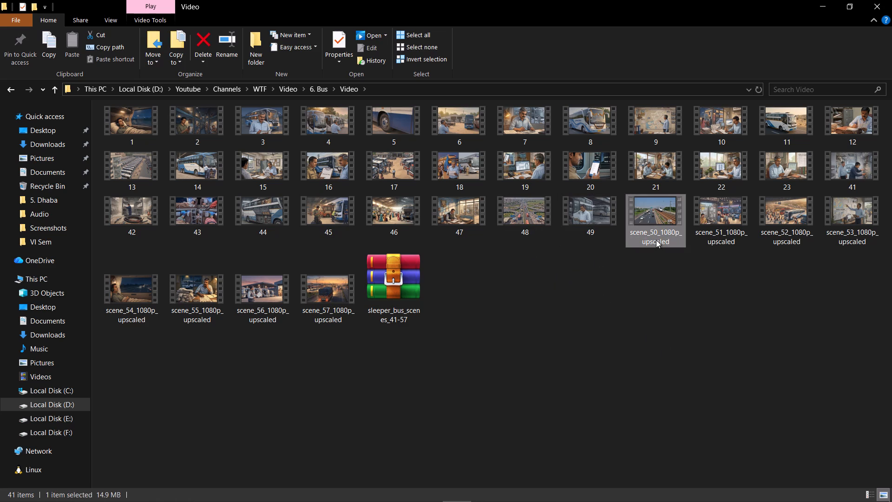
pyautogui.press('5')
pyautogui.press('0')
pyautogui.click(788, 336)
# Rename the video scene_51_1080p_upscaled as 51.
pyautogui.click(730, 231)
pyautogui.click(730, 231)
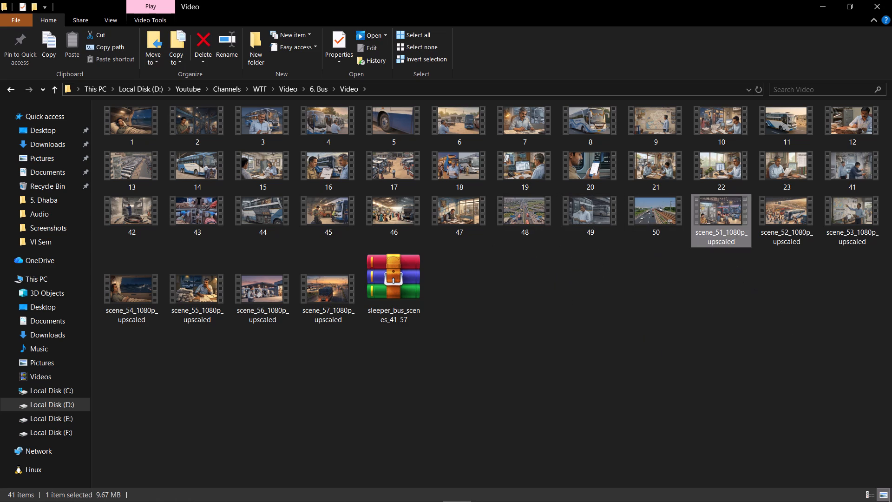
pyautogui.write('51')
pyautogui.click(758, 339)
# Rename the video scene_52_1080p_upscaled as 52.
pyautogui.click(803, 233)
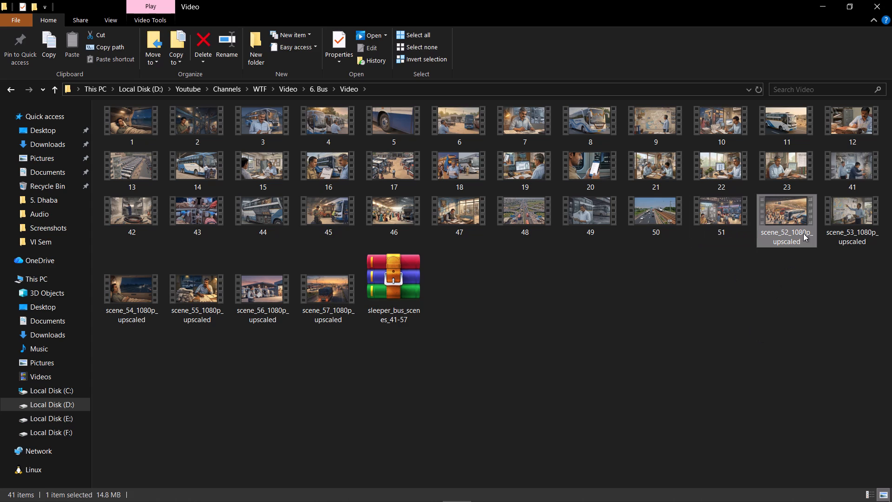
pyautogui.click(803, 233)
pyautogui.write('52')
pyautogui.click(771, 328)
# Rename the video scene_53_1080p_upscaled as 53.
pyautogui.click(850, 233)
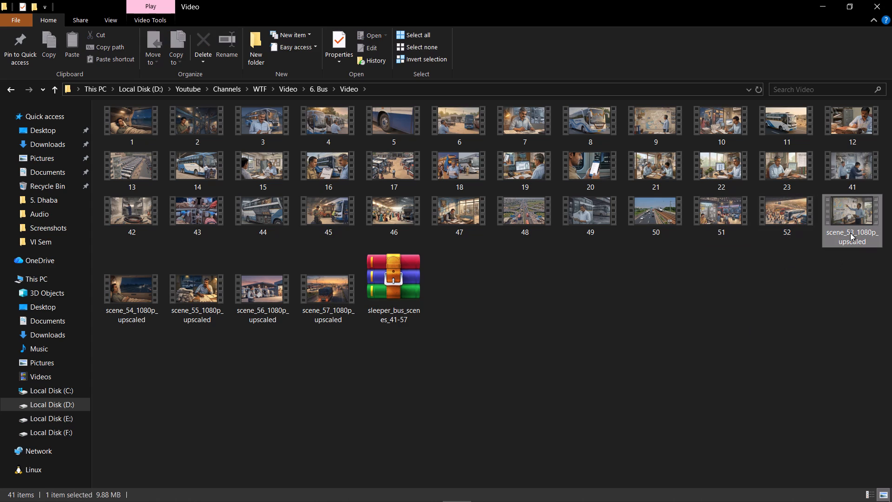
pyautogui.click(850, 233)
pyautogui.write('53')
pyautogui.click(467, 370)
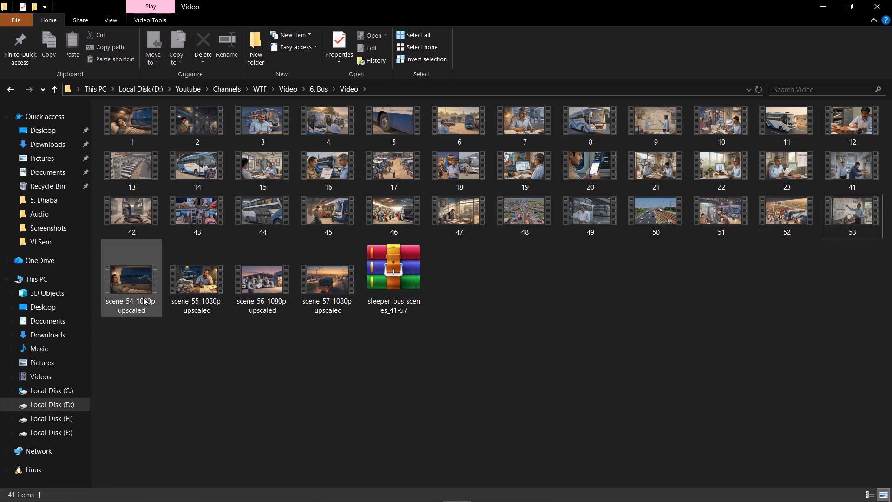
# Rename the video scene_54_1080p_upscaled as 54.
pyautogui.click(143, 297)
pyautogui.click(143, 297)
pyautogui.press('5')
pyautogui.press('4')
pyautogui.click(225, 363)
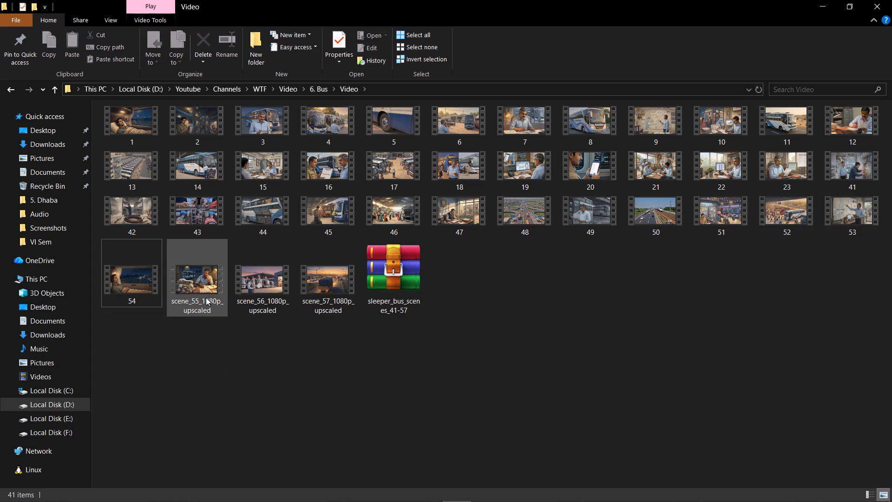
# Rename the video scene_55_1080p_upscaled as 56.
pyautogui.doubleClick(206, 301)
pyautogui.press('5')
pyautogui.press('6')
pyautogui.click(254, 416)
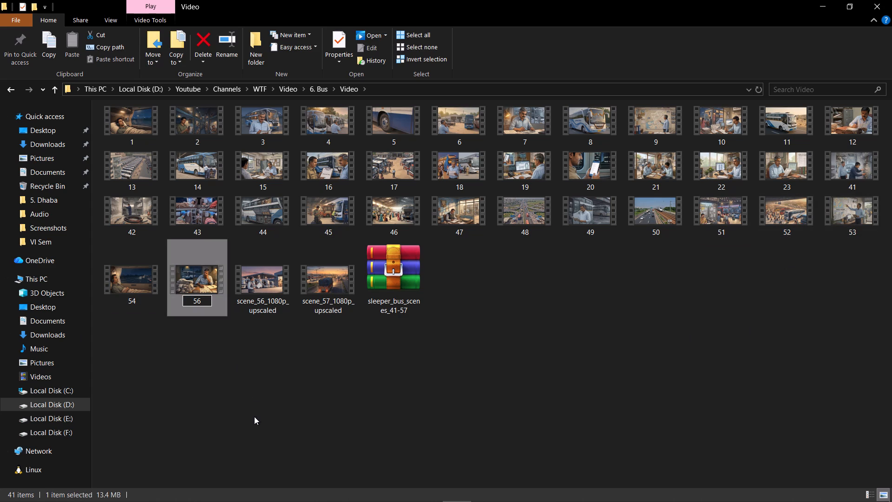
# Correct the name of the scene 55 video to 55.
pyautogui.doubleClick(193, 301)
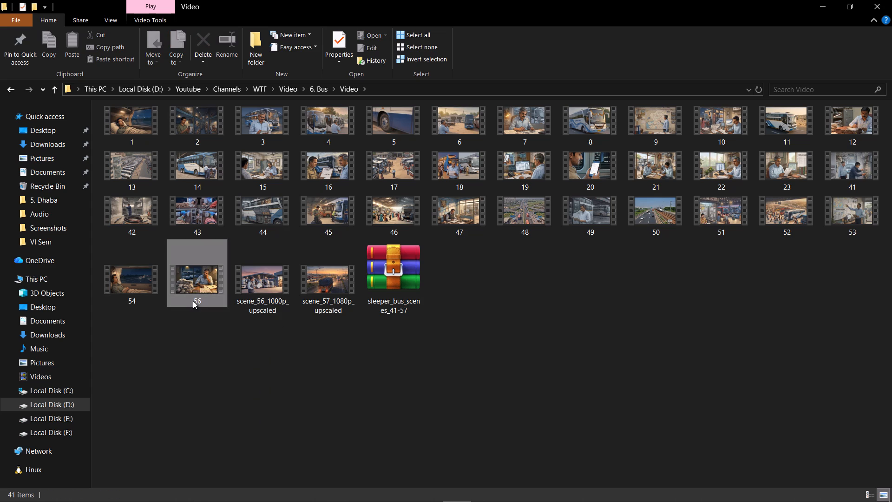
pyautogui.write('55')
pyautogui.click(238, 367)
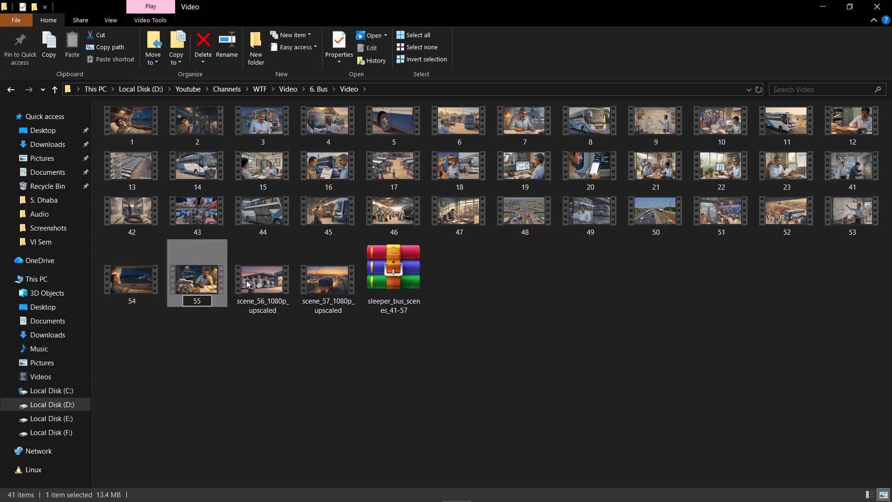
# Rename the video scene_56_1080p_upscaled as 56.
pyautogui.doubleClick(251, 308)
pyautogui.press('5')
pyautogui.press('6')
pyautogui.click(317, 375)
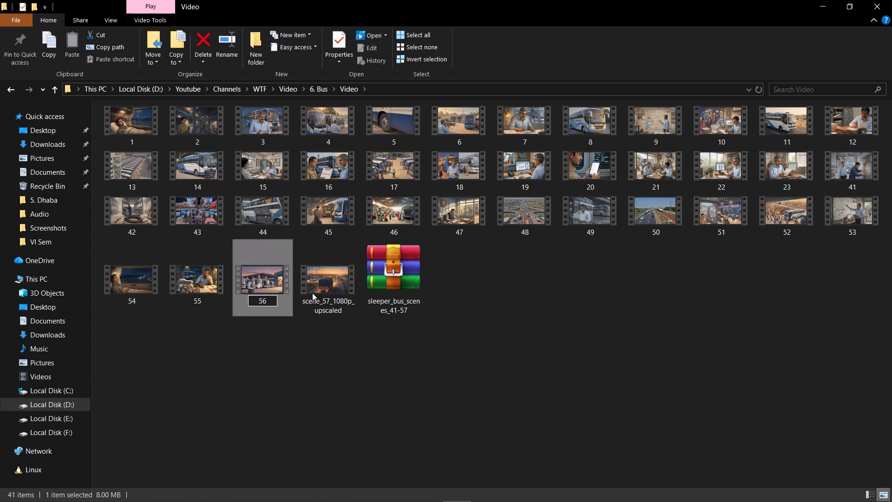
# Rename the video scene_57_1080p_upscaled as 57 and refresh the folder.
pyautogui.click(325, 311)
pyautogui.click(325, 311)
pyautogui.press('5')
pyautogui.press('7')
pyautogui.rightClick(614, 283)
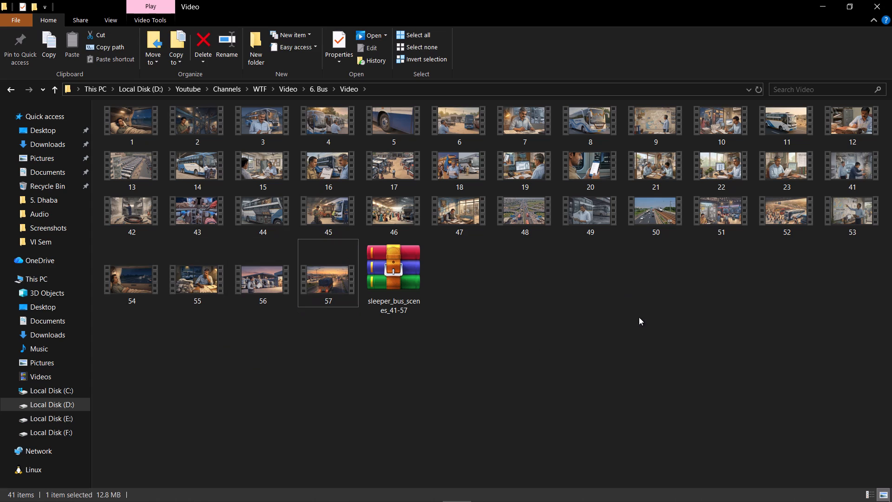
pyautogui.click(648, 327)
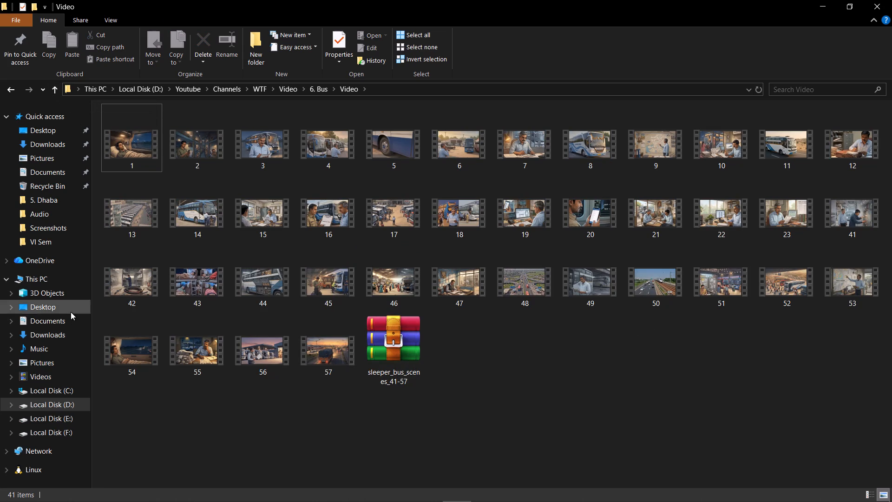
# Move the sleeper_bus_scenes_24-30 archive from Downloads into the Video folder of 6. Bus and refresh the folder.
pyautogui.click(66, 336)
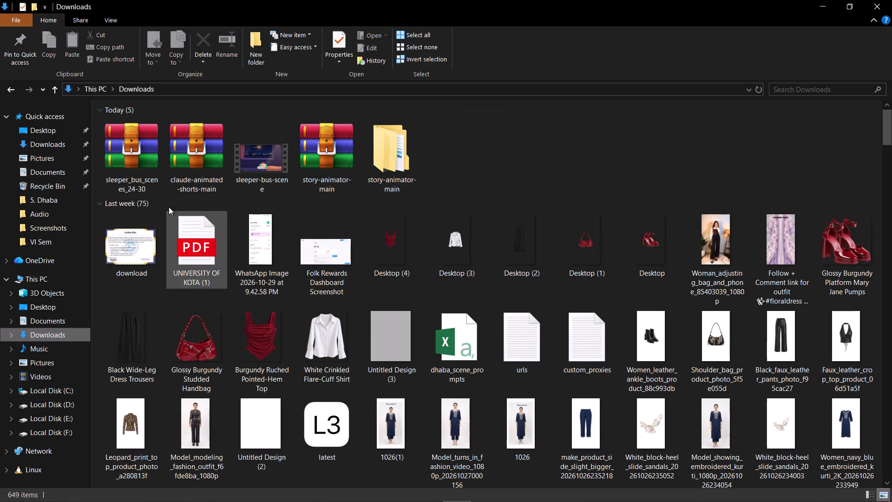
pyautogui.rightClick(131, 154)
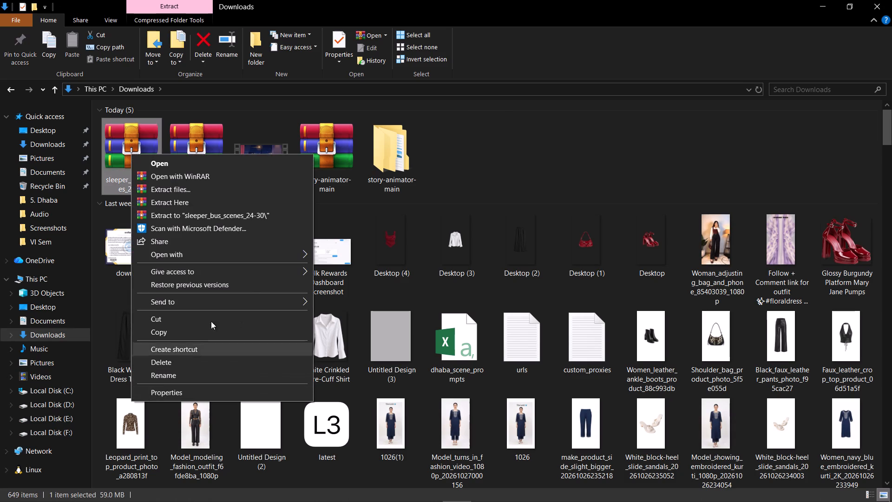
pyautogui.click(207, 313)
pyautogui.click(16, 87)
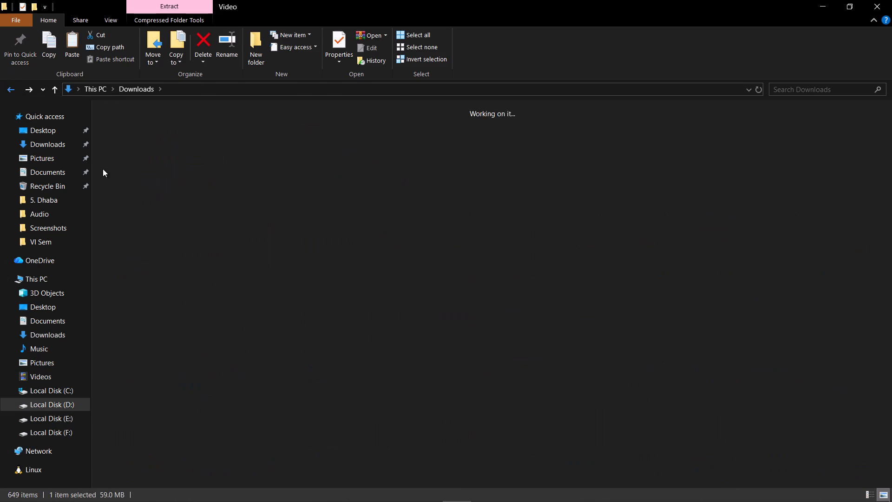
pyautogui.rightClick(528, 349)
pyautogui.click(570, 264)
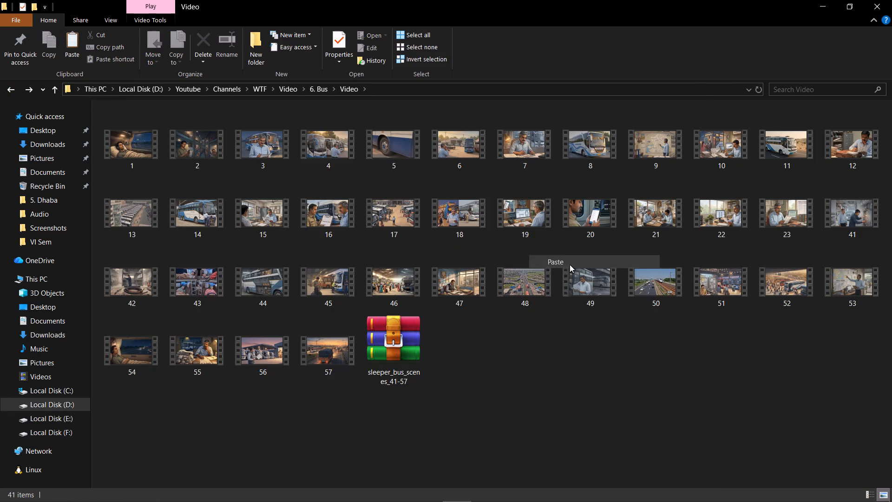
pyautogui.rightClick(643, 378)
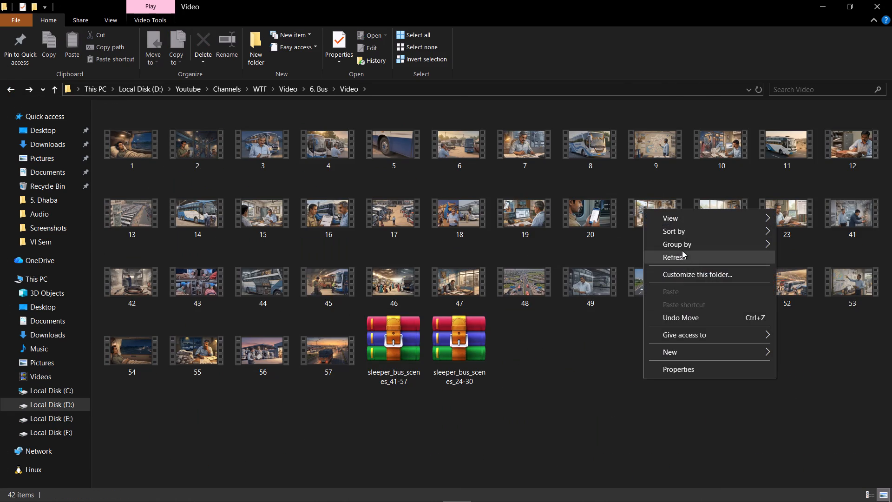
pyautogui.click(682, 251)
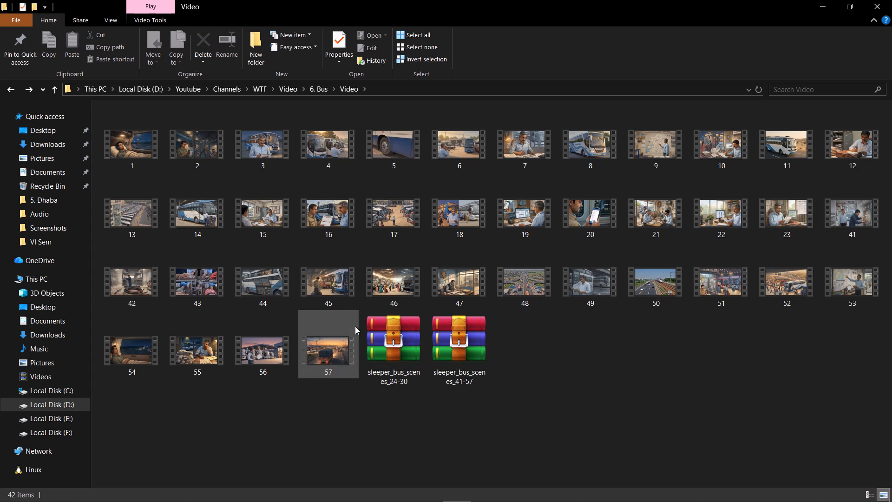
# Extract the sleeper_bus_scenes_24-30 archive directly into the Video folder and refresh it.
pyautogui.rightClick(400, 326)
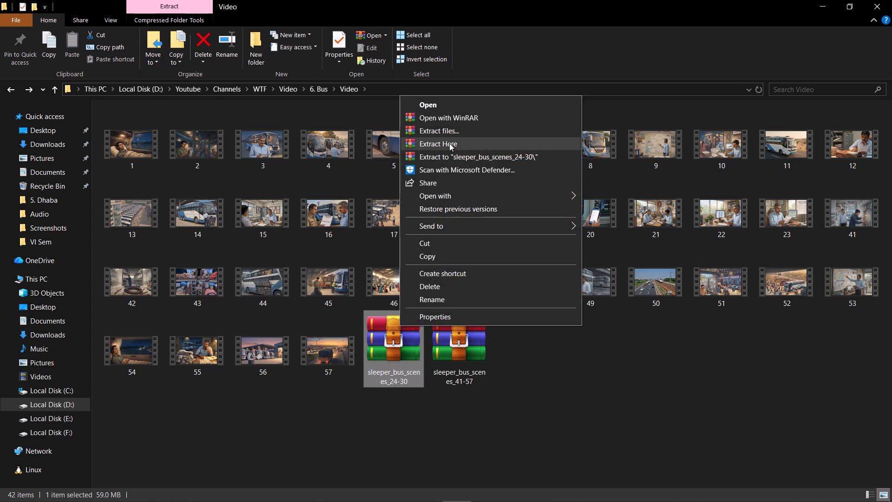
pyautogui.click(449, 143)
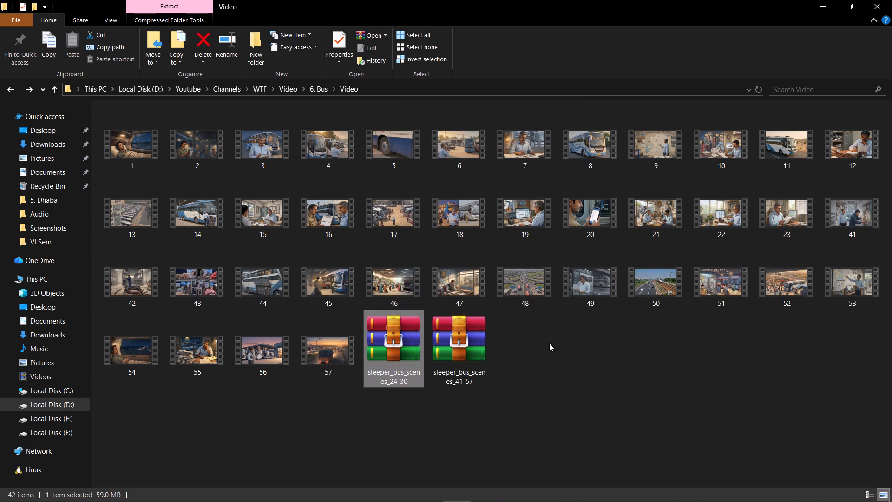
pyautogui.rightClick(549, 343)
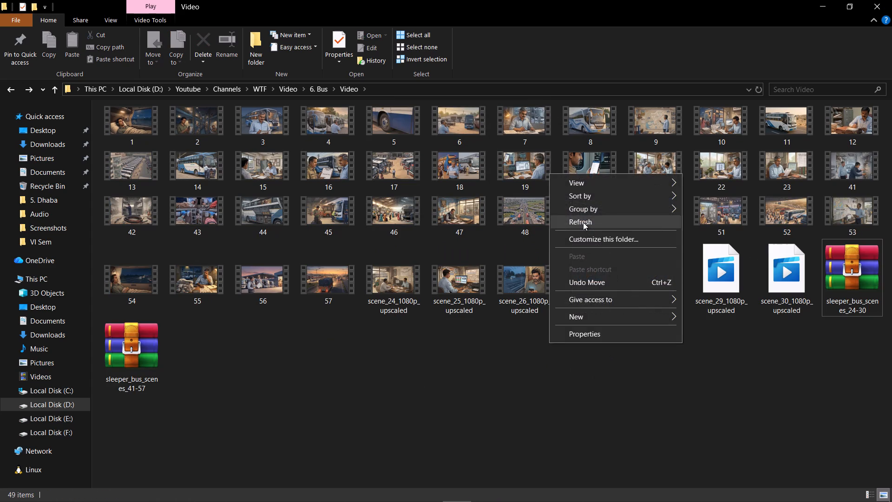
pyautogui.click(583, 222)
# Rename the video scene_24_1080p_upscaled as 24.
pyautogui.click(400, 379)
pyautogui.click(400, 379)
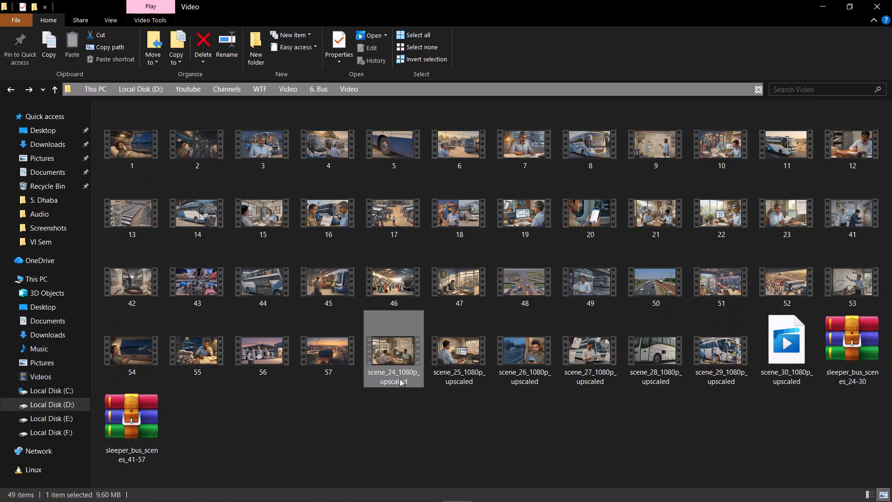
pyautogui.write('24')
pyautogui.click(413, 430)
# Rename the video scene_25_1080p_upscaled as 25.
pyautogui.click(449, 304)
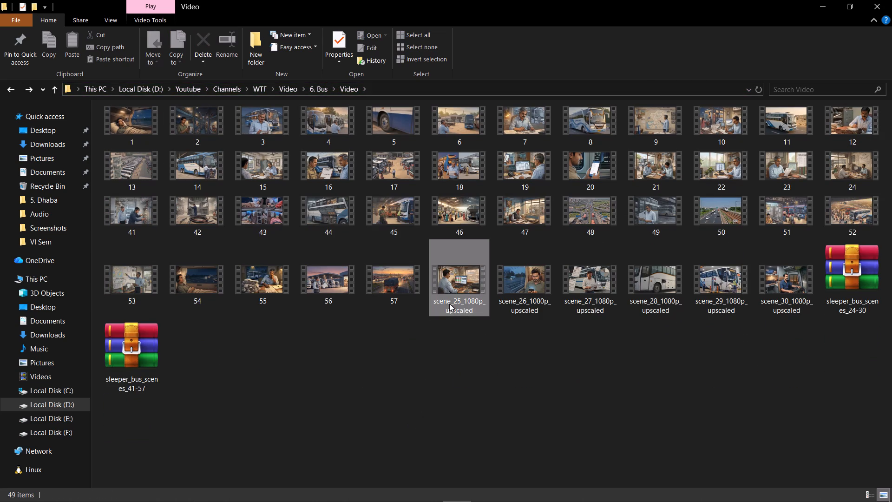
pyautogui.click(449, 304)
pyautogui.press('2')
pyautogui.press('5')
pyautogui.click(469, 396)
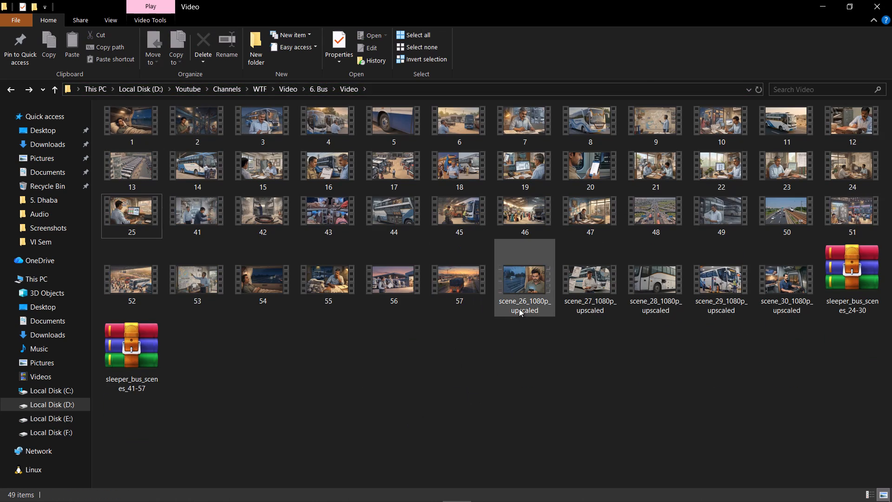
# Rename the video scene_26_1080p_upscaled as 26.
pyautogui.click(519, 309)
pyautogui.click(519, 309)
pyautogui.press('2')
pyautogui.press('6')
pyautogui.click(552, 374)
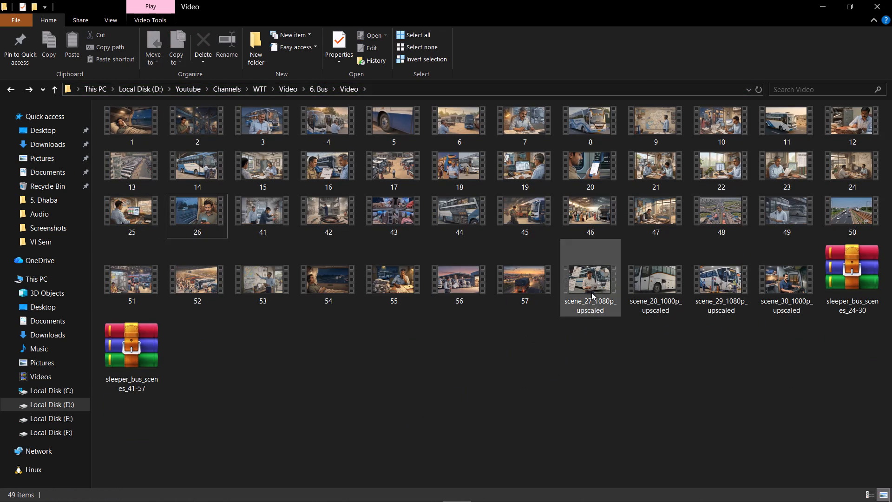
# Rename the video scene_27_1080p_upscaled as 27.
pyautogui.click(601, 303)
pyautogui.click(601, 303)
pyautogui.press('2')
pyautogui.press('7')
pyautogui.click(596, 364)
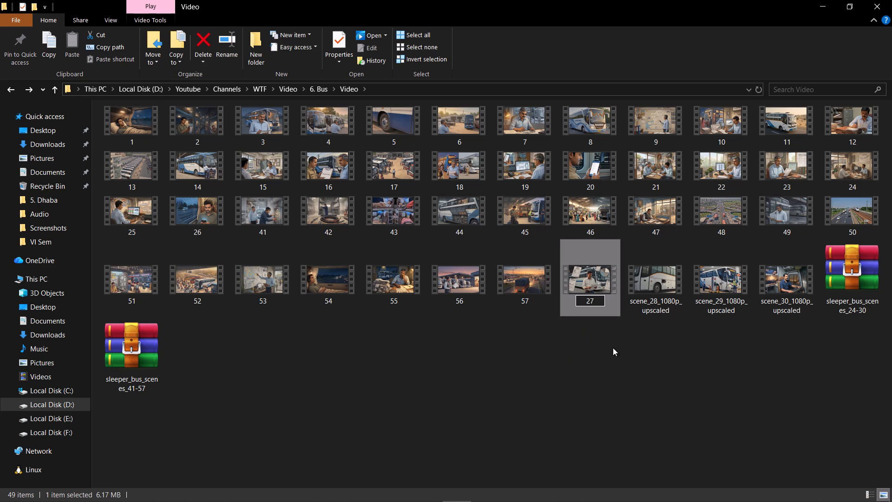
# Rename the video scene_28_1080p_upscaled as 28.
pyautogui.click(671, 301)
pyautogui.click(671, 301)
pyautogui.press('2')
pyautogui.press('8')
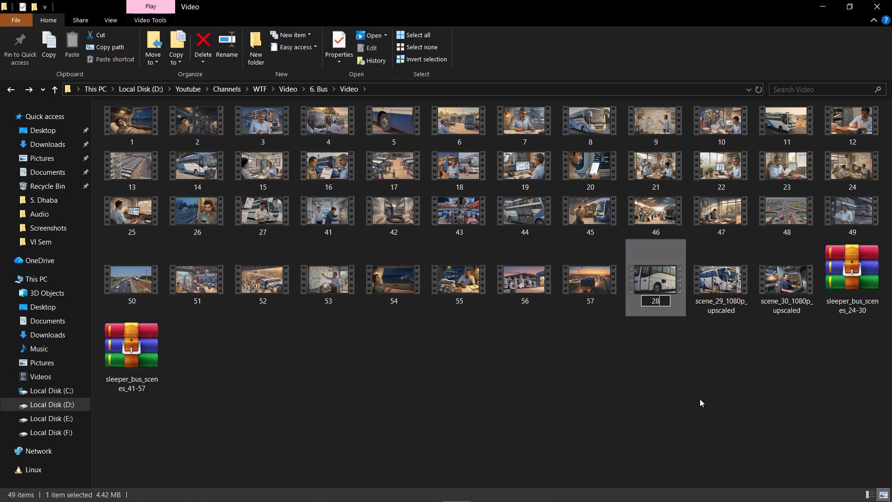
pyautogui.click(700, 399)
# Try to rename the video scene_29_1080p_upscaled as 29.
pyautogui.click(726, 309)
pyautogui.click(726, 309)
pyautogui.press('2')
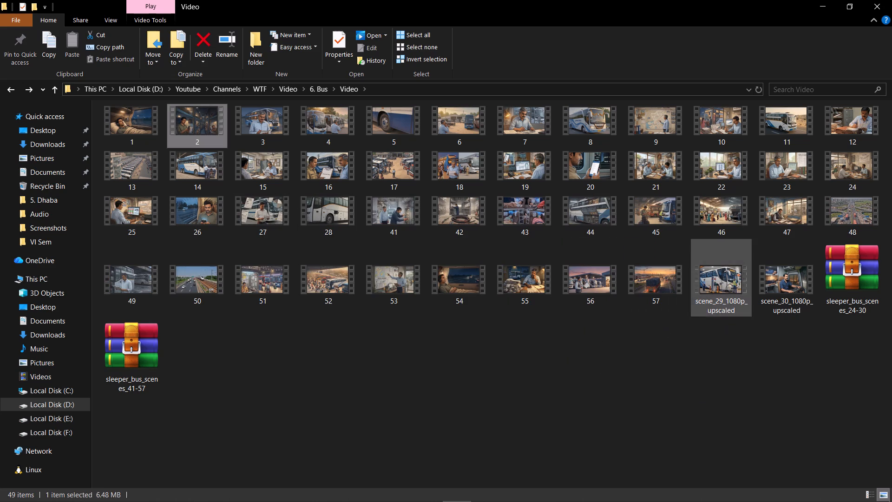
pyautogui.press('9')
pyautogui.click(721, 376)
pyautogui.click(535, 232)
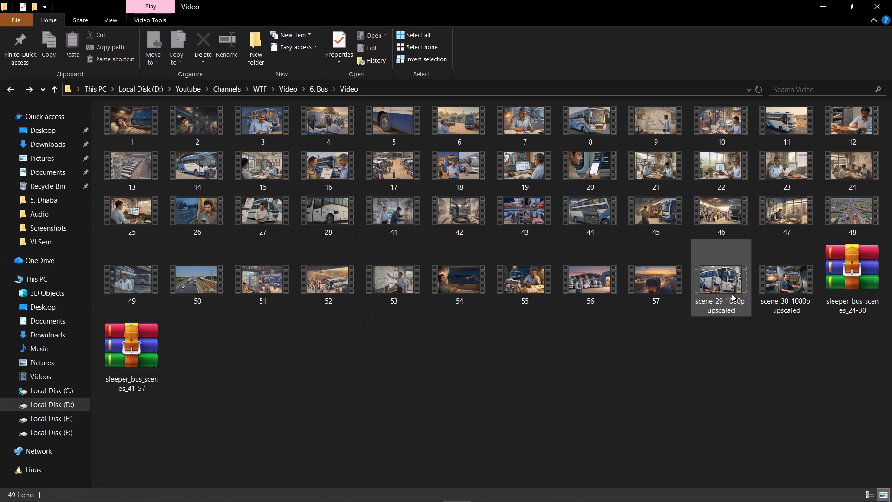
# Rename the video scene_29_1080p_upscaled as 29.
pyautogui.click(720, 306)
pyautogui.click(720, 306)
pyautogui.press('2')
pyautogui.press('9')
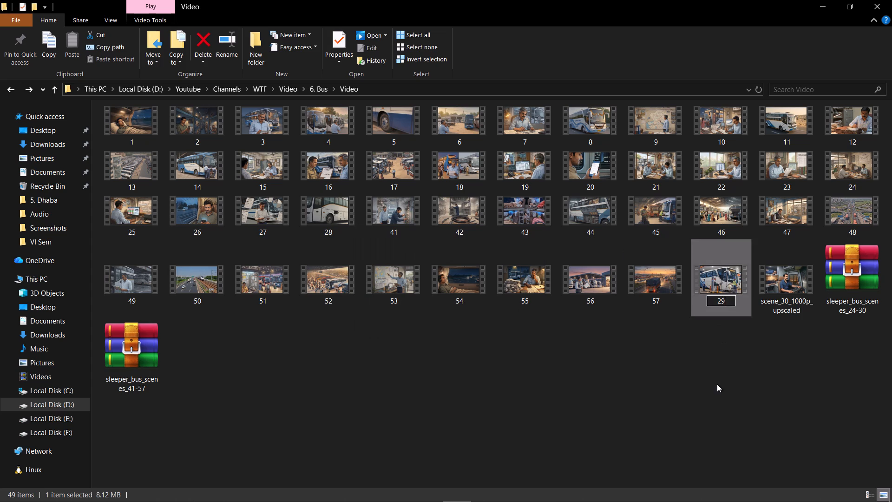
pyautogui.click(717, 384)
# Rename the video scene_30_1080p_upscaled as 30.
pyautogui.click(779, 306)
pyautogui.click(779, 306)
pyautogui.press('3')
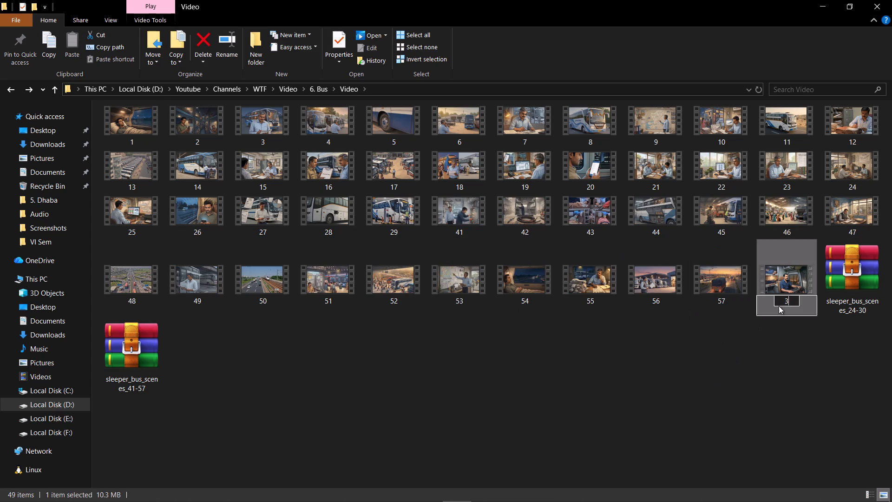
pyautogui.press('0')
pyautogui.click(766, 436)
# Refresh the Video folder and close its window.
pyautogui.rightClick(474, 376)
pyautogui.click(518, 258)
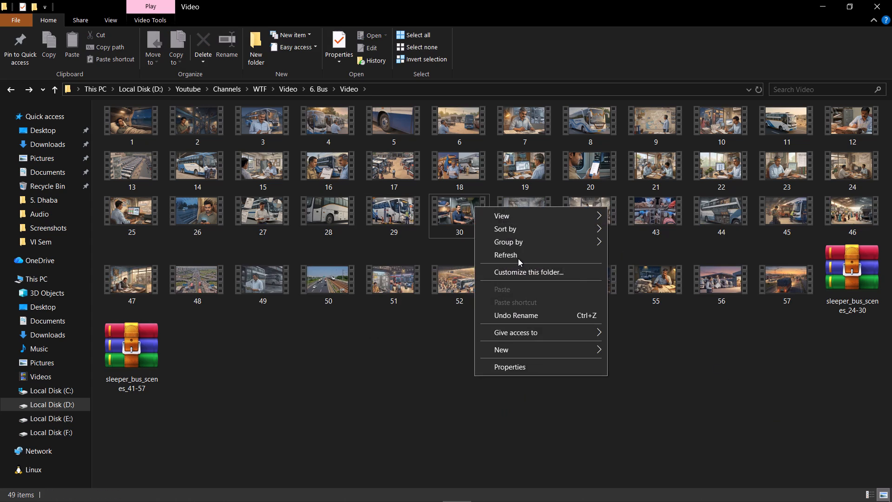
pyautogui.rightClick(444, 426)
pyautogui.click(487, 305)
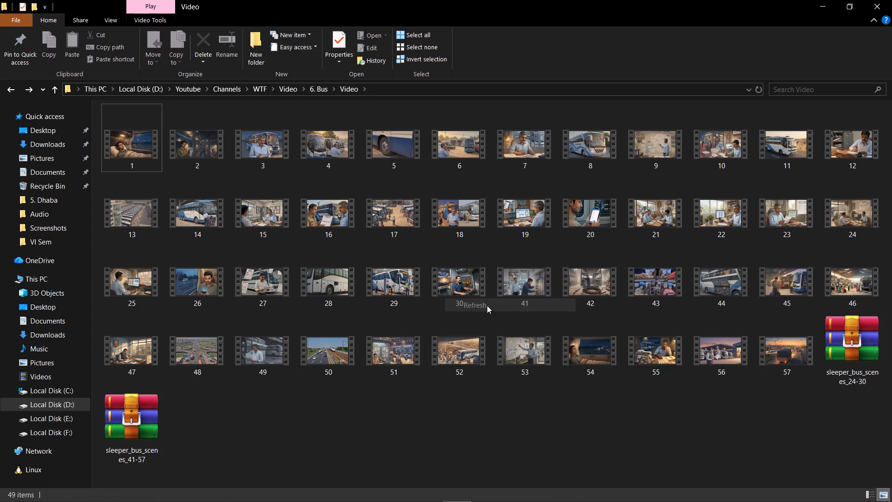
pyautogui.click(878, 0)
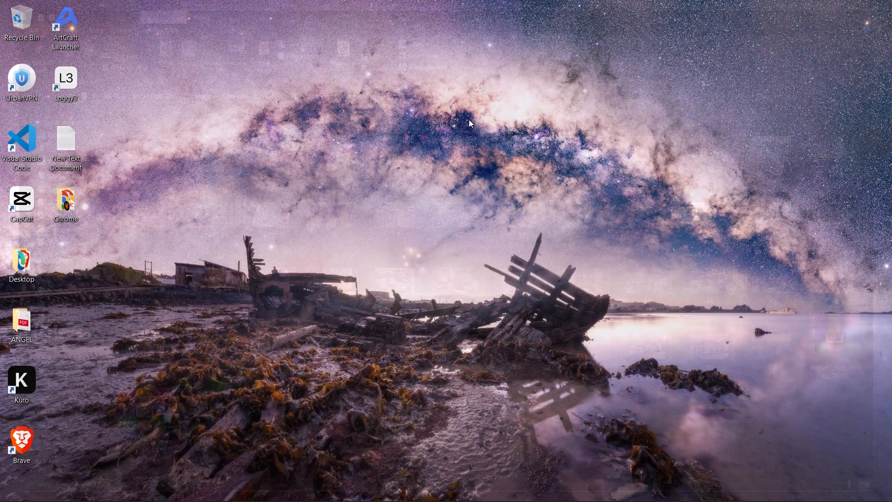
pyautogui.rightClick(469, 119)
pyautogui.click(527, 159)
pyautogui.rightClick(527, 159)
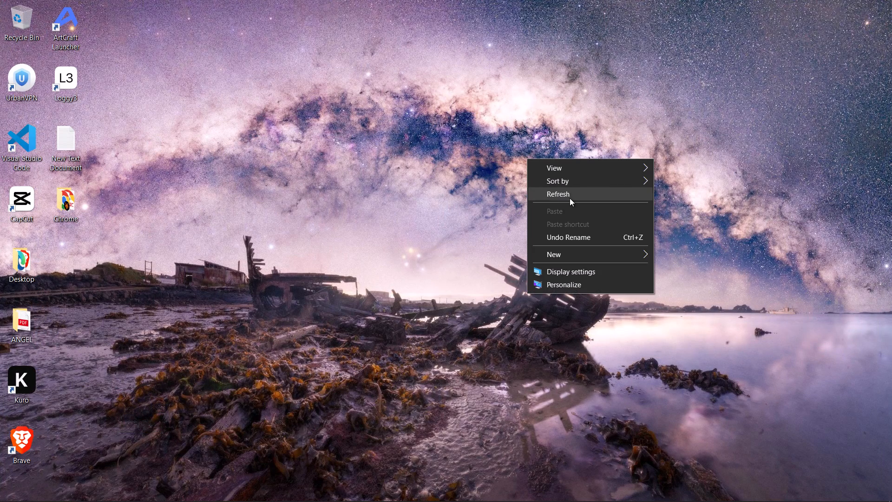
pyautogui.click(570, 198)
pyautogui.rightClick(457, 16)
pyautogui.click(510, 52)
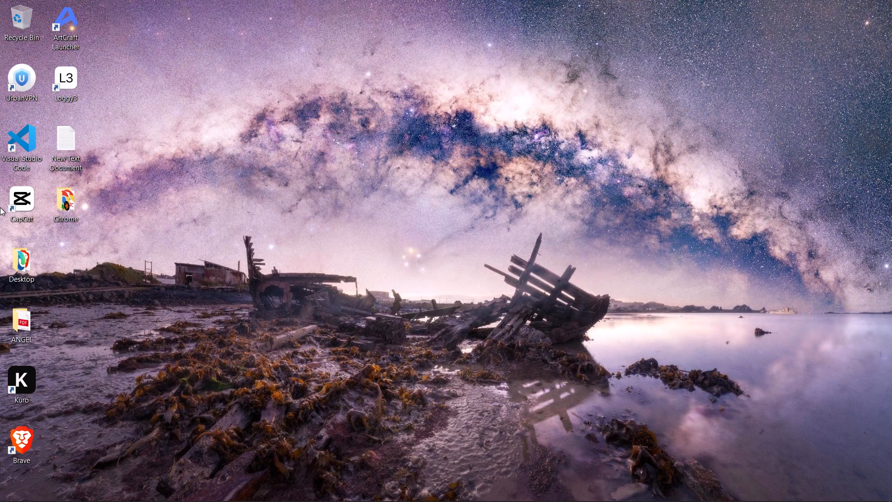
# Launch CapCut from the desktop.
pyautogui.doubleClick(28, 199)
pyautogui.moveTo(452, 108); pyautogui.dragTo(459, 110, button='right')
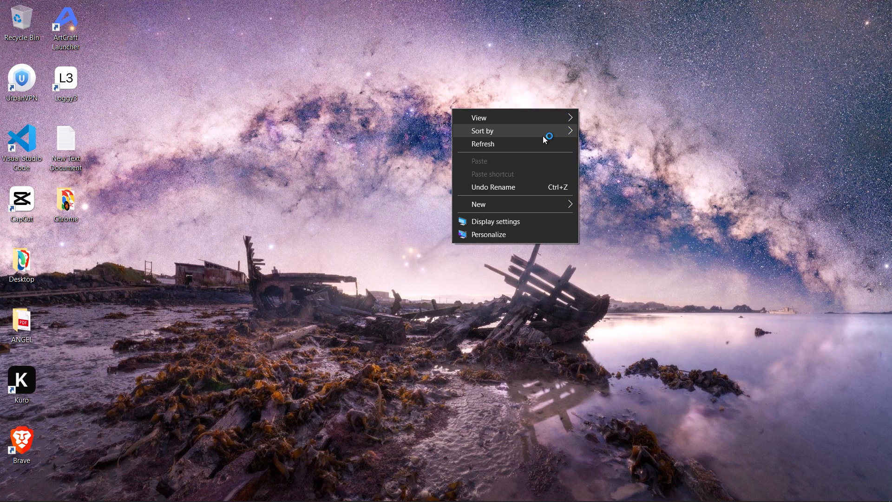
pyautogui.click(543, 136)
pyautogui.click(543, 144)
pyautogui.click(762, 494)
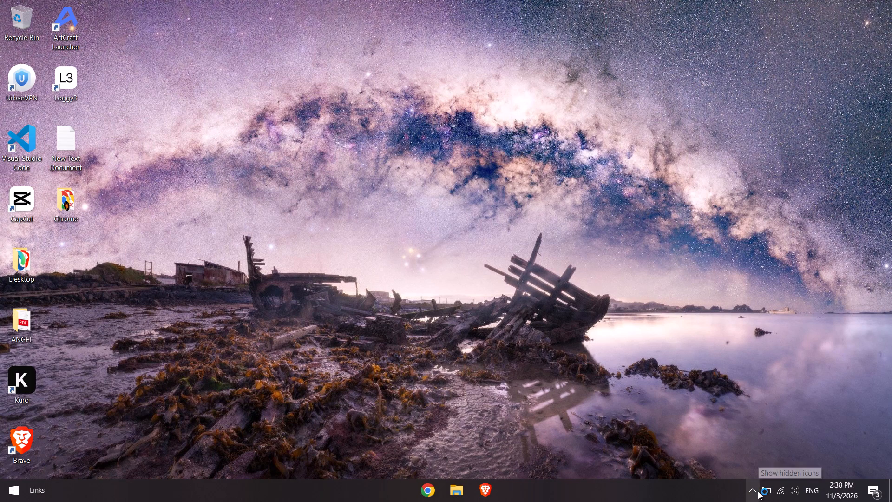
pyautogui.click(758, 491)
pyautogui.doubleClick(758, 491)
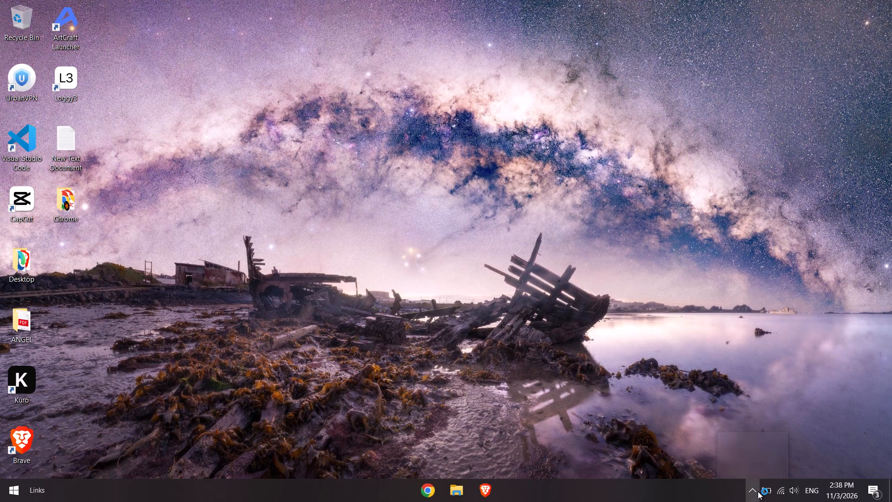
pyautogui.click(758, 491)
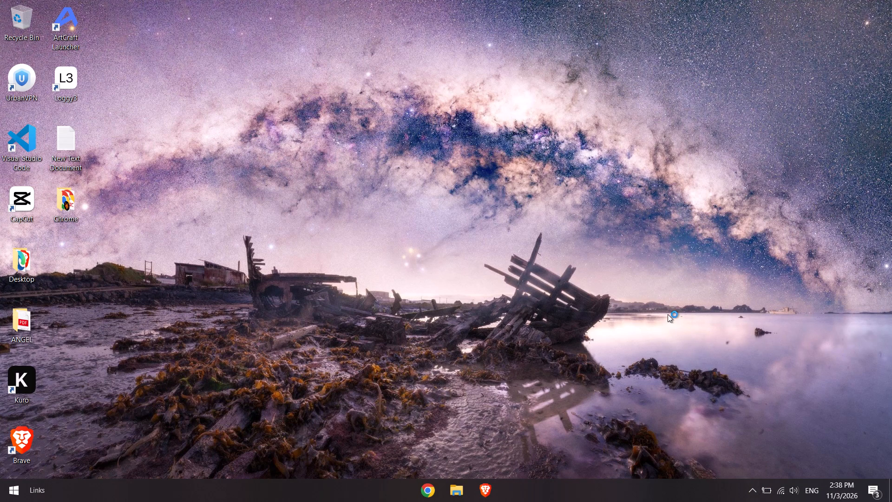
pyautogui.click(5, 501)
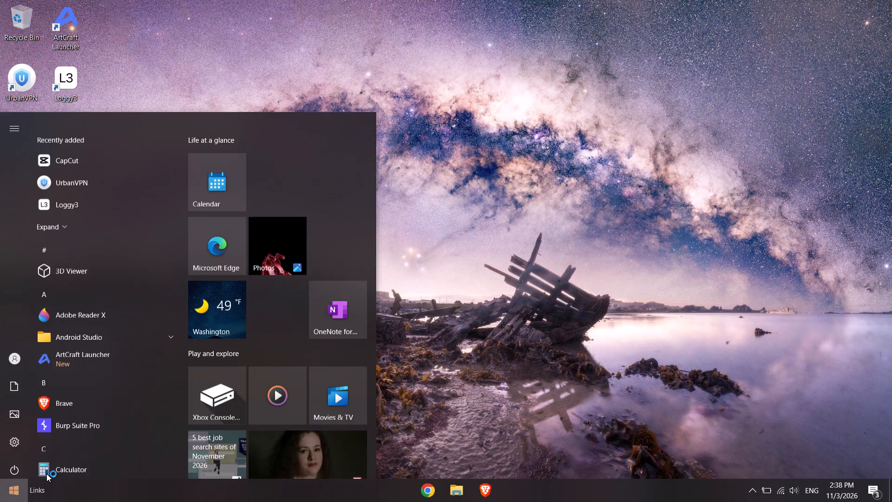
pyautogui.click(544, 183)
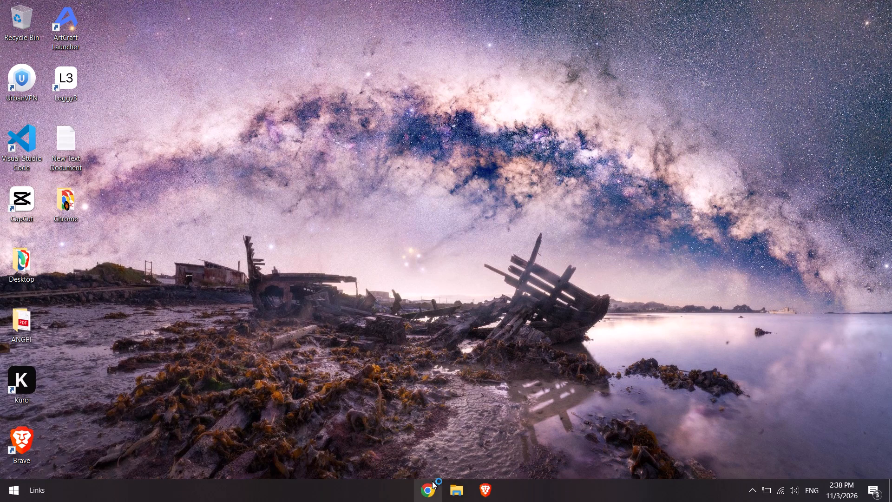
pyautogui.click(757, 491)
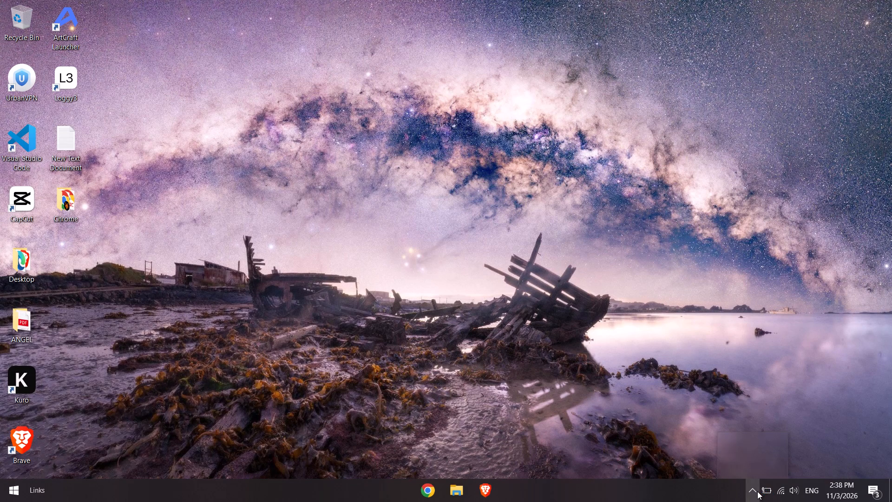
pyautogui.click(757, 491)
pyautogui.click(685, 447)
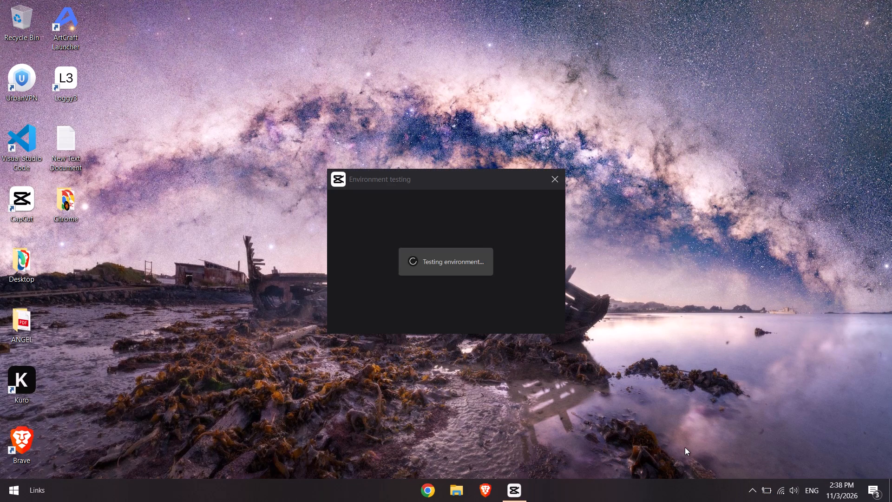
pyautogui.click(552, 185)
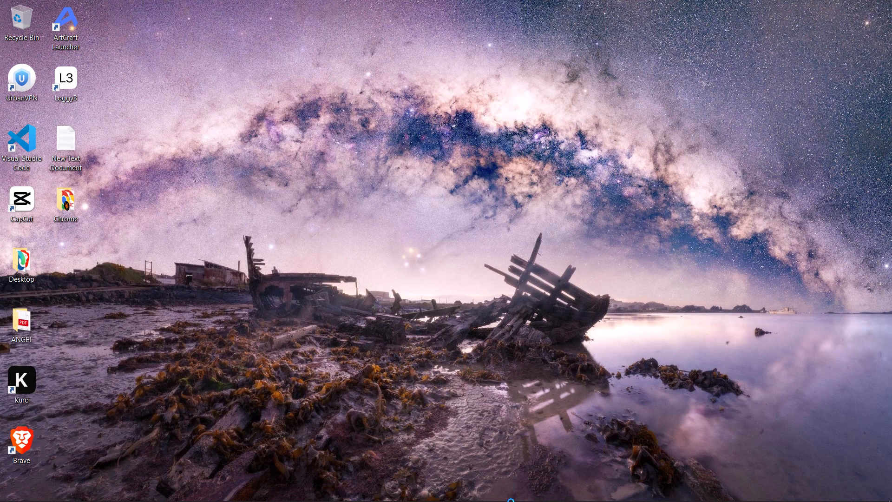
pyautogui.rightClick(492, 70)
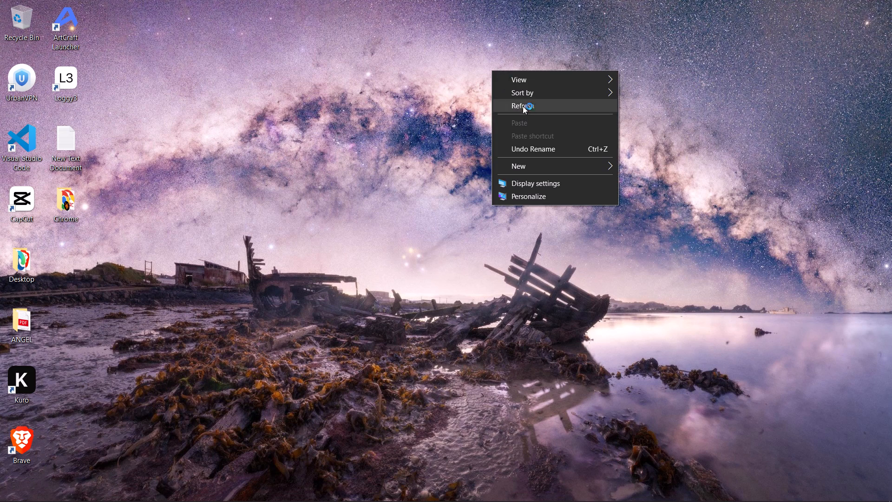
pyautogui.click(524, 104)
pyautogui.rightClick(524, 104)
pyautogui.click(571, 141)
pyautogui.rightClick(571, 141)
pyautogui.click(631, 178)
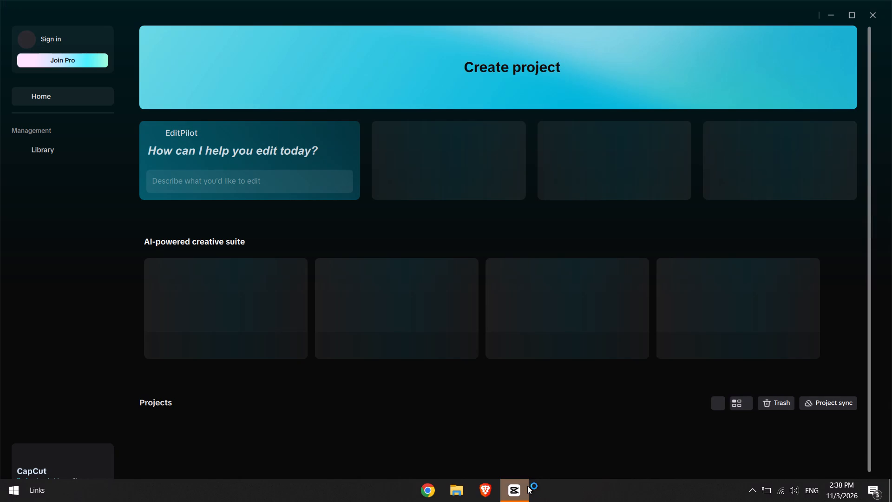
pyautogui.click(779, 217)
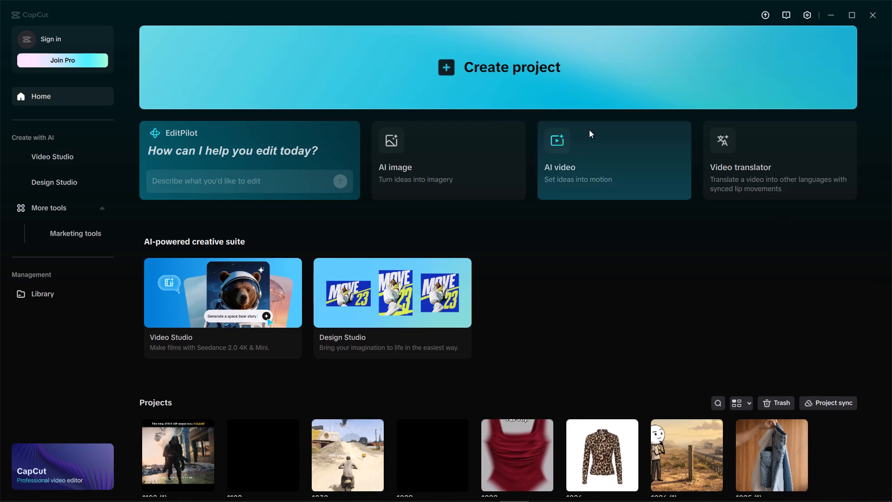
# Create a new video project from the home screen.
pyautogui.click(570, 107)
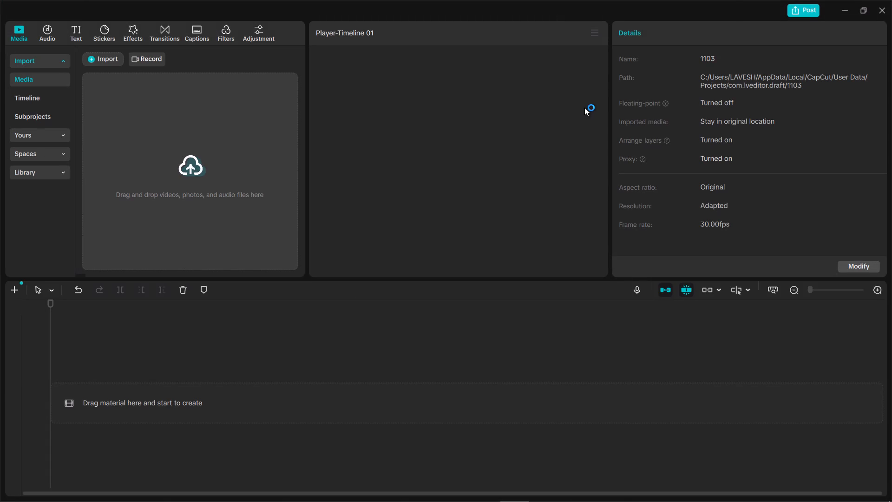
# Import the Audio and Video folders from D:\Youtube\Channels\WTF\Video\6. Bus into the project media.
pyautogui.click(110, 180)
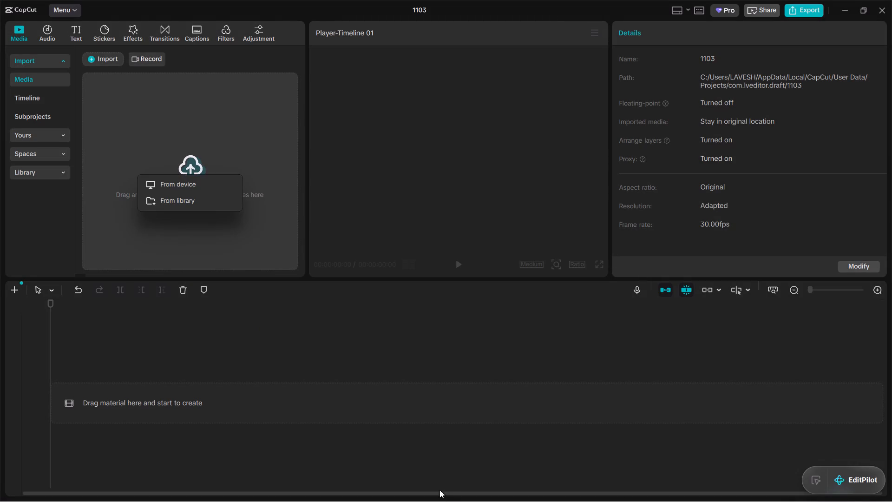
pyautogui.click(207, 180)
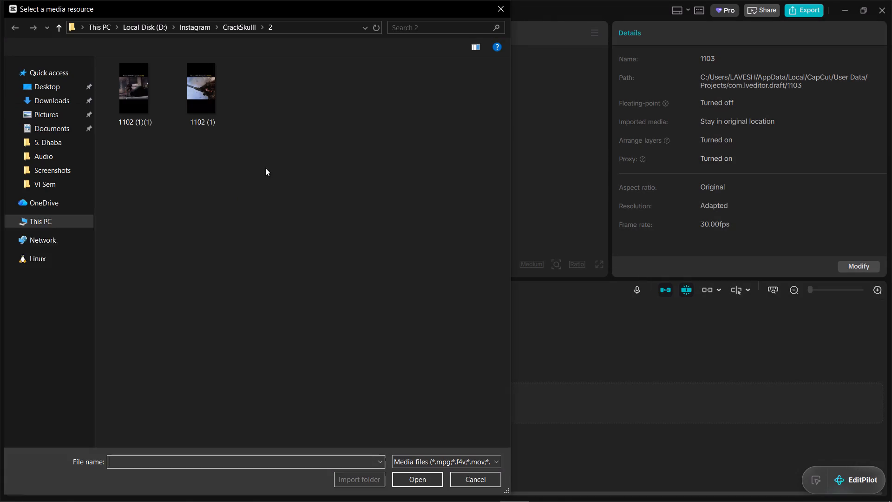
pyautogui.click(161, 24)
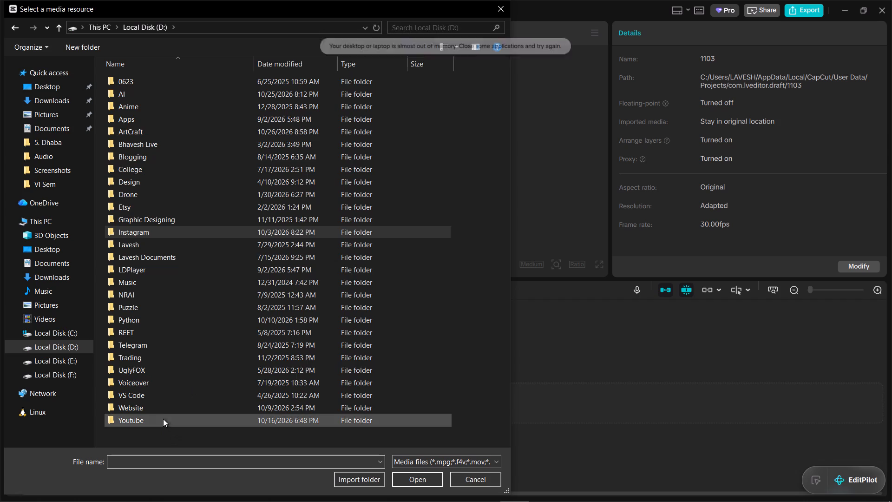
pyautogui.doubleClick(163, 415)
pyautogui.doubleClick(161, 94)
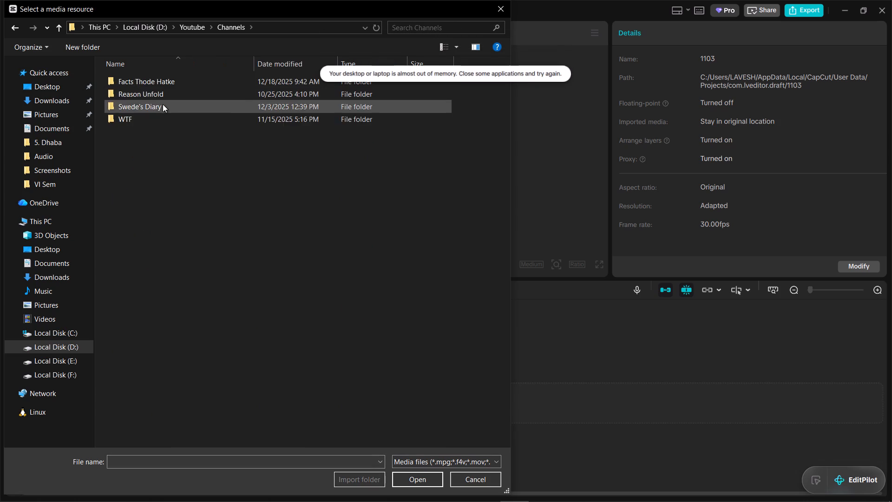
pyautogui.doubleClick(163, 120)
pyautogui.doubleClick(166, 102)
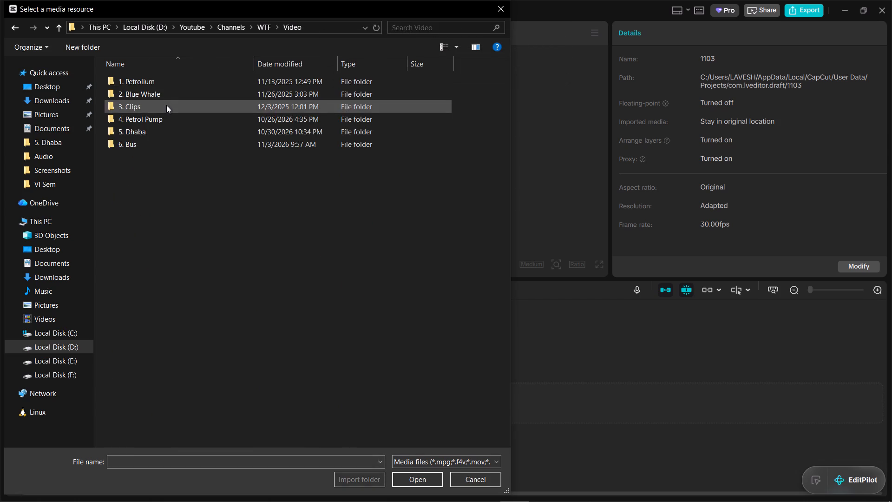
pyautogui.doubleClick(168, 139)
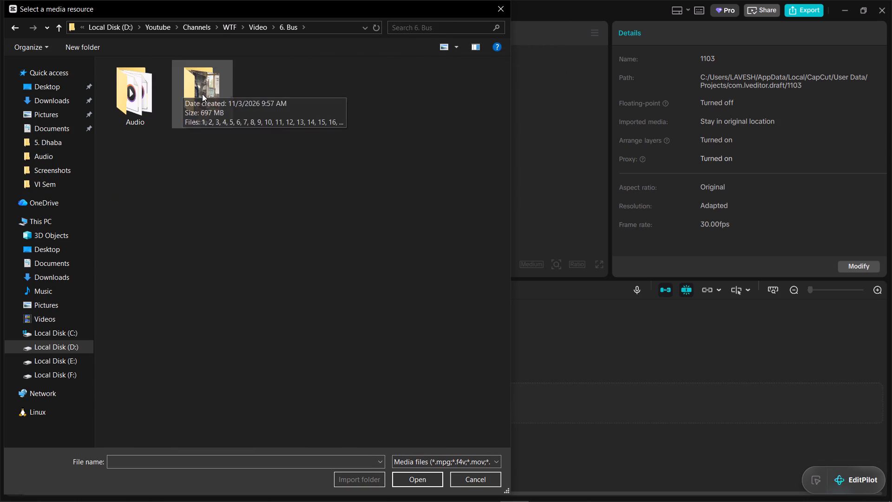
pyautogui.moveTo(280, 172); pyautogui.dragTo(130, 71)
pyautogui.click(364, 477)
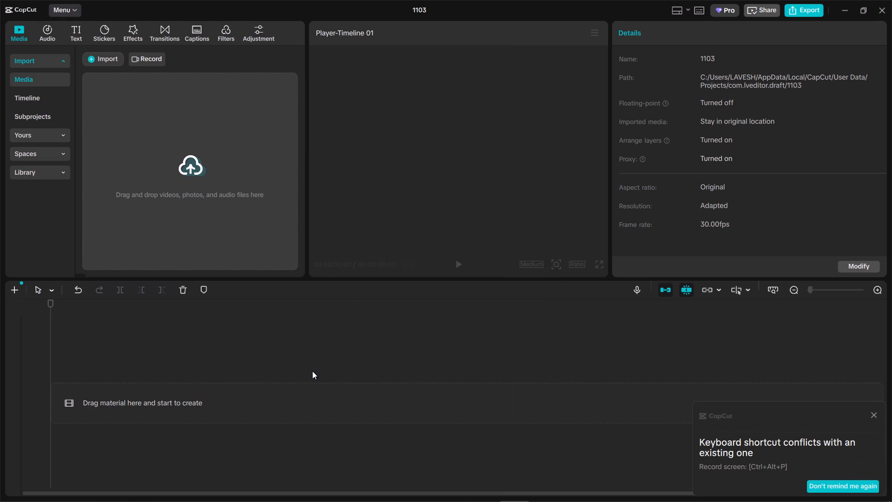
pyautogui.click(289, 322)
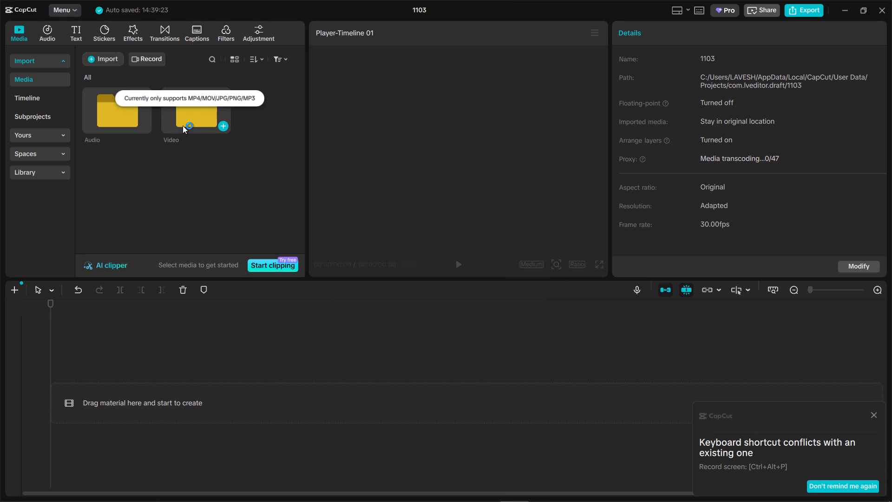
# Place all six clips of the imported Audio folder, 0.mp3, 1.mp3 and 3.mp3 to 6.mp3, end to end on the timeline.
pyautogui.doubleClick(121, 117)
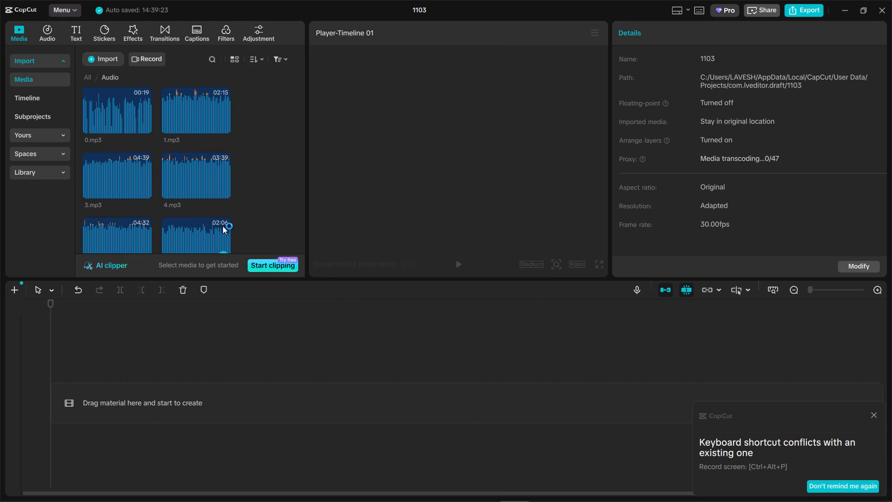
pyautogui.moveTo(78, 103); pyautogui.dragTo(210, 233)
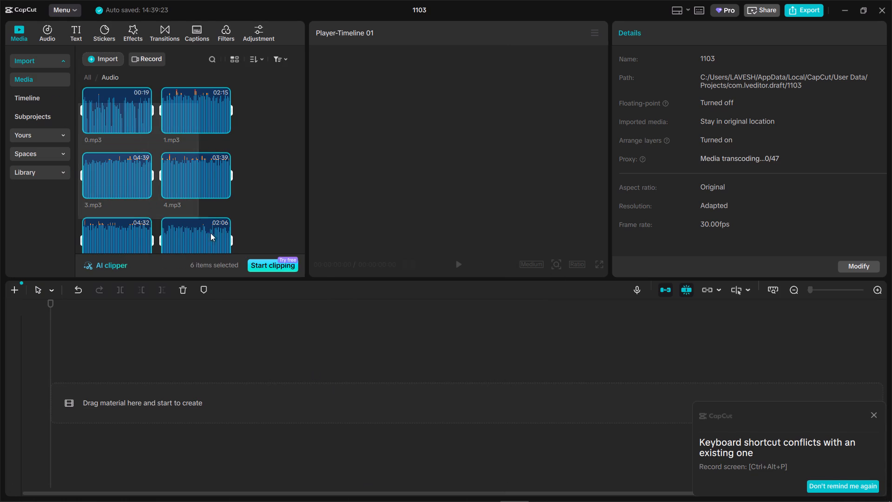
pyautogui.moveTo(210, 233); pyautogui.dragTo(220, 226)
pyautogui.scroll(-5, 226, 244)
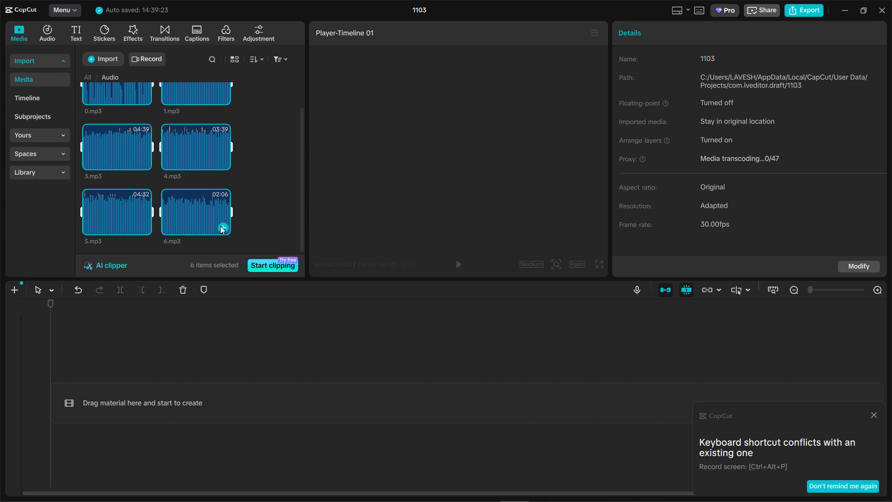
pyautogui.click(89, 76)
pyautogui.click(146, 125)
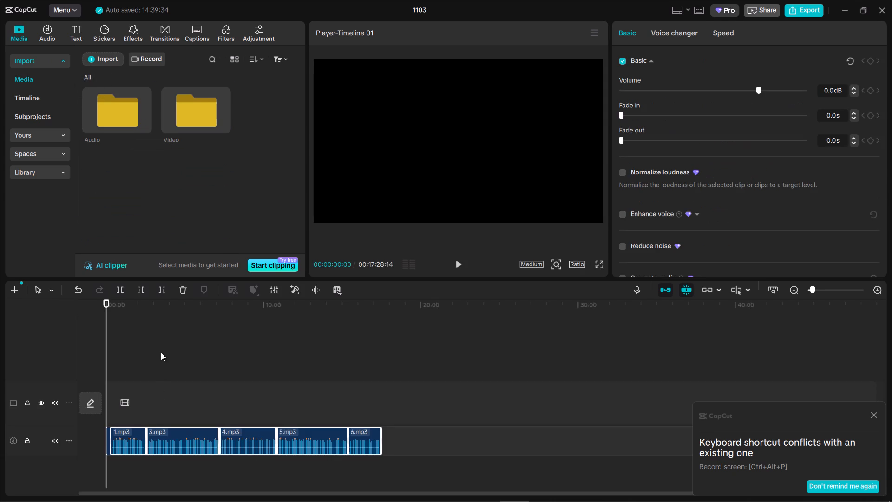
pyautogui.click(161, 352)
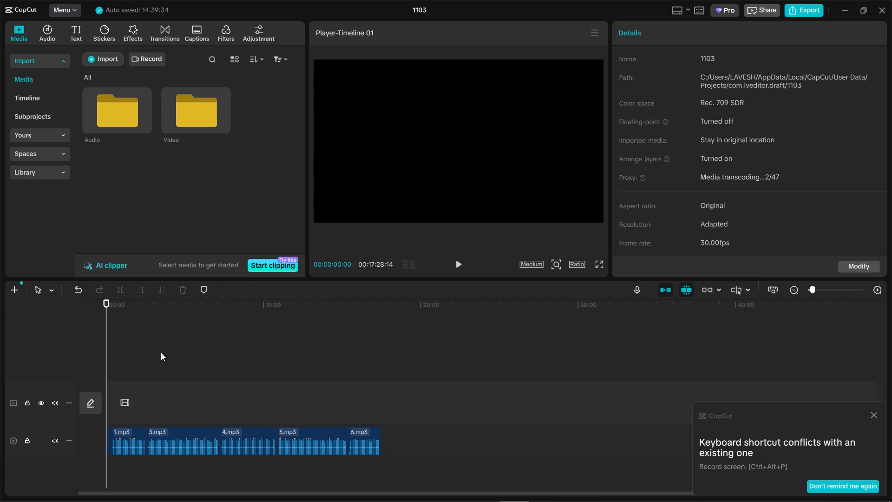
# Dismiss the keyboard shortcut conflict notice covering the timeline.
pyautogui.moveTo(161, 352); pyautogui.dragTo(0, 351)
pyautogui.click(835, 287)
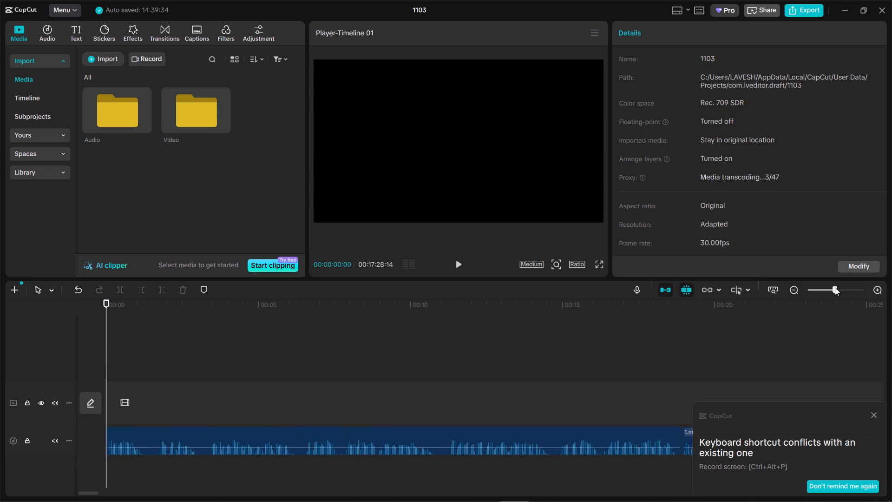
pyautogui.click(873, 412)
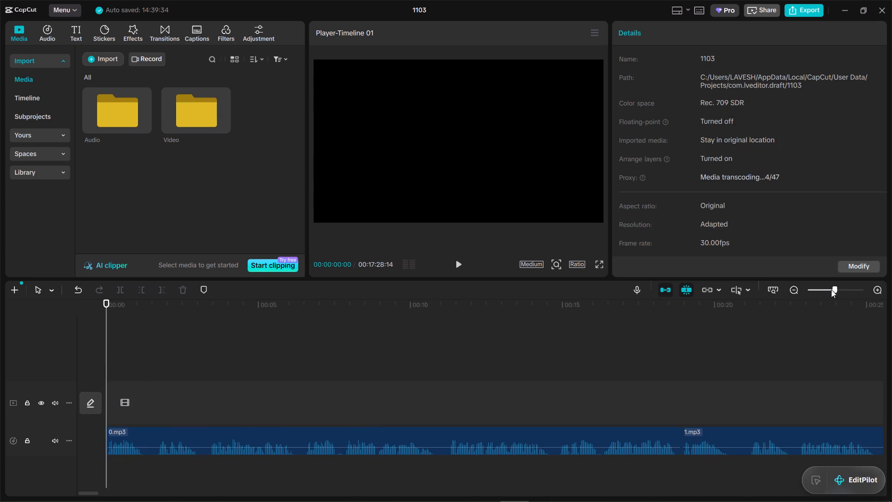
# Listen to 0.mp3 from the start of the timeline, checking the Bluetooth audio connection.
pyautogui.press('space')
pyautogui.click(884, 492)
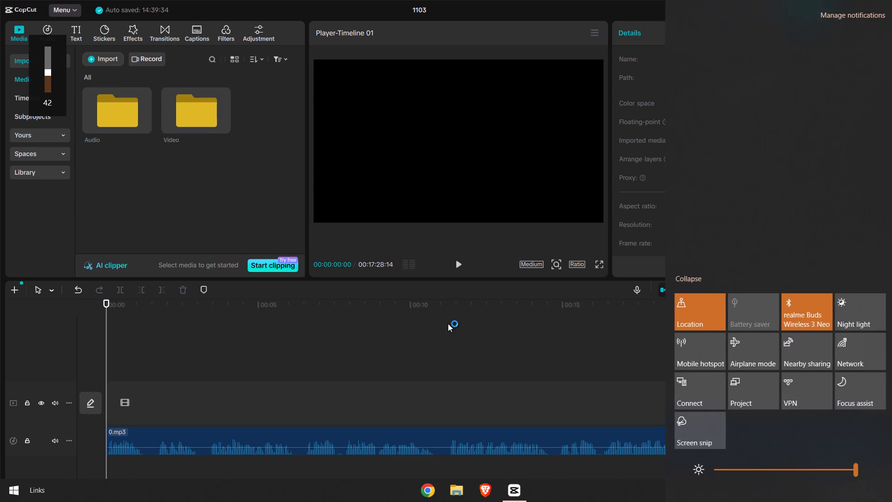
pyautogui.click(380, 359)
pyautogui.press('space')
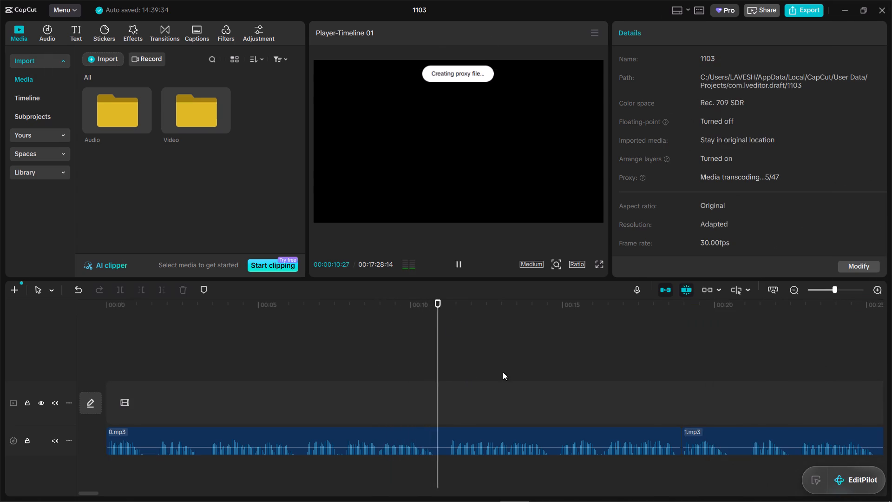
pyautogui.press('space')
pyautogui.click(413, 366)
pyautogui.moveTo(413, 366); pyautogui.dragTo(0, 364)
pyautogui.press('space')
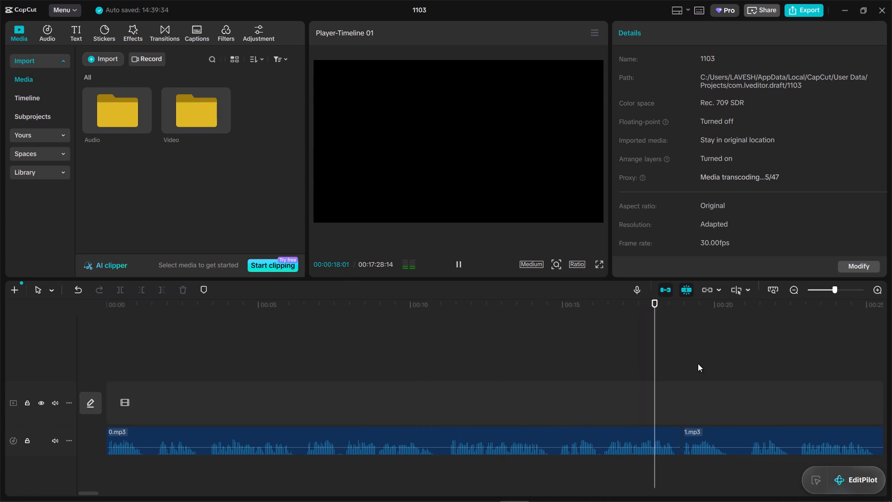
pyautogui.press('space')
# Listen to several passages of 1.mp3 and the join between 0.mp3 and 1.mp3.
pyautogui.moveTo(701, 364); pyautogui.dragTo(891, 382)
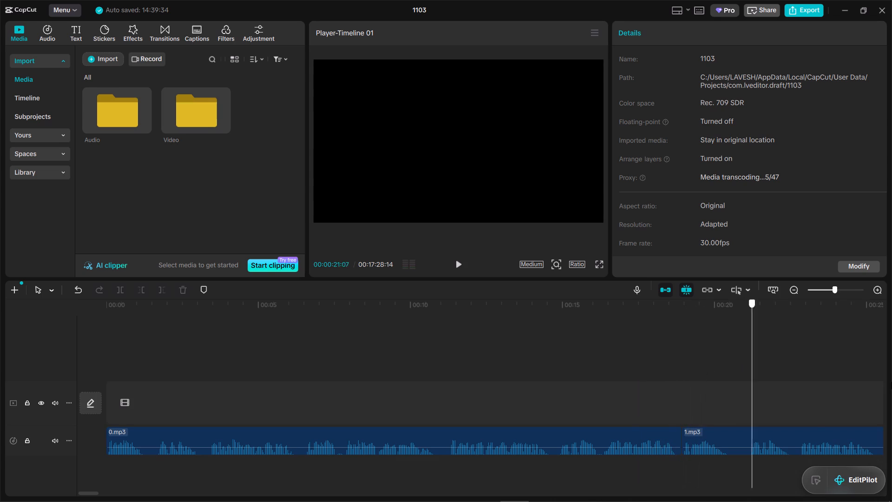
pyautogui.moveTo(891, 382); pyautogui.dragTo(395, 388)
pyautogui.press('space')
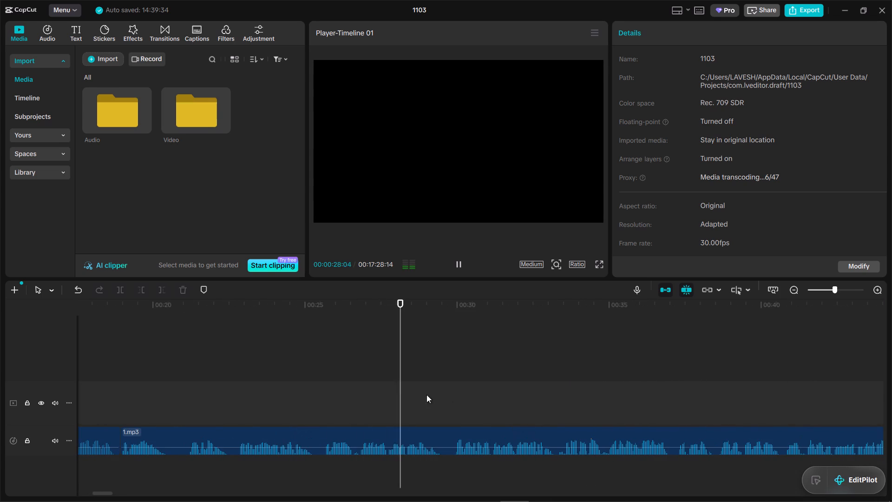
pyautogui.press('space')
pyautogui.click(464, 392)
pyautogui.moveTo(464, 392); pyautogui.dragTo(555, 392)
pyautogui.press('space')
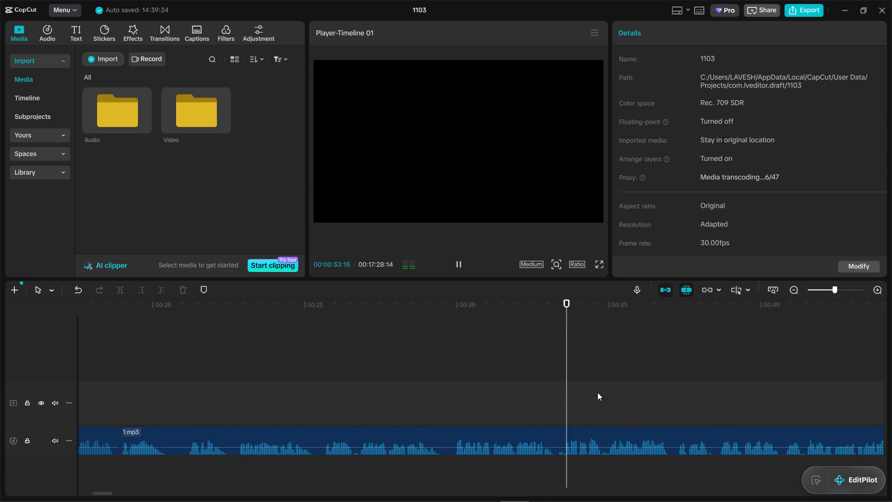
pyautogui.press('space')
pyautogui.click(395, 366)
pyautogui.moveTo(395, 366); pyautogui.dragTo(226, 363)
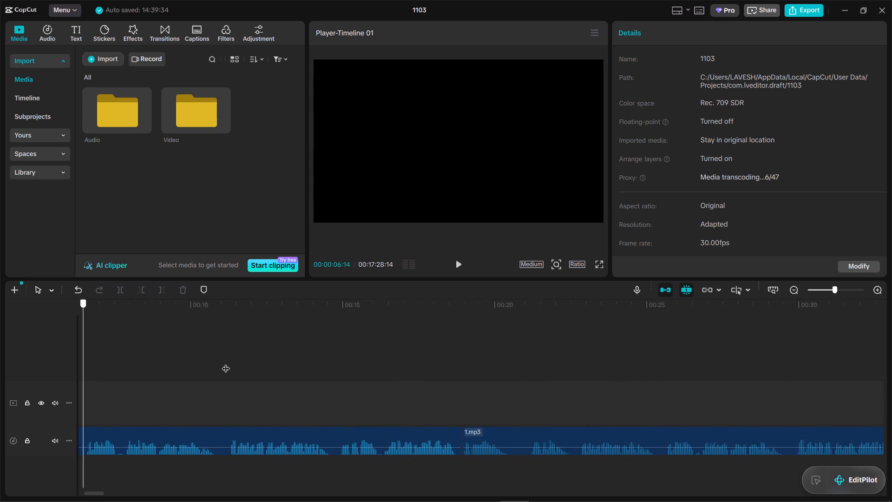
pyautogui.moveTo(226, 363); pyautogui.dragTo(463, 397)
pyautogui.press('space')
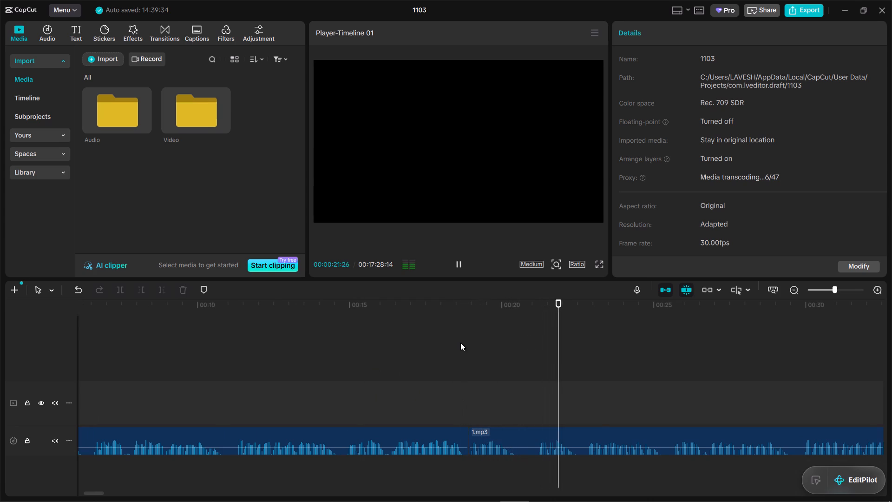
pyautogui.press('space')
# Replay the opening of 0.mp3 from the start of the timeline.
pyautogui.click(460, 343)
pyautogui.moveTo(460, 343); pyautogui.dragTo(0, 307)
pyautogui.press('space')
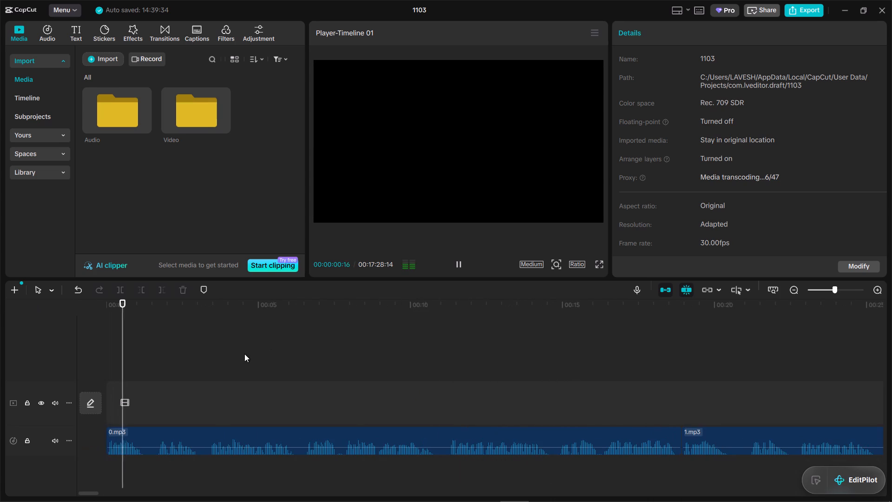
pyautogui.press('space')
pyautogui.click(328, 360)
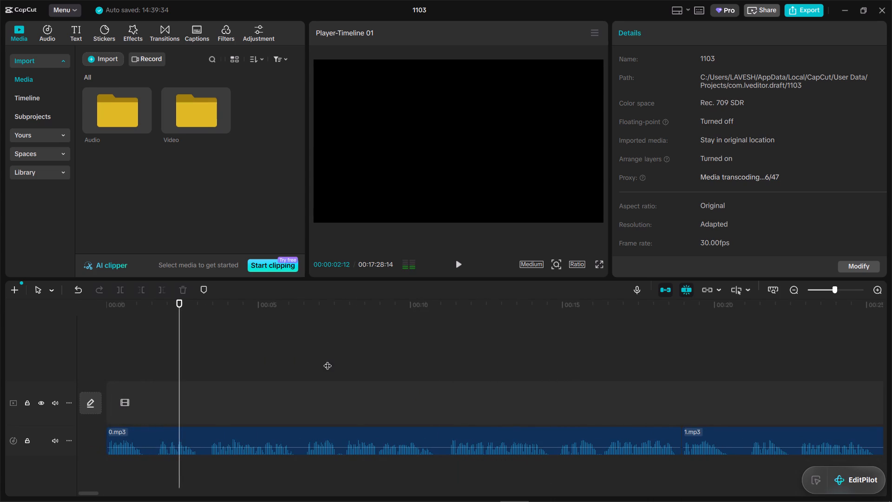
# Listen to the end of 0.mp3 and the opening passages of 1.mp3 on the audio track.
pyautogui.moveTo(328, 360); pyautogui.dragTo(626, 370)
pyautogui.press('space')
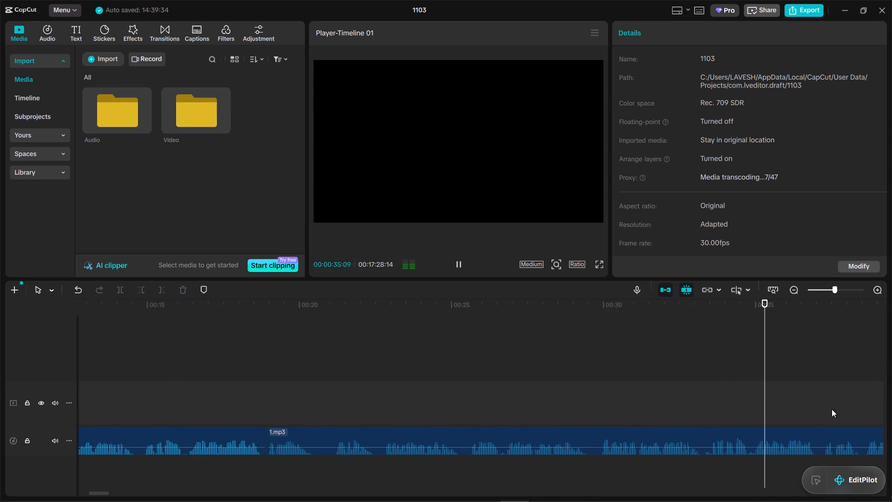
pyautogui.press('space')
pyautogui.click(438, 385)
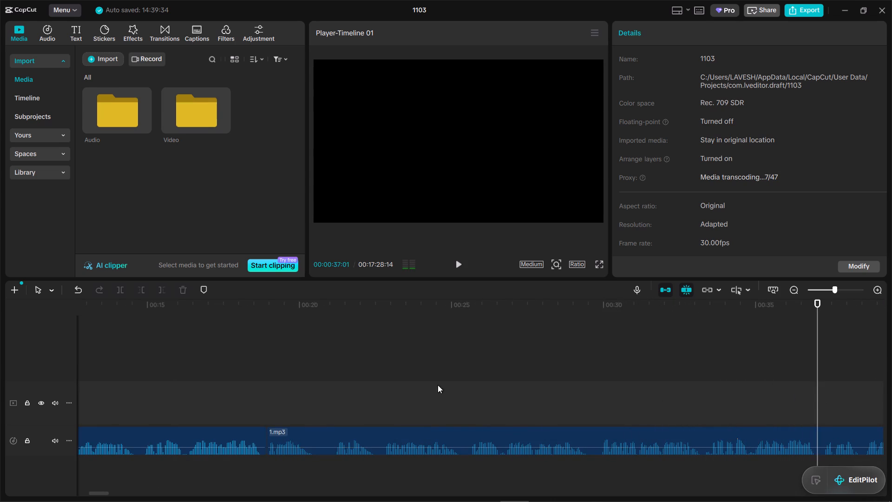
pyautogui.moveTo(438, 385); pyautogui.dragTo(256, 370)
pyautogui.press('space')
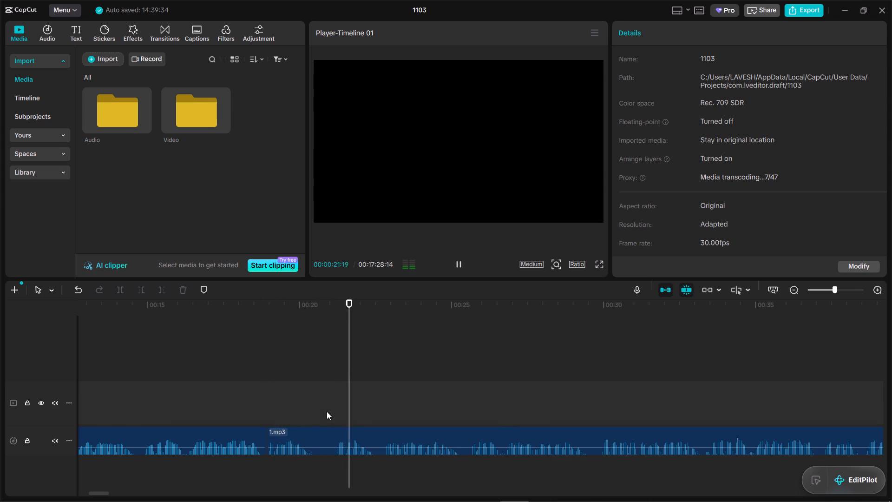
pyautogui.press('space')
pyautogui.doubleClick(316, 386)
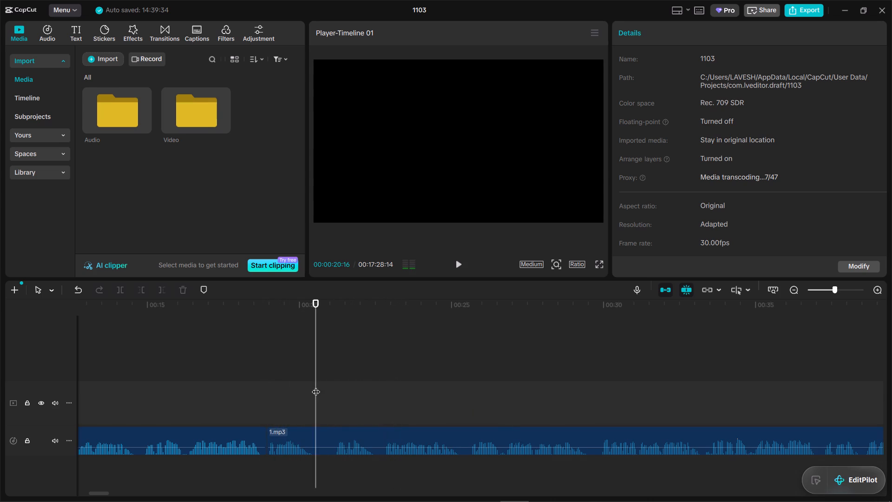
# Delete 0.mp3 from the audio track and close the gap it leaves before 1.mp3.
pyautogui.click(217, 438)
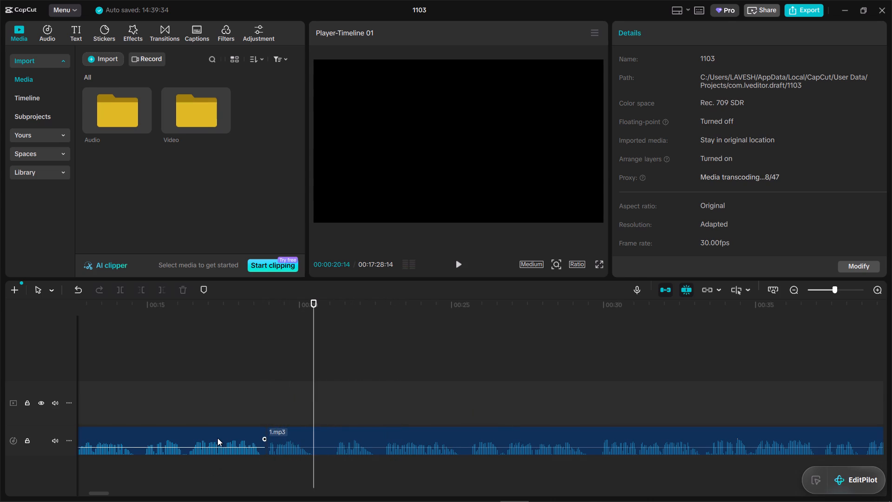
pyautogui.press('d')
pyautogui.click(216, 374)
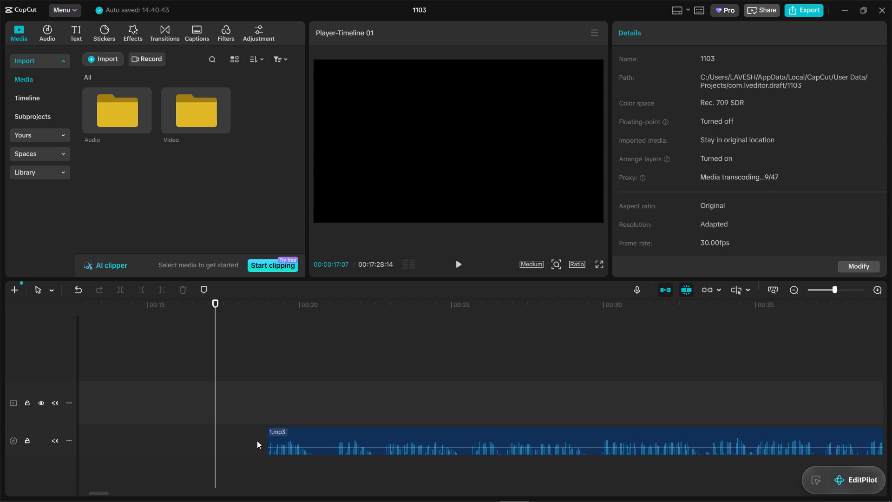
pyautogui.click(264, 441)
pyautogui.click(277, 439)
pyautogui.rightClick(265, 436)
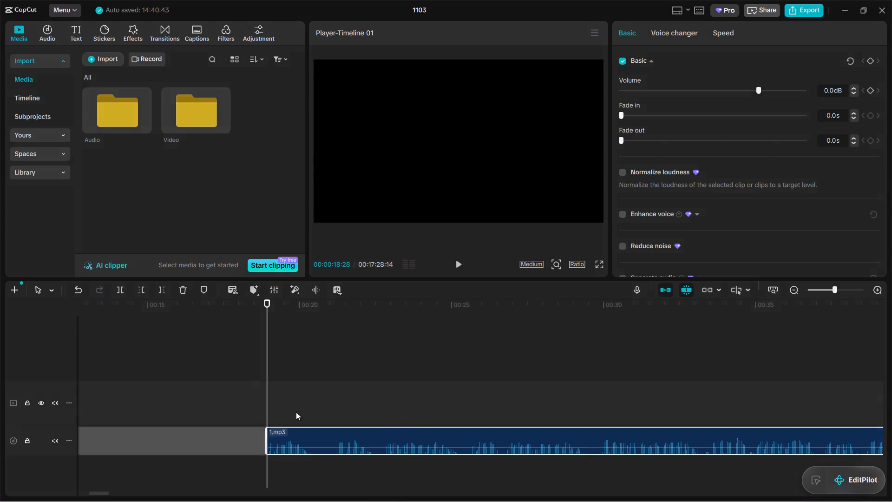
pyautogui.click(301, 406)
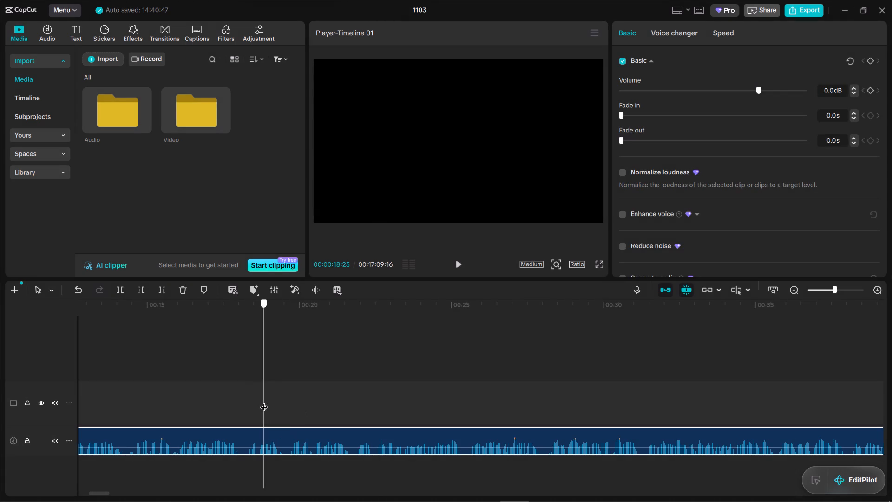
# Cut the first silent pause out of 1.mp3, between 00:00:01:17 and 00:00:02:04.
pyautogui.click(264, 401)
pyautogui.keyDown('ctrl'); pyautogui.scroll(-15, 264, 401); pyautogui.keyUp('ctrl')
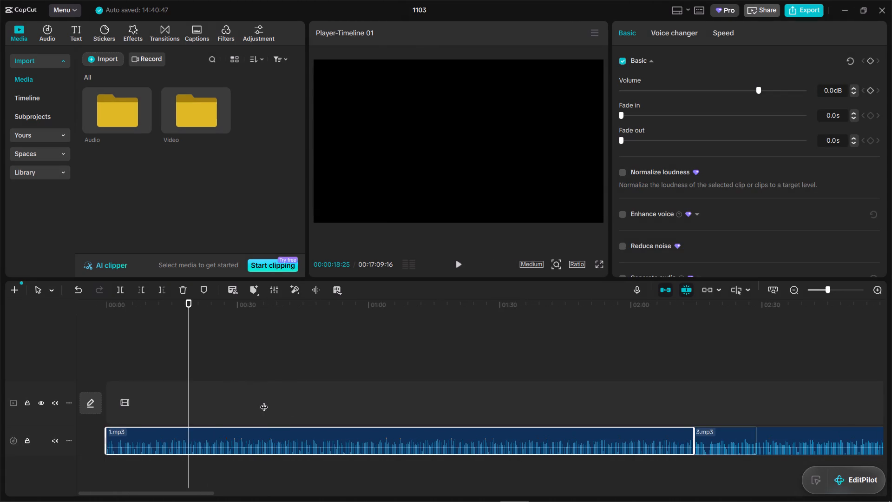
pyautogui.click(228, 375)
pyautogui.moveTo(228, 375); pyautogui.dragTo(0, 369)
pyautogui.keyDown('ctrl'); pyautogui.scroll(9, 119, 417); pyautogui.keyUp('ctrl')
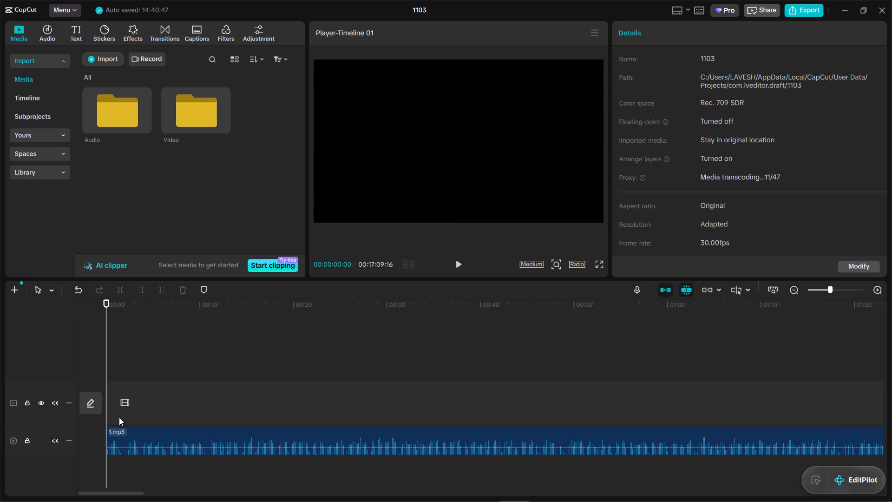
pyautogui.keyDown('ctrl'); pyautogui.scroll(19, 119, 417); pyautogui.keyUp('ctrl')
pyautogui.press('space')
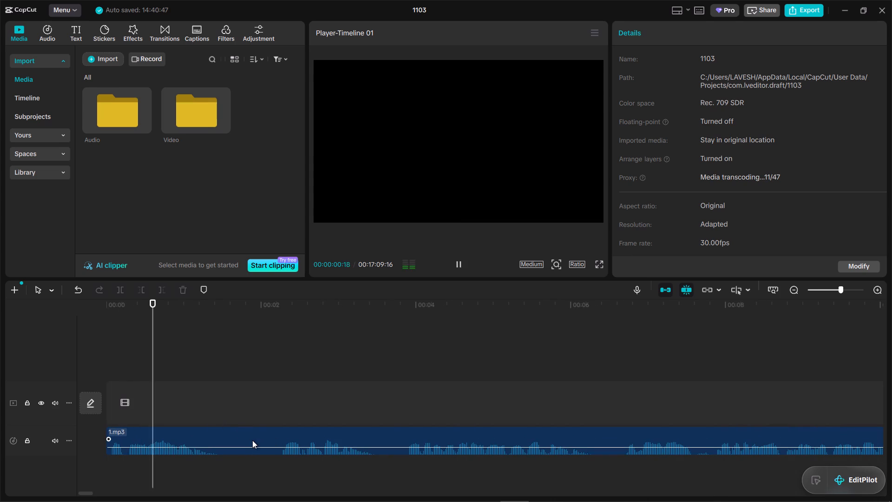
pyautogui.press('space')
pyautogui.press('space')
pyautogui.press('space')
pyautogui.click(245, 439)
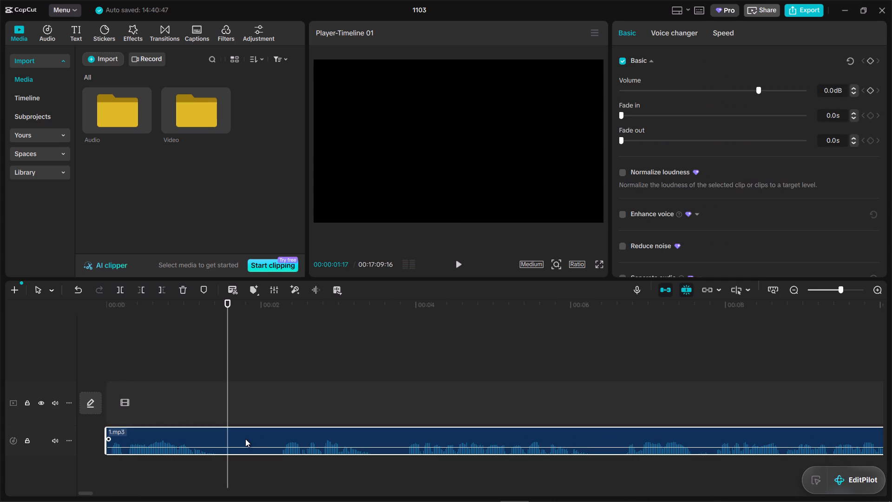
pyautogui.press('b')
pyautogui.press('space')
pyautogui.press('space')
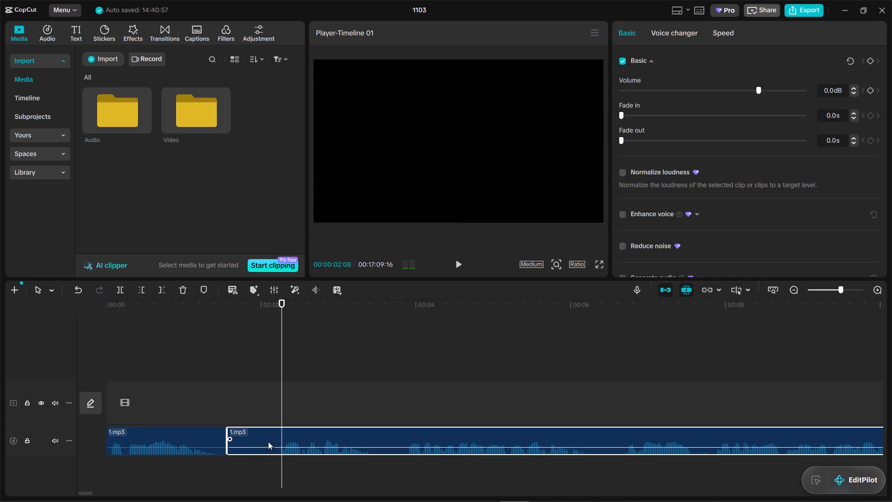
pyautogui.moveTo(282, 384); pyautogui.dragTo(271, 384)
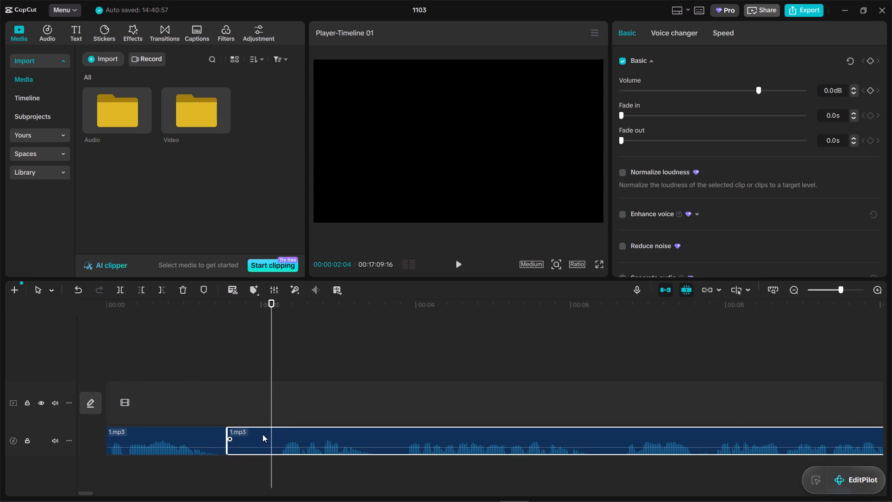
pyautogui.press('b')
pyautogui.click(256, 436)
pyautogui.press('d')
# Cut out the second pause in 1.mp3, from 00:00:03:16 to just before the speech resumes.
pyautogui.click(363, 384)
pyautogui.press('space')
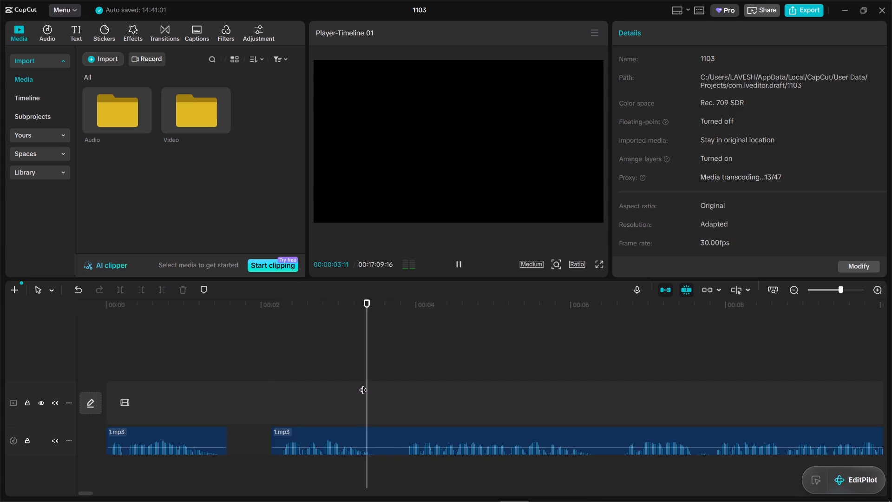
pyautogui.press('space')
pyautogui.moveTo(400, 387); pyautogui.dragTo(380, 384)
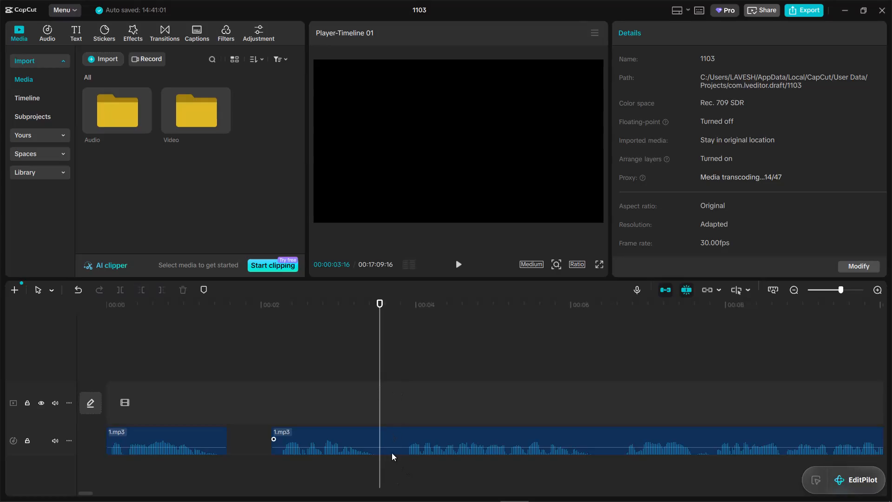
pyautogui.click(392, 440)
pyautogui.press('b')
pyautogui.moveTo(377, 385); pyautogui.dragTo(399, 391)
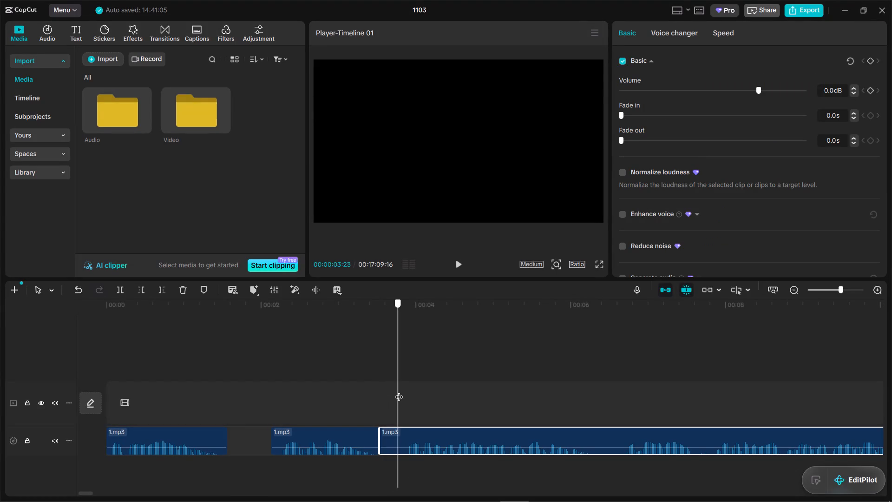
pyautogui.moveTo(399, 391); pyautogui.dragTo(406, 391)
pyautogui.press('b')
pyautogui.click(393, 440)
pyautogui.write('d')
# Cut out the third pause in 1.mp3, between 00:00:06:09 and 00:00:06:20.
pyautogui.press('space')
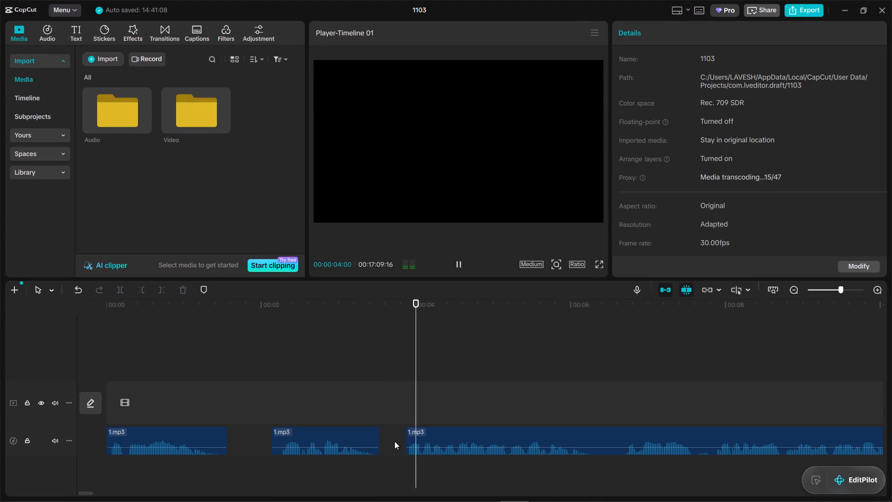
pyautogui.press('space')
pyautogui.click(610, 430)
pyautogui.press('b')
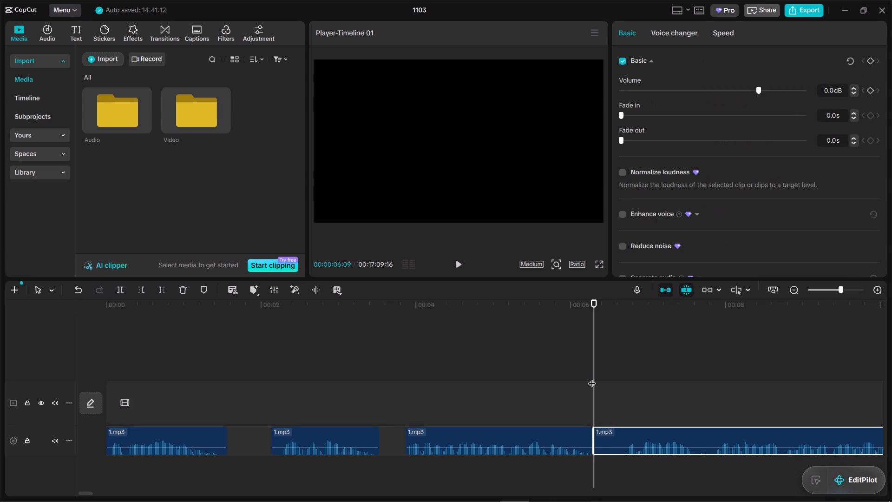
pyautogui.moveTo(595, 379); pyautogui.dragTo(622, 385)
pyautogui.press('b')
pyautogui.click(612, 441)
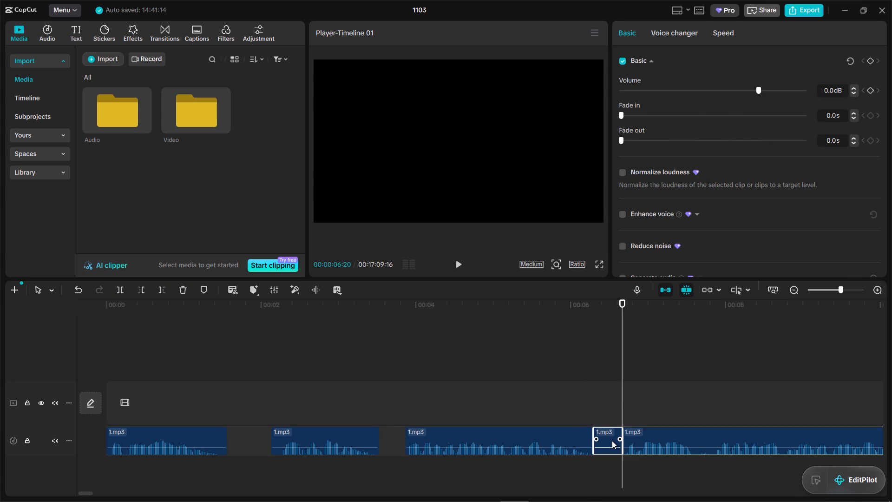
pyautogui.press('d')
# Check the playback after the third cut and close all gaps between the 1.mp3 segments.
pyautogui.press('space')
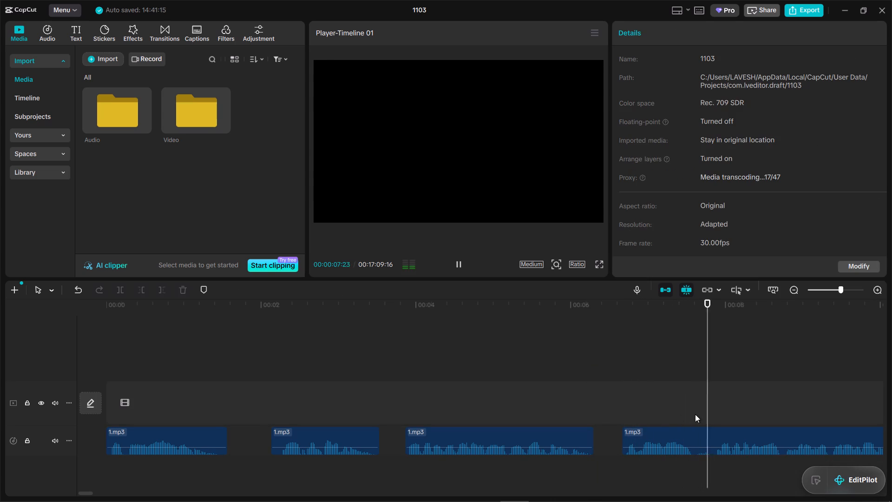
pyautogui.press('space')
pyautogui.click(649, 445)
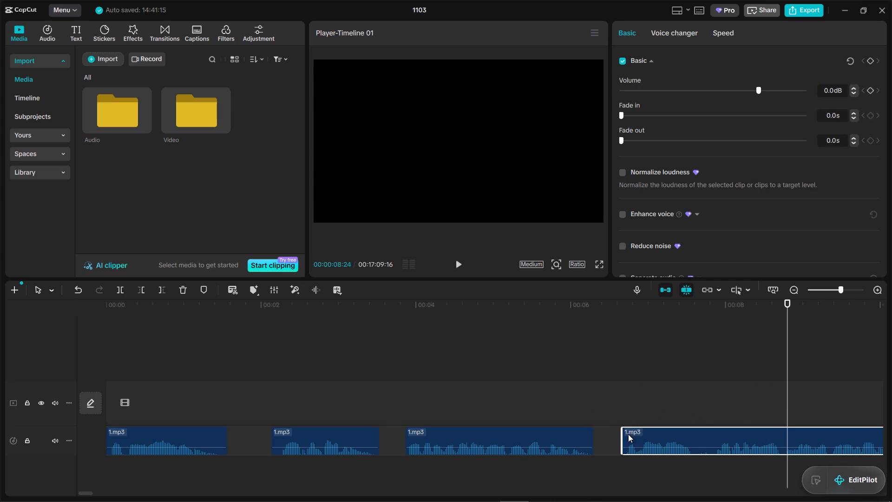
pyautogui.rightClick(621, 432)
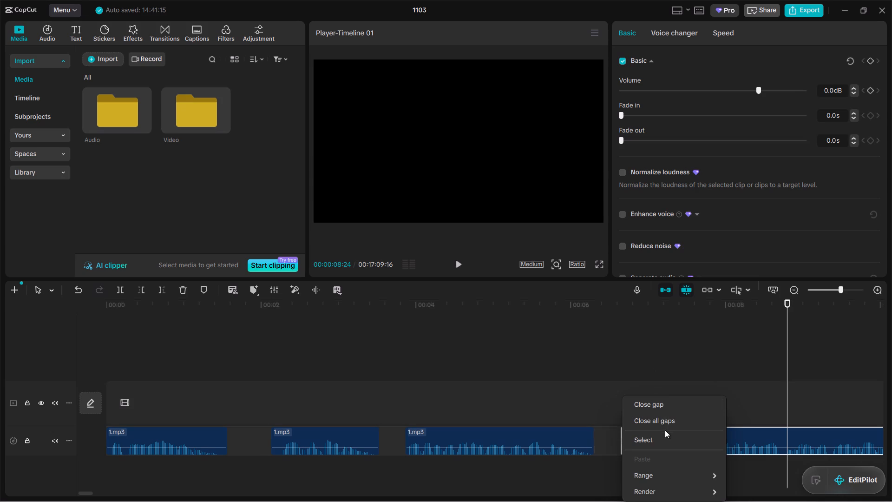
pyautogui.click(664, 424)
# Trim the silent tail of the first 1.mp3 segment to about 00:00:01:11 and close the resulting gap.
pyautogui.click(397, 361)
pyautogui.moveTo(397, 361); pyautogui.dragTo(0, 365)
pyautogui.press('space')
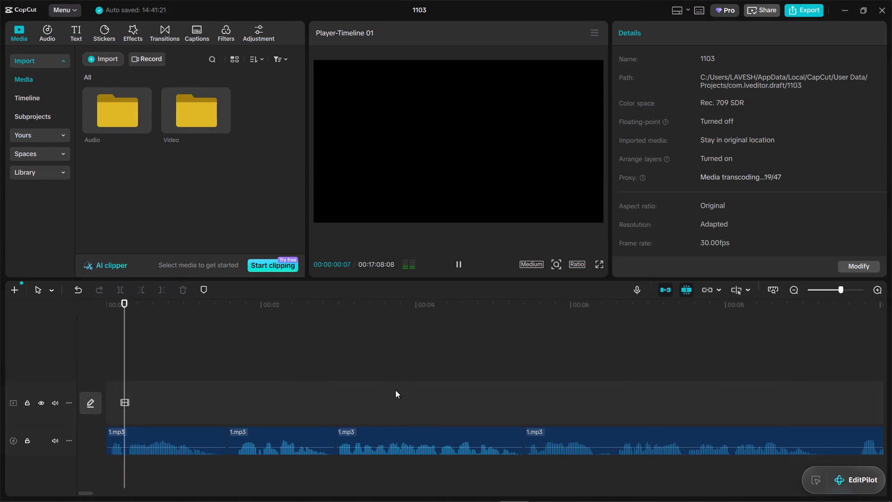
pyautogui.press('space')
pyautogui.click(181, 443)
pyautogui.moveTo(226, 449); pyautogui.dragTo(210, 445)
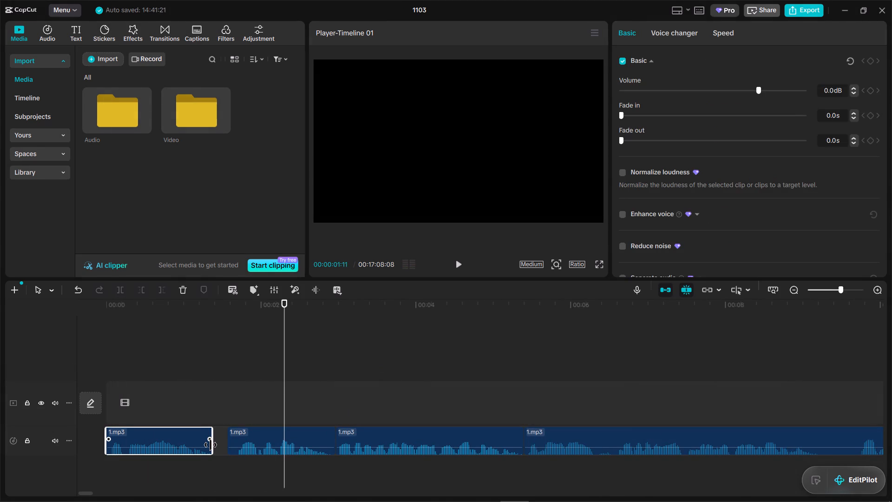
pyautogui.moveTo(210, 445); pyautogui.dragTo(214, 445)
pyautogui.click(232, 434)
pyautogui.rightClick(226, 433)
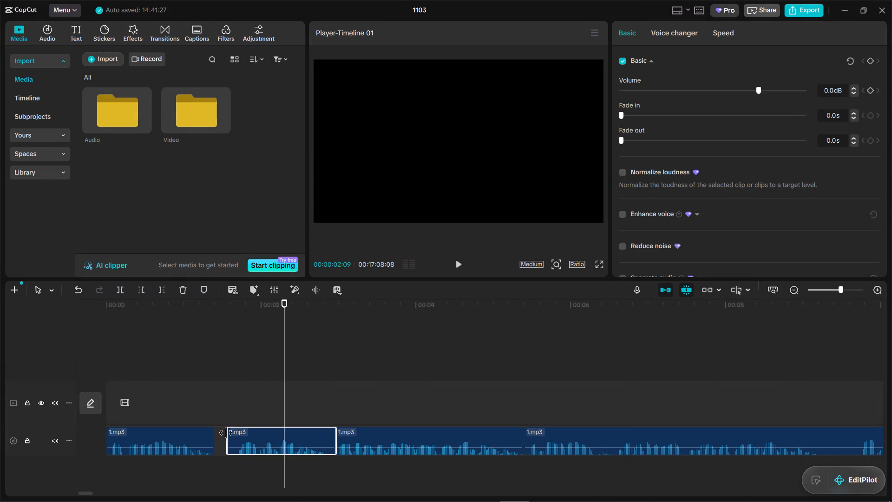
pyautogui.click(260, 419)
# Listen to the edited opening of 1.mp3 from the timeline start, checking the joins and any remaining pauses.
pyautogui.click(155, 364)
pyautogui.moveTo(155, 364); pyautogui.dragTo(15, 350)
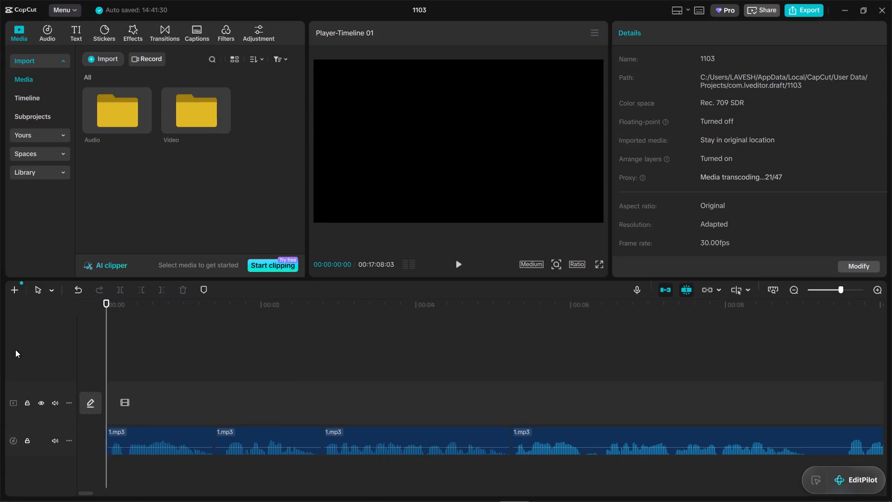
pyautogui.press('space')
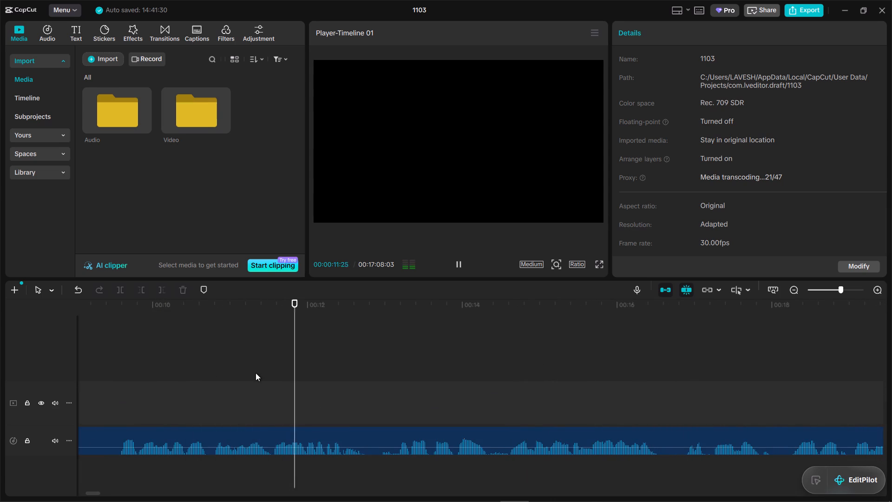
pyautogui.press('space')
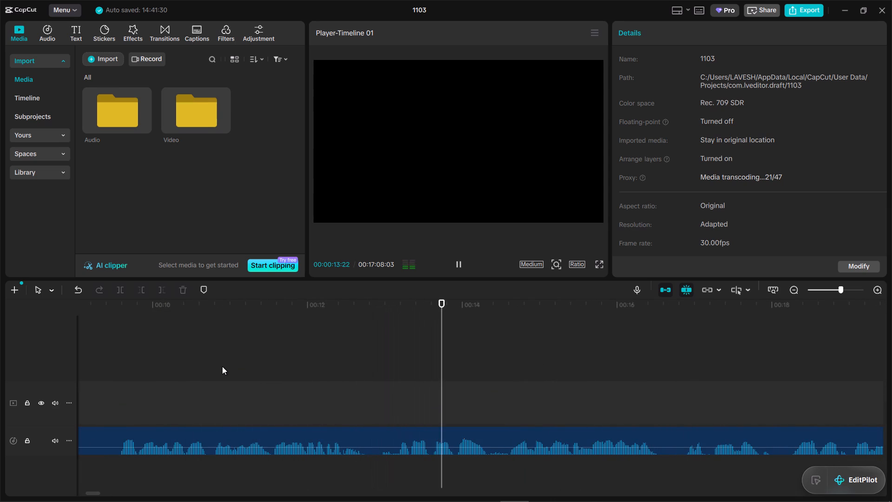
pyautogui.click(222, 366)
pyautogui.moveTo(222, 366); pyautogui.dragTo(0, 396)
pyautogui.press('space')
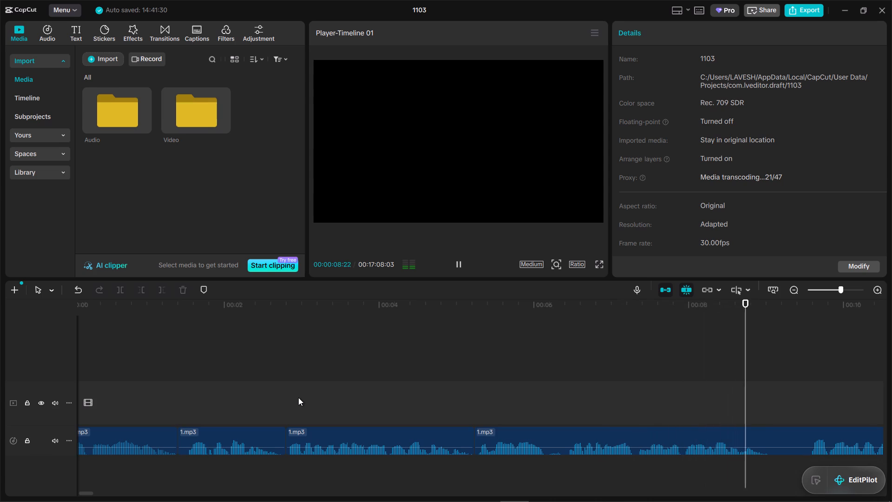
pyautogui.press('space')
# Cut out the pause ending at 00:00:09:14 in the fourth 1.mp3 segment and close the gap.
pyautogui.click(766, 365)
pyautogui.moveTo(766, 365); pyautogui.dragTo(777, 369)
pyautogui.click(780, 433)
pyautogui.press('b')
pyautogui.moveTo(773, 371); pyautogui.dragTo(797, 379)
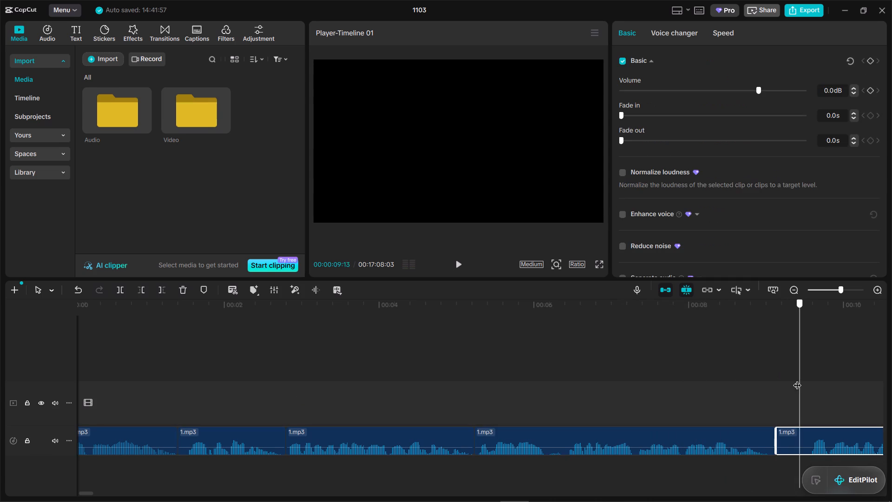
pyautogui.moveTo(797, 379); pyautogui.dragTo(802, 381)
pyautogui.press('b')
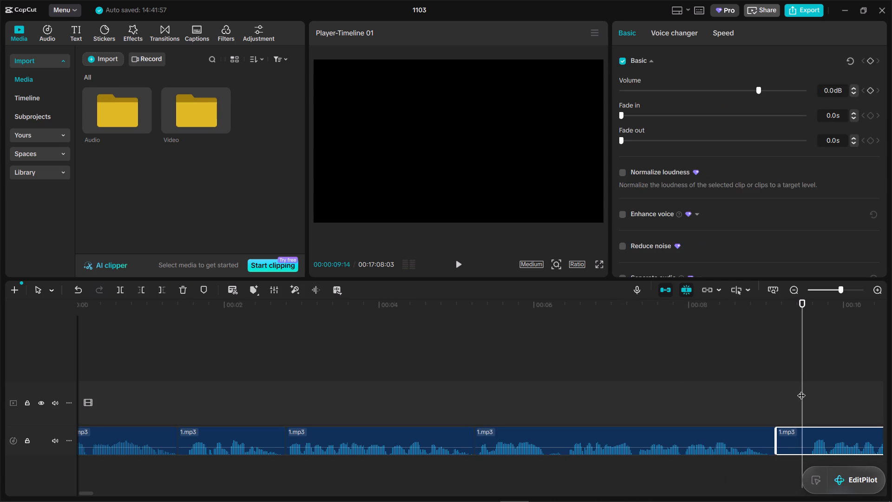
pyautogui.click(785, 449)
pyautogui.press('d')
pyautogui.click(813, 434)
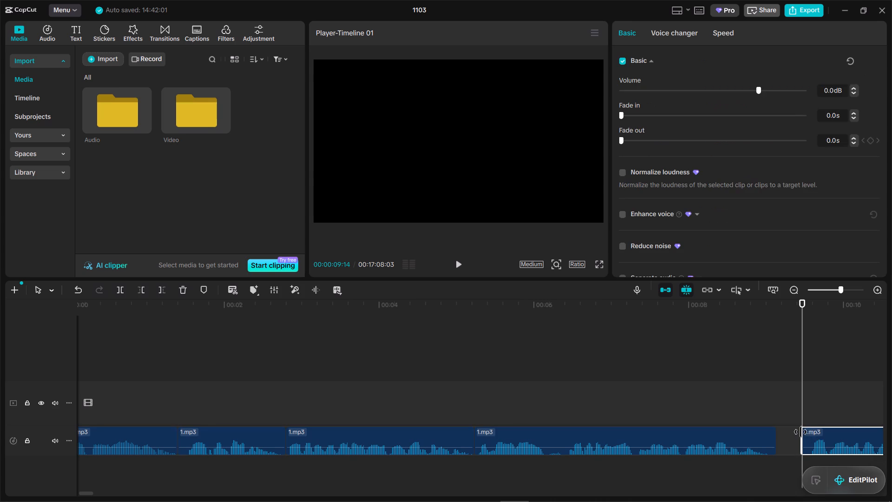
pyautogui.rightClick(800, 432)
pyautogui.click(812, 420)
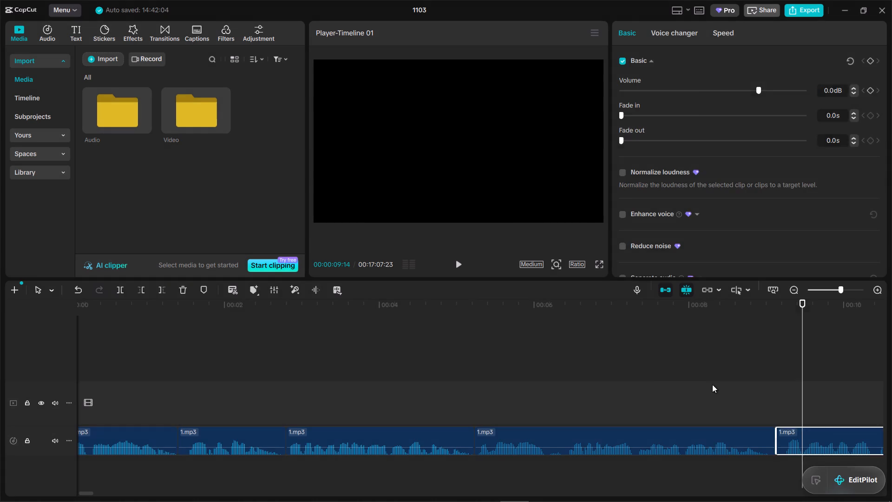
# Listen to 1.mp3 onward from 00:00:09:14, and play across the join between 1.mp3 and 3.mp3.
pyautogui.click(646, 375)
pyautogui.press('space')
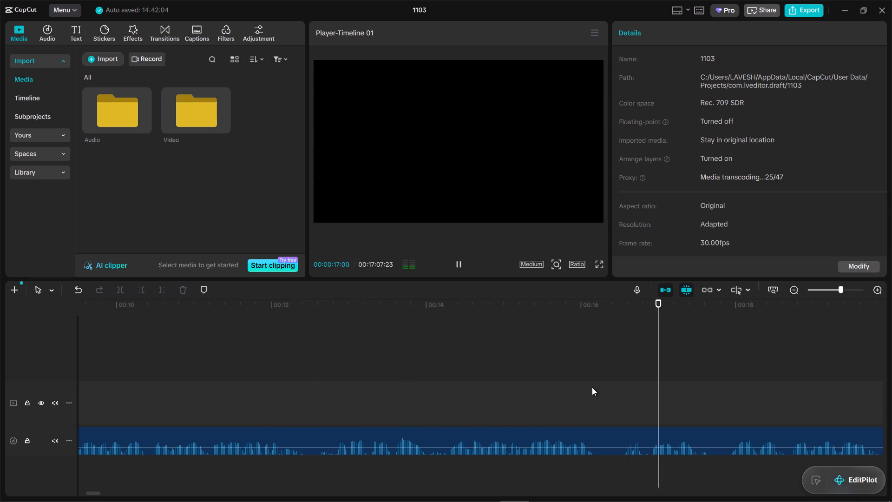
pyautogui.press('space')
pyautogui.click(842, 292)
pyautogui.moveTo(842, 292); pyautogui.dragTo(820, 297)
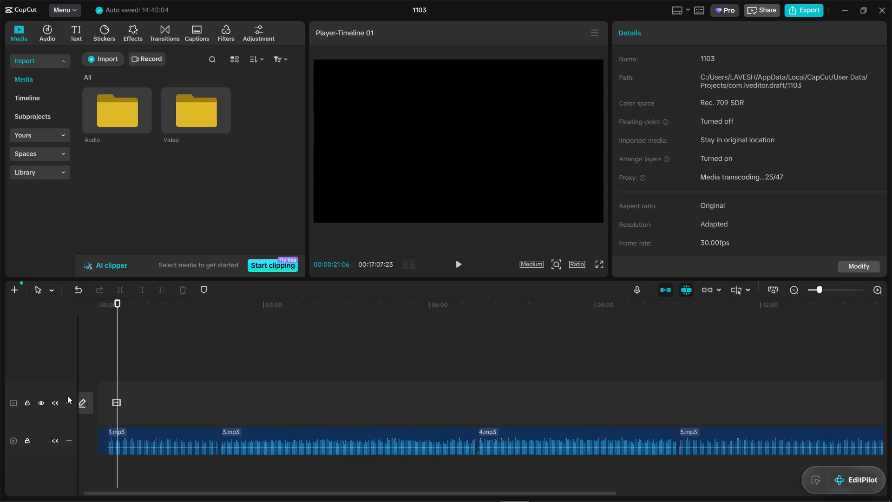
pyautogui.click(202, 405)
pyautogui.moveTo(204, 405); pyautogui.dragTo(216, 408)
pyautogui.press('space')
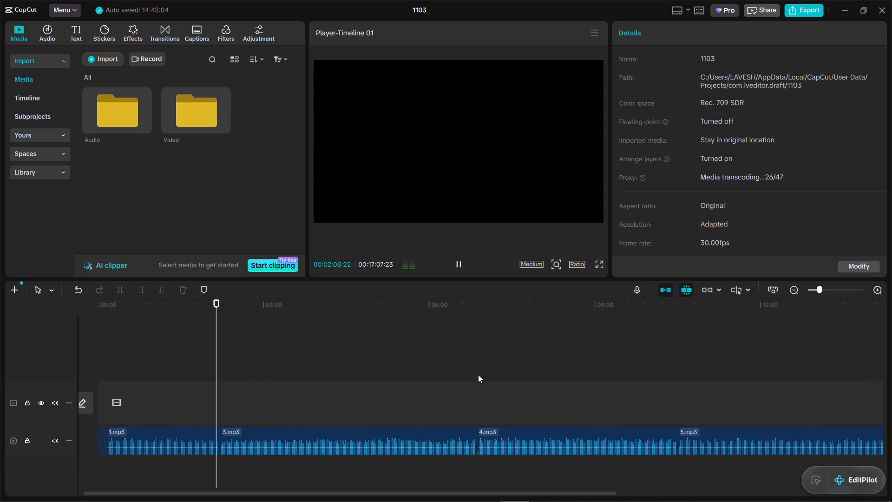
pyautogui.moveTo(822, 288); pyautogui.dragTo(834, 287)
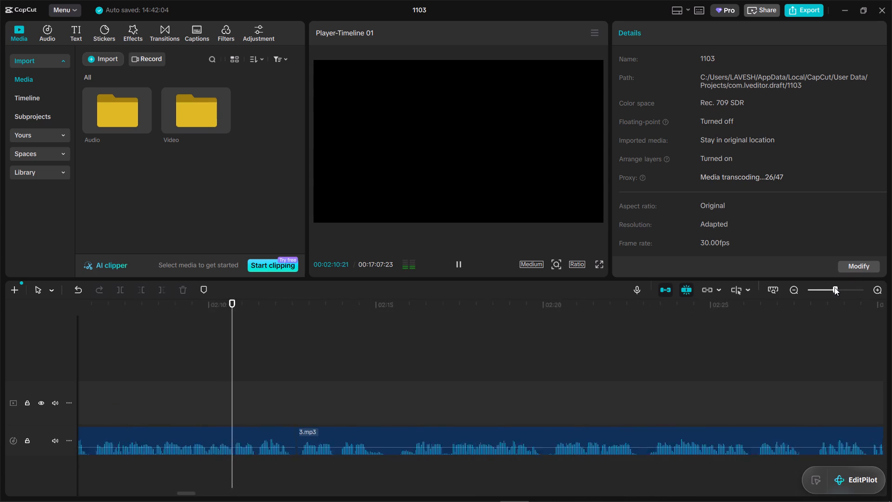
pyautogui.moveTo(834, 287); pyautogui.dragTo(838, 286)
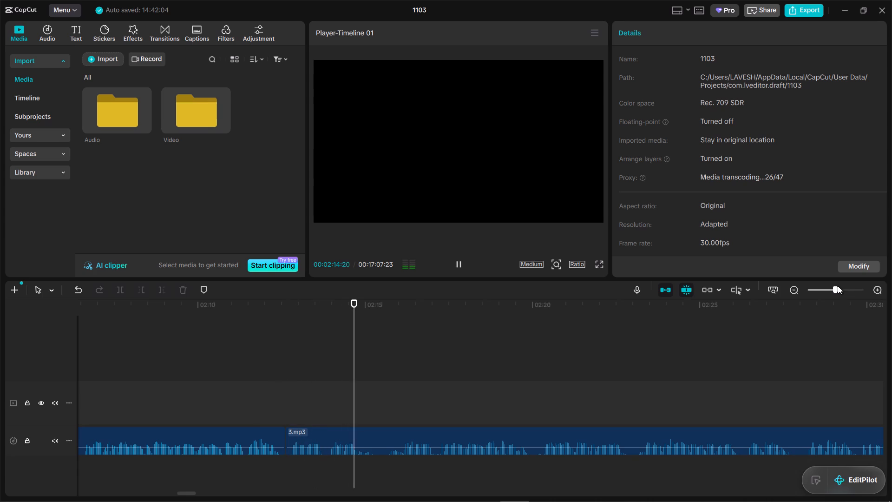
pyautogui.press('space')
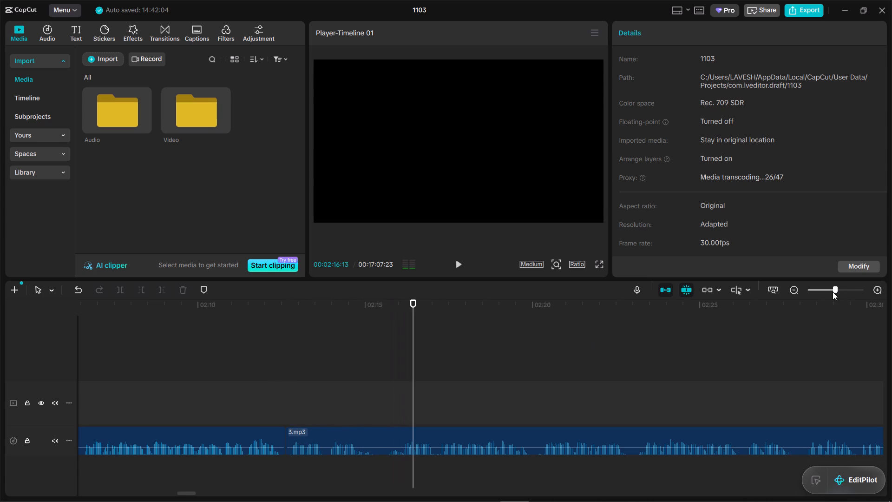
pyautogui.press('space')
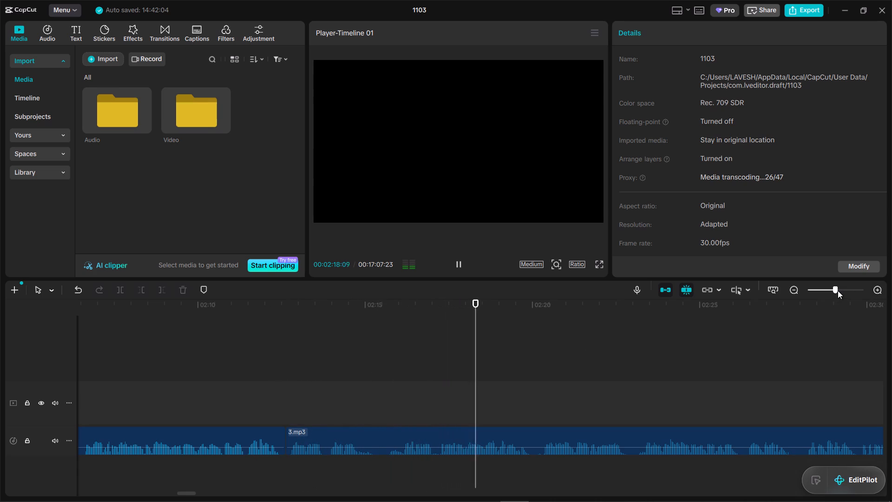
pyautogui.press('space')
# Listen to the narration around the joins between 3.mp3 and 4.mp3 and between 4.mp3 and 5.mp3.
pyautogui.click(838, 291)
pyautogui.moveTo(838, 291); pyautogui.dragTo(828, 291)
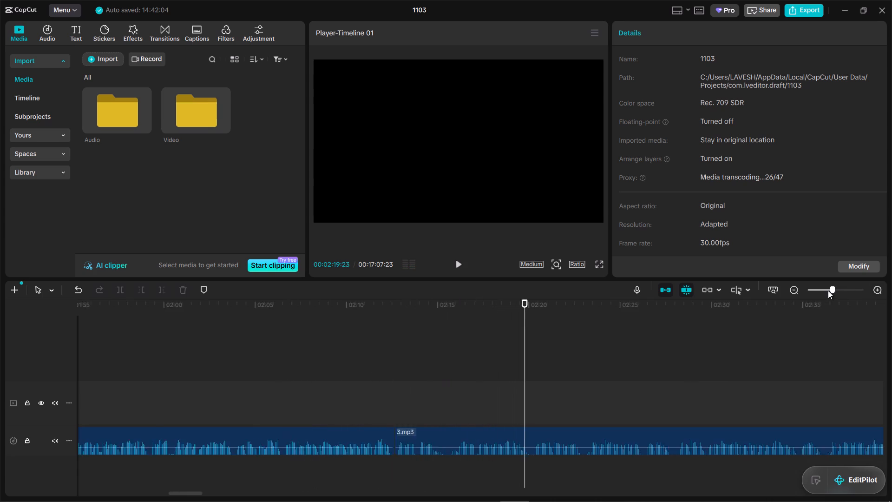
pyautogui.moveTo(828, 291); pyautogui.dragTo(821, 291)
pyautogui.click(481, 414)
pyautogui.moveTo(481, 414); pyautogui.dragTo(469, 412)
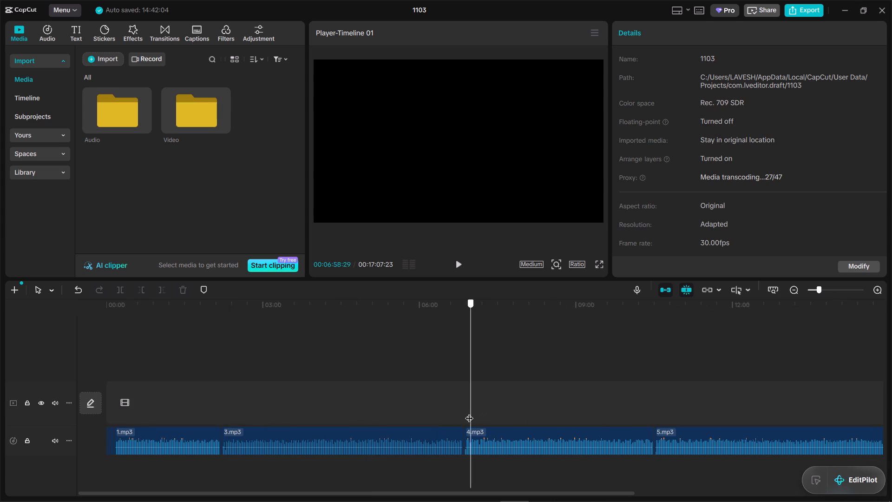
pyautogui.moveTo(469, 412); pyautogui.dragTo(466, 411)
pyautogui.press('space')
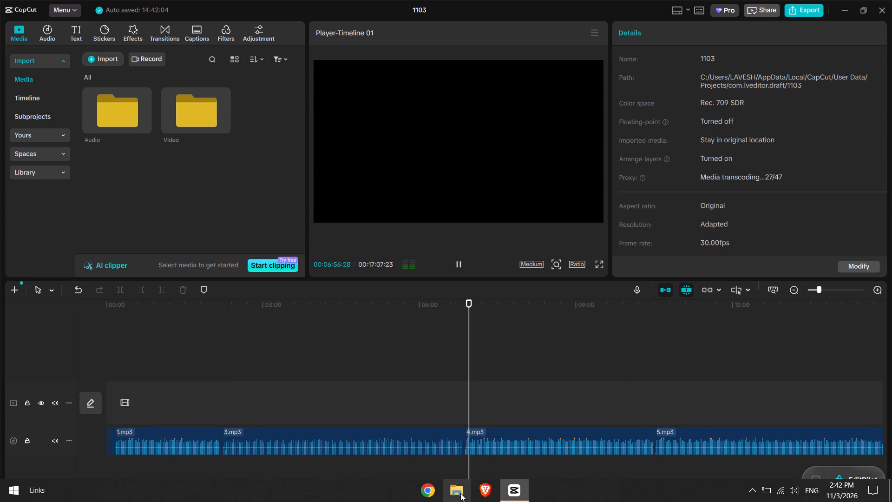
pyautogui.press('space')
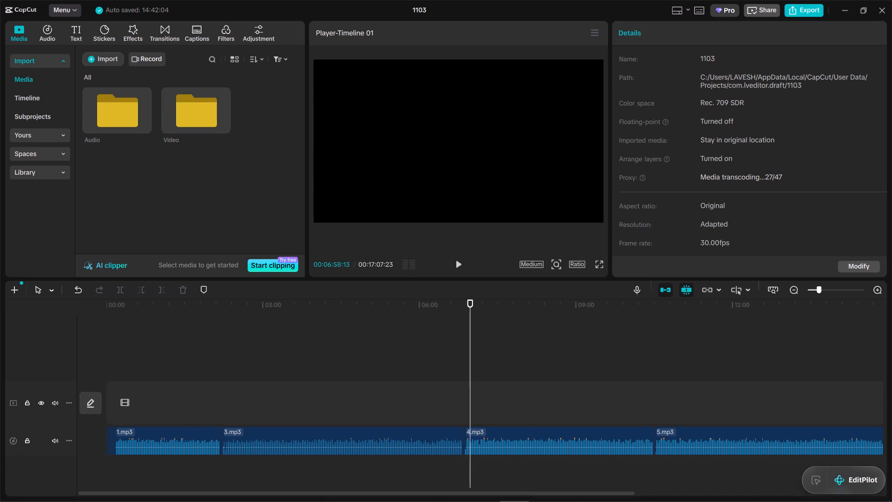
pyautogui.click(660, 393)
pyautogui.moveTo(660, 393); pyautogui.dragTo(650, 390)
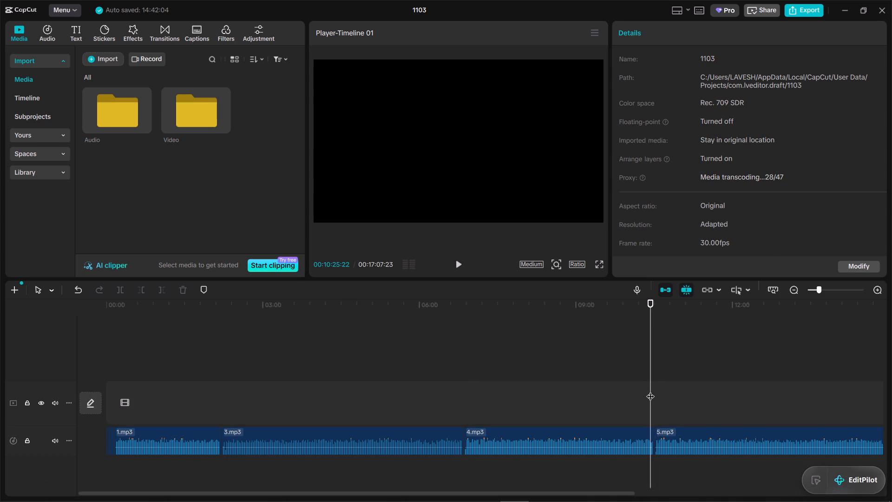
pyautogui.moveTo(650, 390); pyautogui.dragTo(655, 390)
pyautogui.press('space')
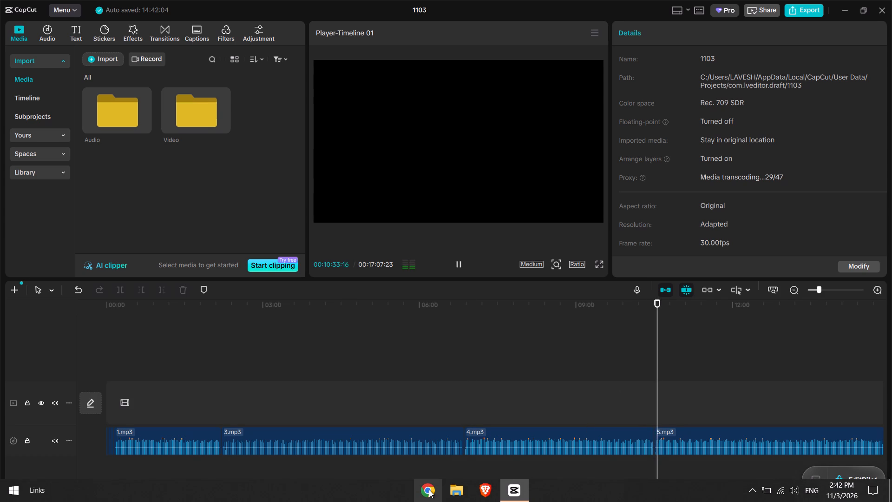
pyautogui.press('space')
# Switch to Google Chrome and open a browser window with the existing profile.
pyautogui.click(429, 489)
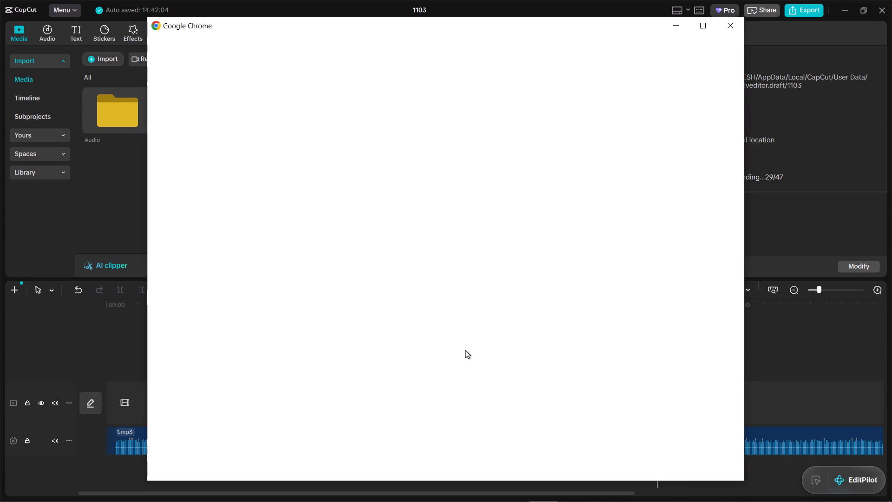
pyautogui.click(271, 293)
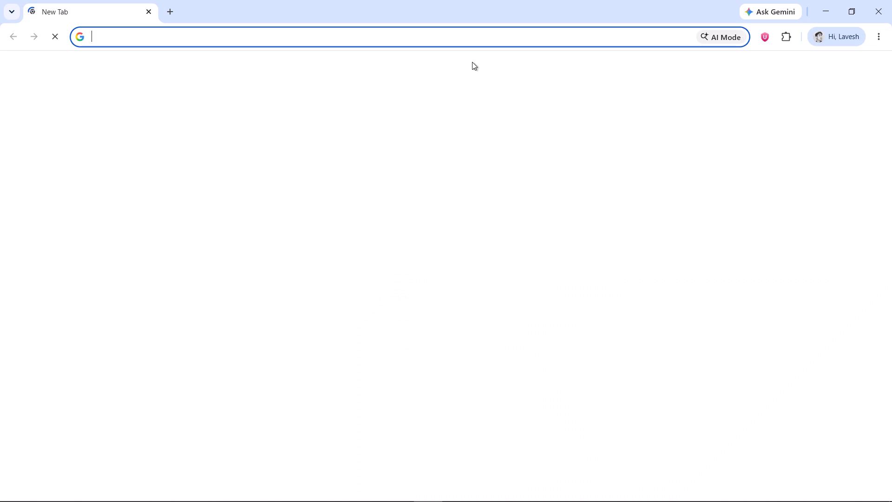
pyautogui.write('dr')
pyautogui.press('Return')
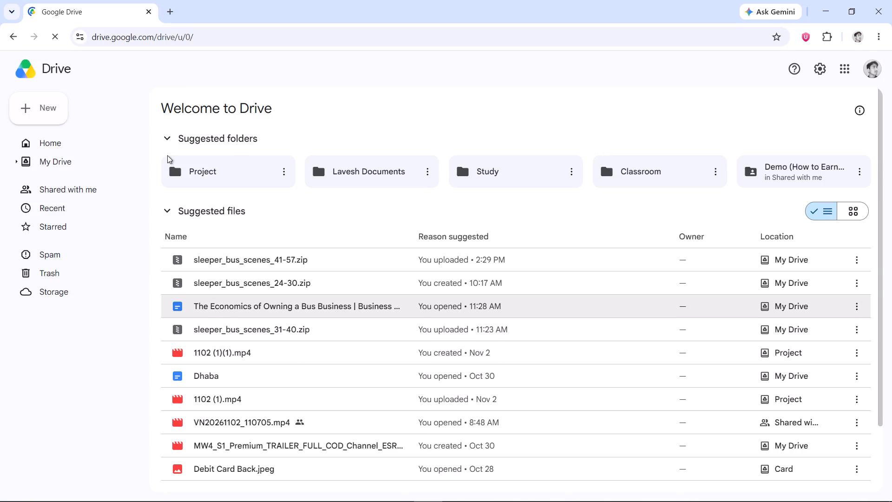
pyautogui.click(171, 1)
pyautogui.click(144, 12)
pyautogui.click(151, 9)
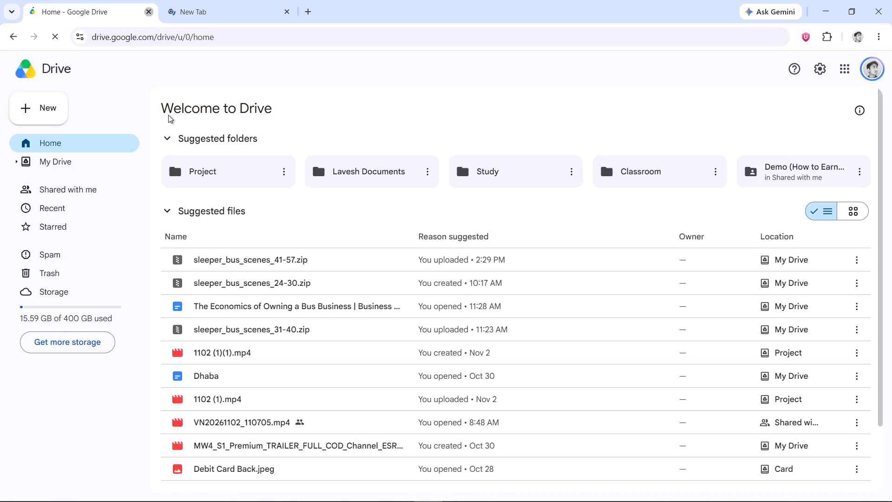
# Open "The Economics of Owning a Bus Business | Business Case Study" in Google Docs and read its opening paragraphs for the narration order.
pyautogui.write('do')
pyautogui.press('BackSpace')
pyautogui.press('BackSpace')
pyautogui.press('d')
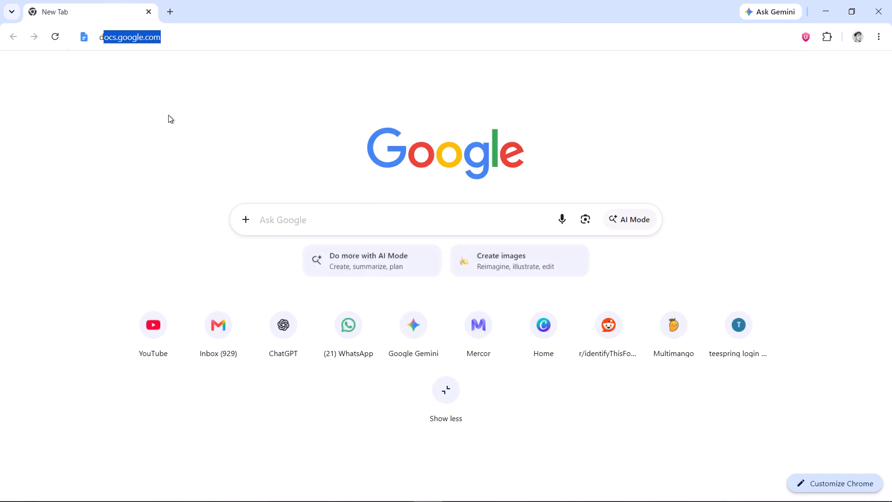
pyautogui.press('Return')
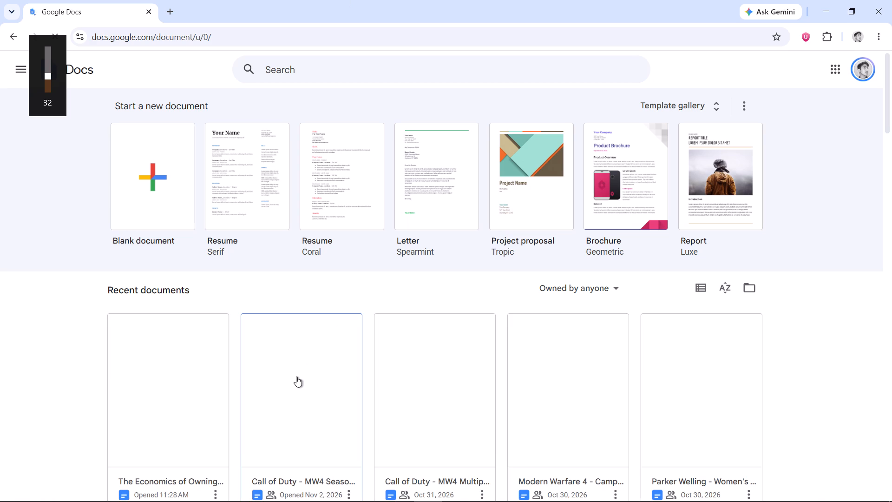
pyautogui.click(137, 432)
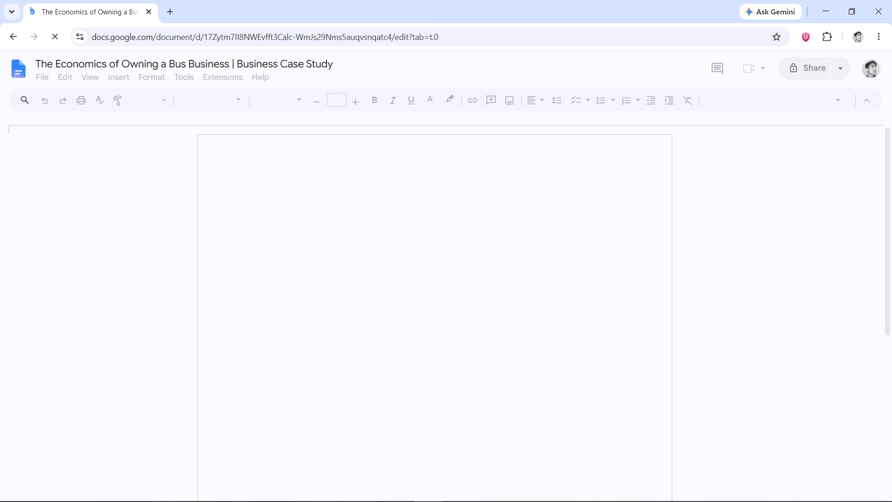
pyautogui.scroll(-1, 493, 281)
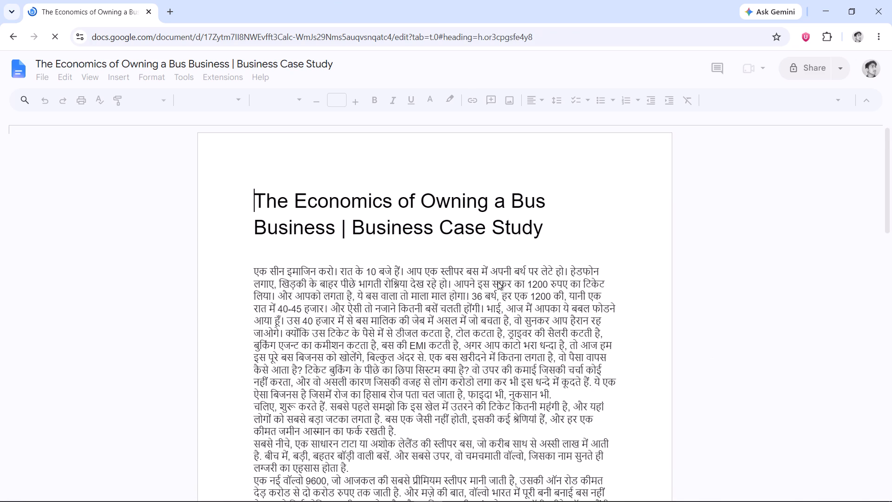
pyautogui.scroll(-1, 498, 282)
pyautogui.click(400, 276)
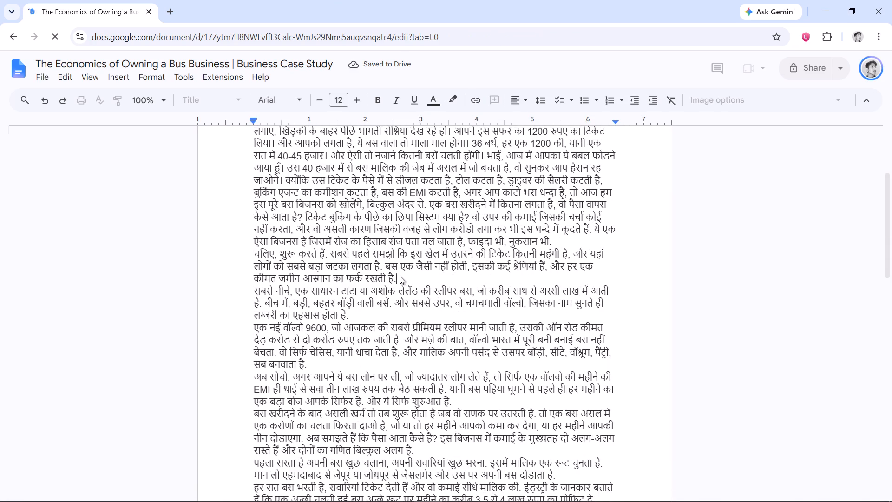
pyautogui.click(556, 243)
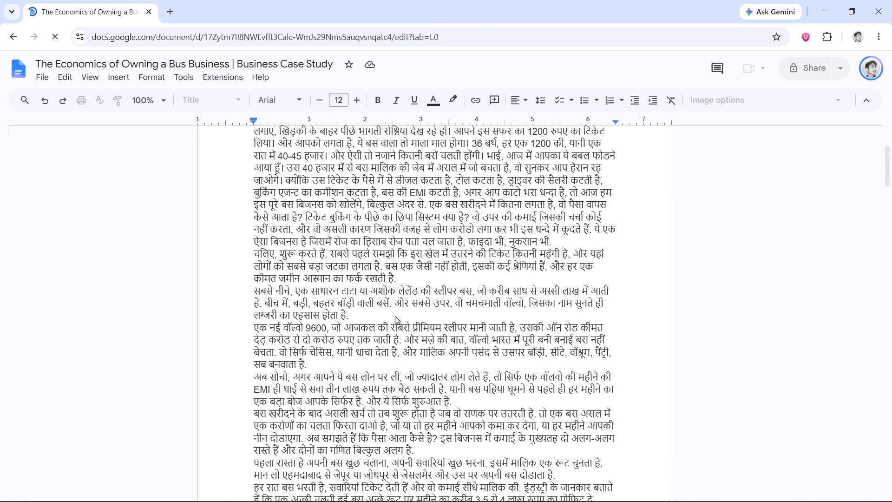
pyautogui.click(362, 310)
pyautogui.click(317, 363)
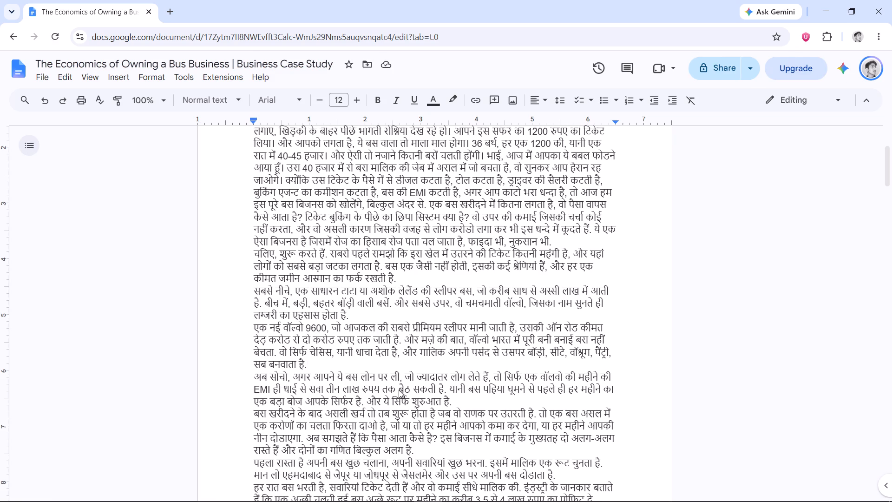
# Return to CapCut and listen to the narration around the starts of 4.mp3 and 6.mp3 to compare with the script.
pyautogui.hotkey('alt', 'Tab')
pyautogui.click(455, 381)
pyautogui.moveTo(455, 381); pyautogui.dragTo(462, 381)
pyautogui.press('space')
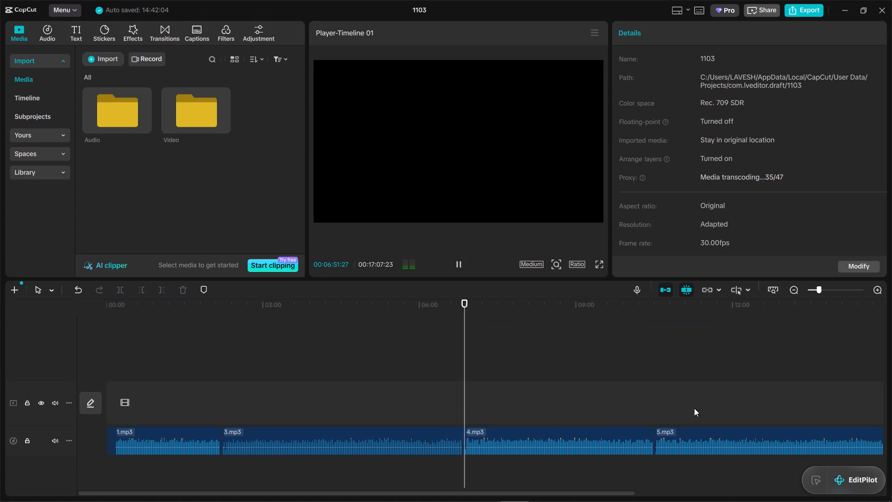
pyautogui.press('space')
pyautogui.click(686, 393)
pyautogui.moveTo(686, 393); pyautogui.dragTo(728, 414)
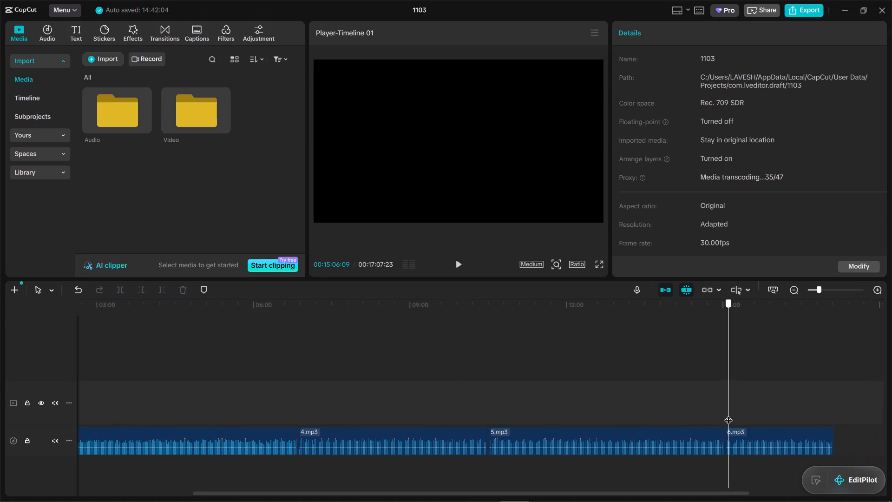
pyautogui.moveTo(728, 414); pyautogui.dragTo(723, 413)
pyautogui.press('space')
pyautogui.press('space')
# Move 6.mp3 from the end of the timeline to a separate audio track above the start of 3.mp3.
pyautogui.moveTo(763, 437); pyautogui.dragTo(103, 383)
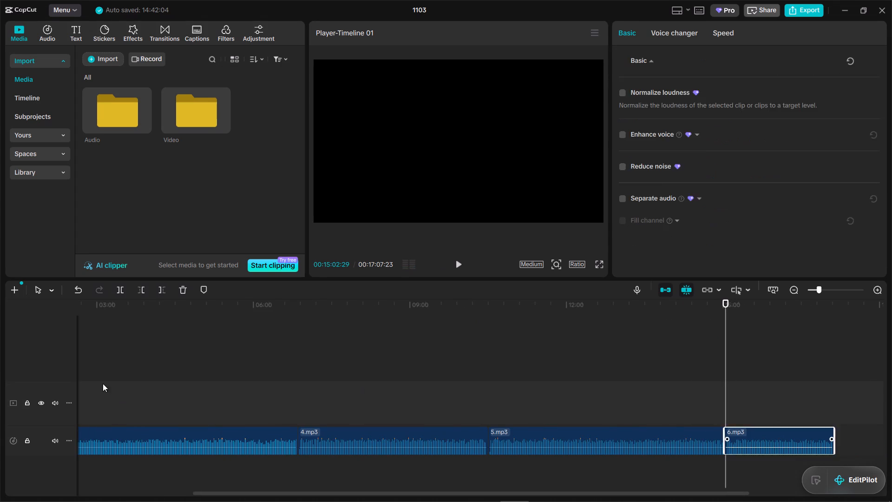
pyautogui.moveTo(103, 383); pyautogui.dragTo(401, 446)
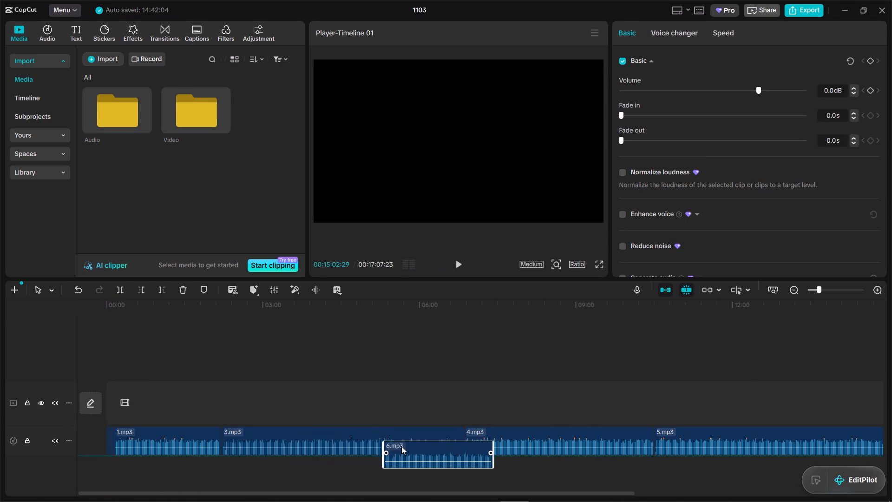
pyautogui.moveTo(401, 446); pyautogui.dragTo(263, 409)
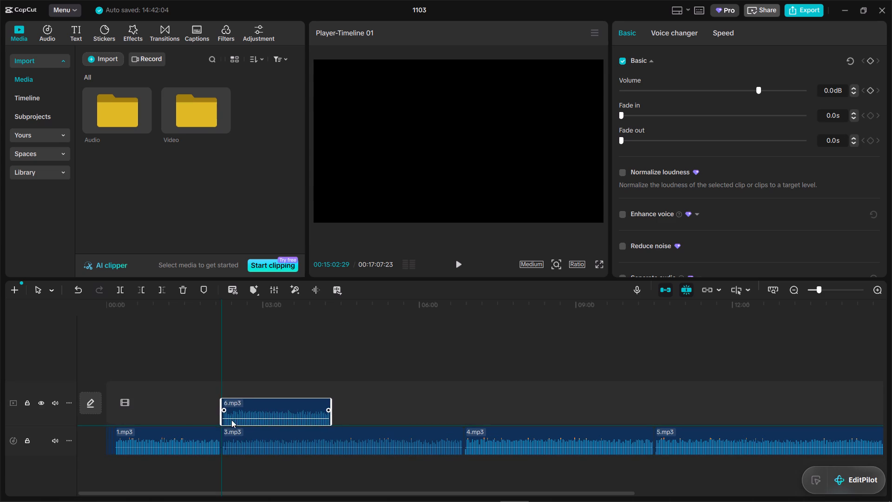
# Check the end of 1.mp3, and shift 3.mp3, 4.mp3 and 5.mp3 together so that 3.mp3 starts at about 05:48.
pyautogui.click(191, 410)
pyautogui.press('space')
pyautogui.click(212, 420)
pyautogui.press('space')
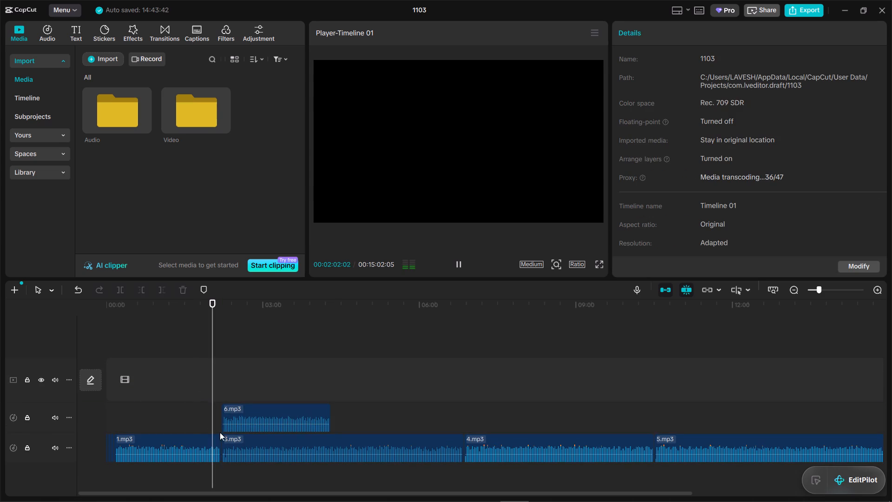
pyautogui.press('space')
pyautogui.click(281, 484)
pyautogui.moveTo(281, 484); pyautogui.dragTo(330, 473)
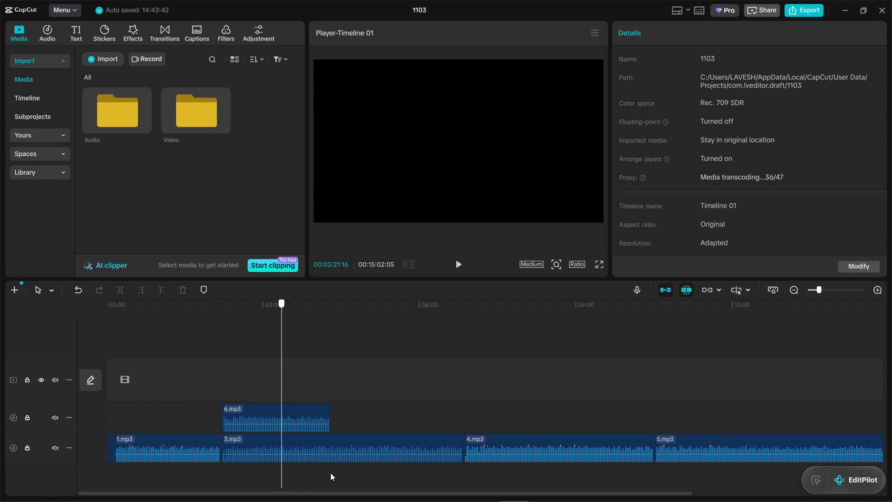
pyautogui.moveTo(330, 473); pyautogui.dragTo(381, 469)
pyautogui.moveTo(408, 478); pyautogui.dragTo(633, 444)
pyautogui.moveTo(613, 448); pyautogui.dragTo(800, 448)
pyautogui.click(332, 378)
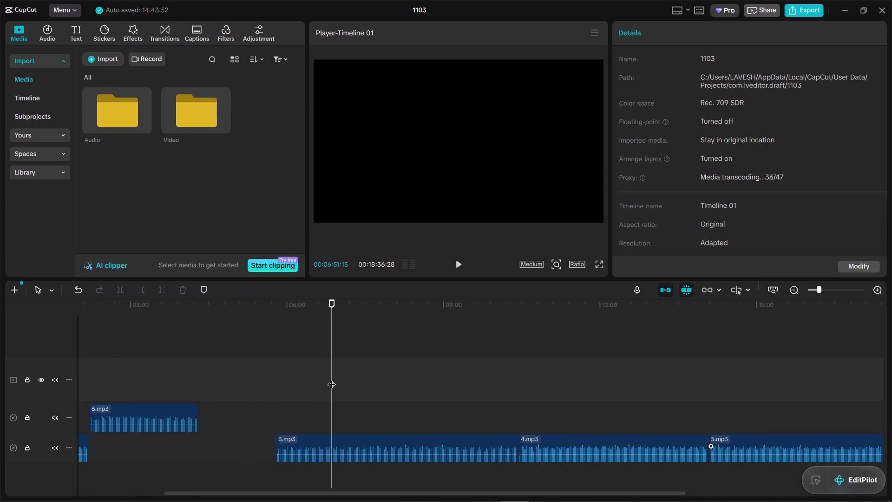
# Place 6.mp3 on the main audio track in the gap after 1.mp3, starting at about 02:22.
pyautogui.moveTo(332, 378); pyautogui.dragTo(188, 398)
pyautogui.moveTo(235, 413); pyautogui.dragTo(242, 440)
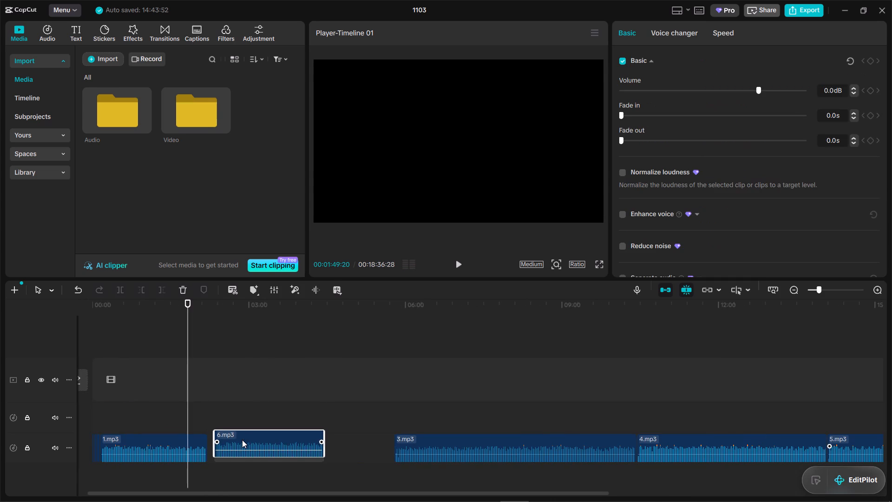
pyautogui.moveTo(242, 440); pyautogui.dragTo(242, 441)
# Listen to the narration near the end of 6.mp3, and look through the script in Chrome for the matching passage.
pyautogui.click(240, 411)
pyautogui.moveTo(240, 411); pyautogui.dragTo(315, 419)
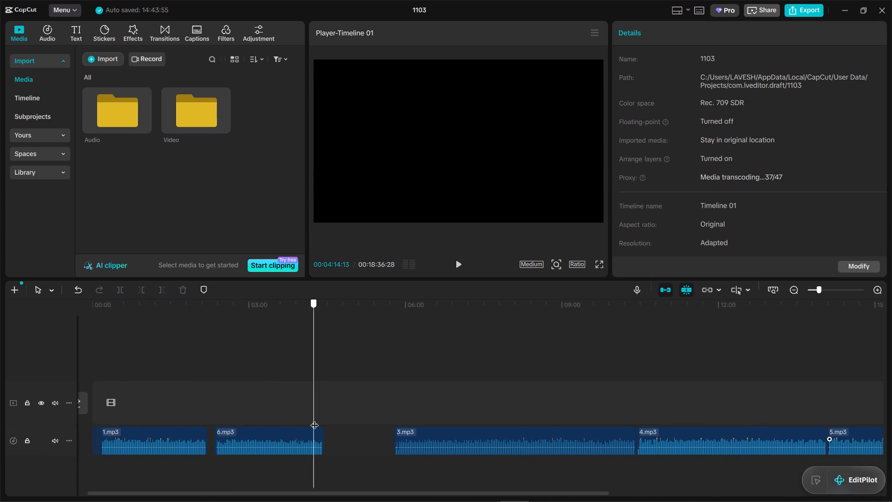
pyautogui.moveTo(315, 419); pyautogui.dragTo(317, 420)
pyautogui.press('space')
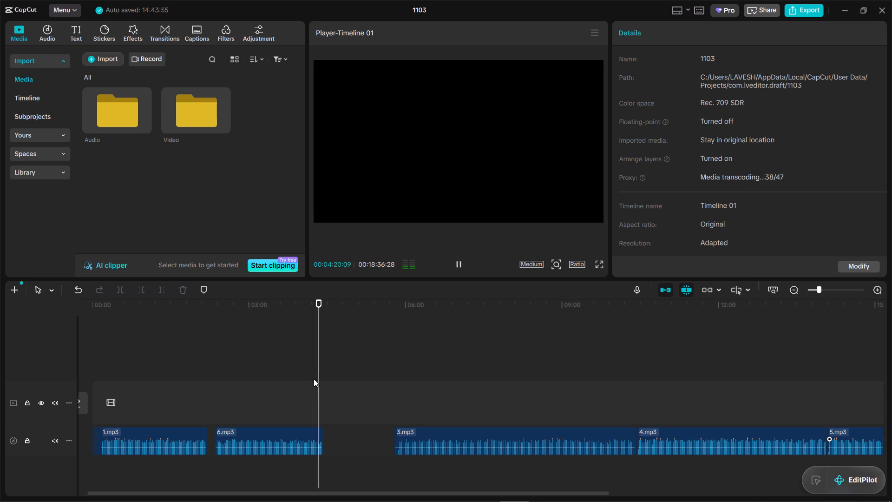
pyautogui.press('space')
pyautogui.hotkey('alt', 'Tab')
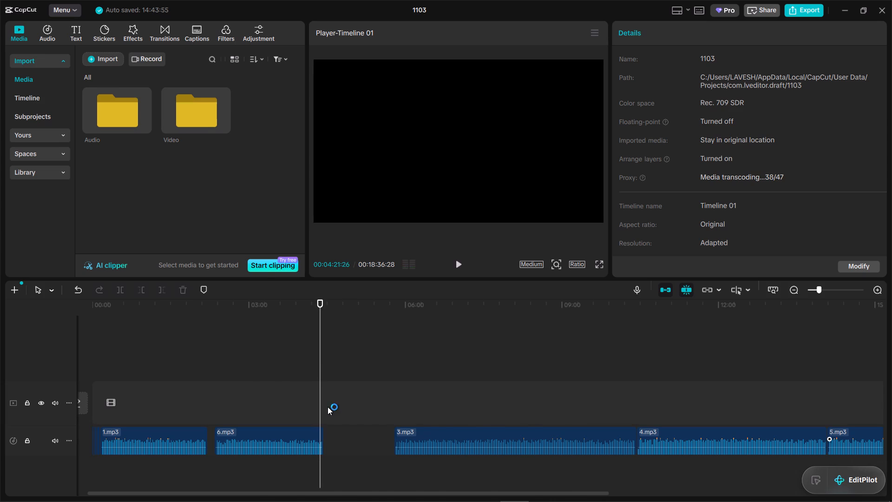
pyautogui.scroll(-3, 378, 330)
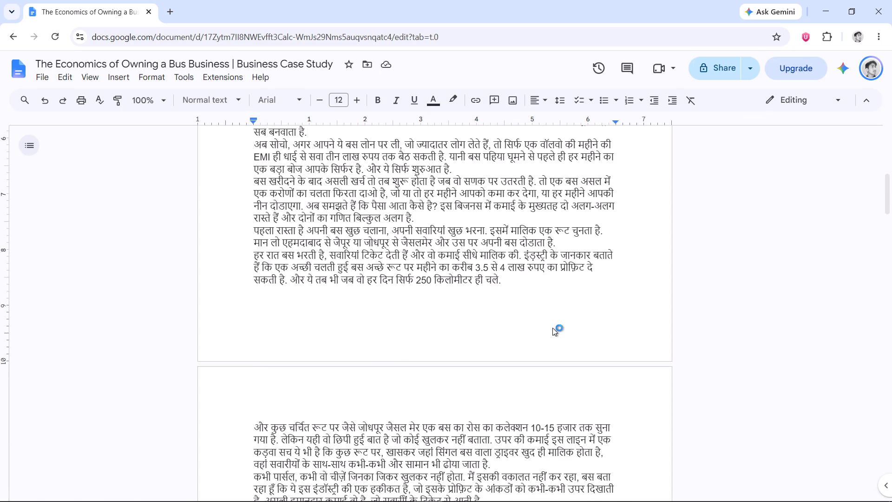
pyautogui.scroll(-3, 552, 328)
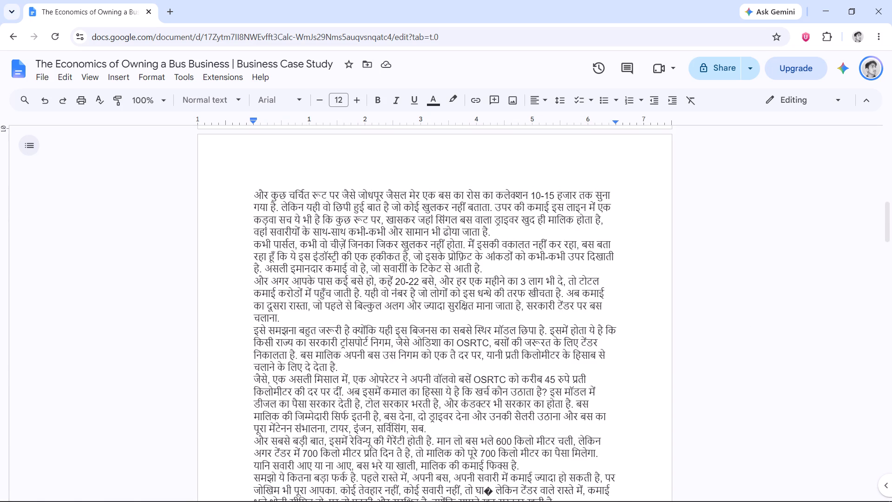
pyautogui.click(346, 368)
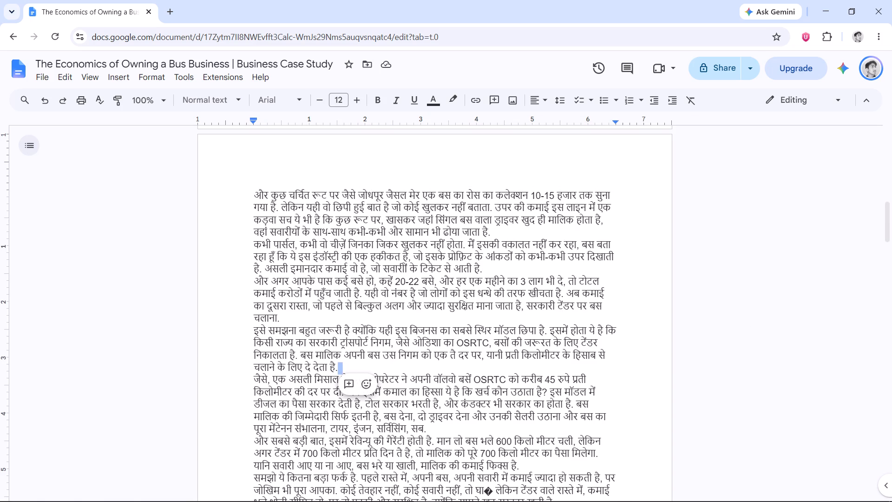
pyautogui.scroll(5, 428, 356)
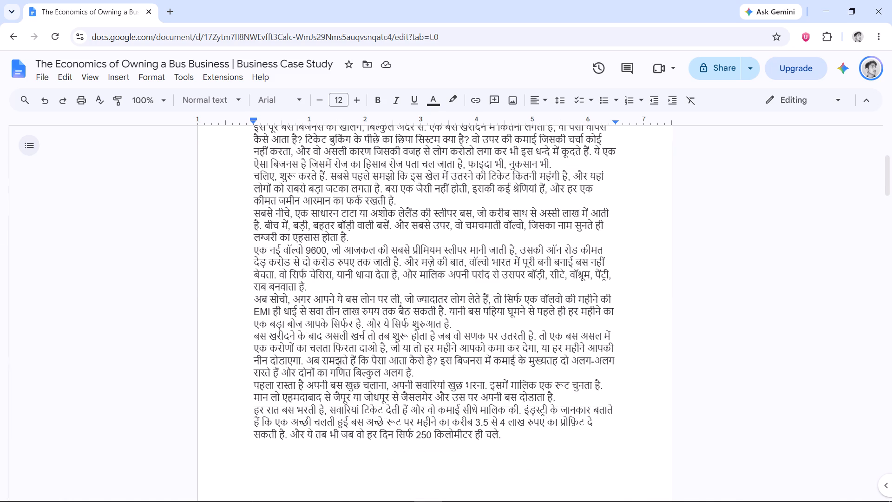
pyautogui.scroll(-4, 534, 440)
pyautogui.scroll(-1, 517, 358)
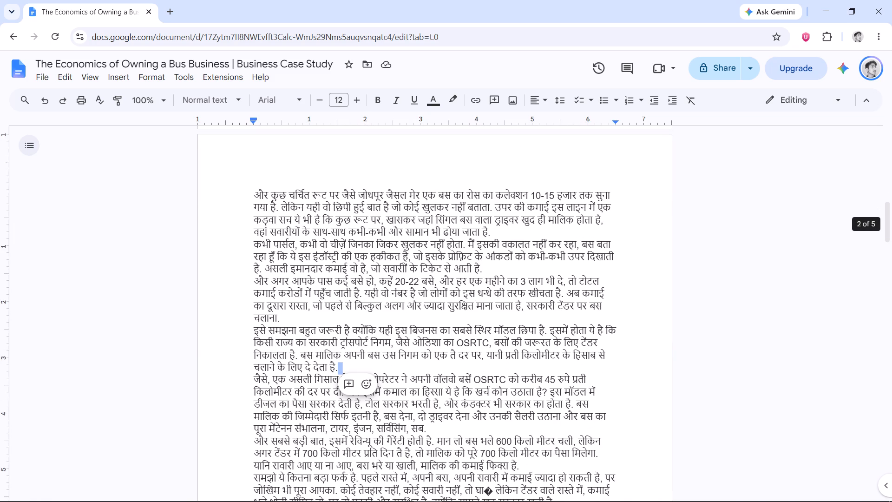
# Play the last seconds of 6.mp3 in CapCut, and mark the sentence ending "टिकेट से आती है" in the Chrome script.
pyautogui.hotkey('alt', 'Tab')
pyautogui.press('space')
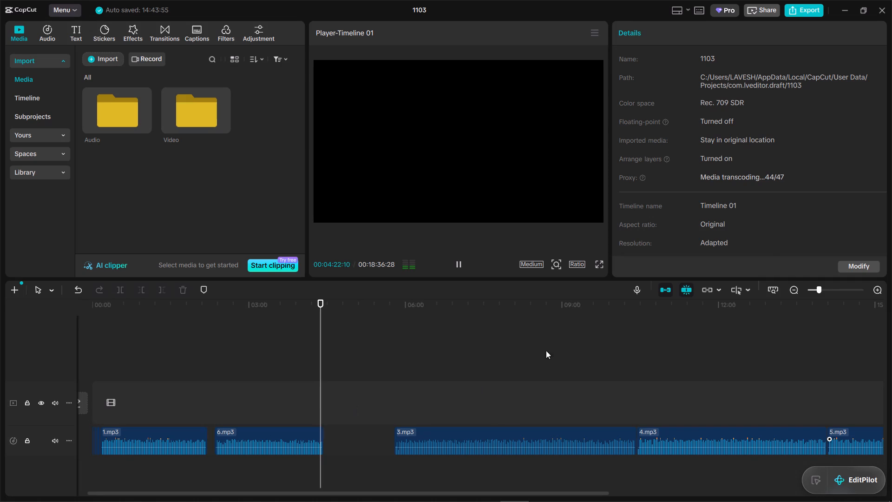
pyautogui.moveTo(820, 289); pyautogui.dragTo(831, 289)
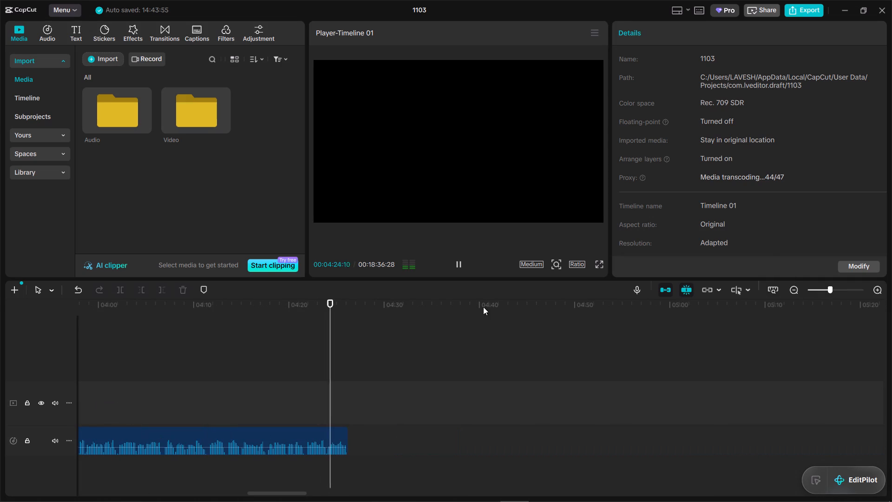
pyautogui.press('space')
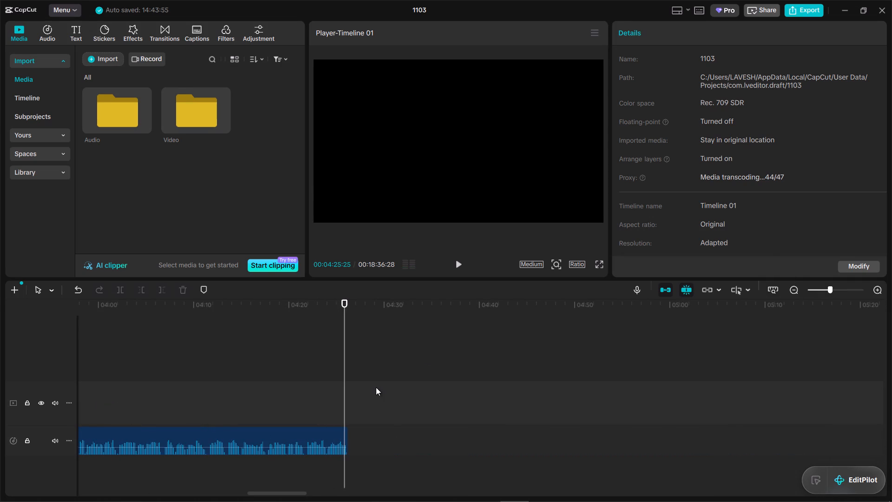
pyautogui.hotkey('alt', 'Tab')
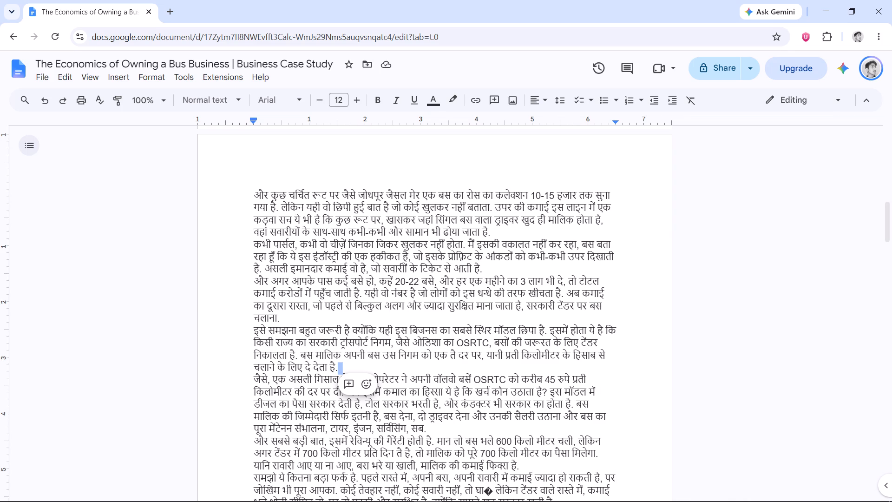
pyautogui.click(490, 269)
pyautogui.hotkey('alt', 'Tab')
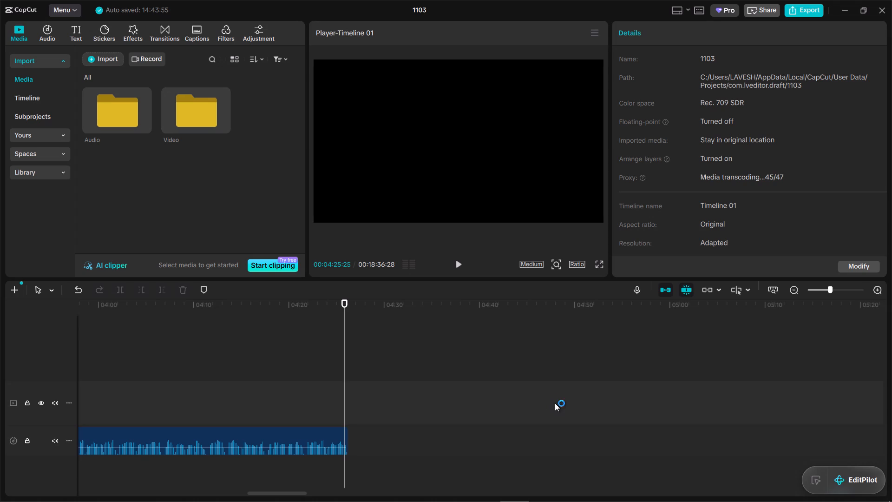
# Back in CapCut, listen to the starts of 3.mp3, 4.mp3 and 5.mp3 to find which one continues after 6.mp3.
pyautogui.moveTo(829, 291); pyautogui.dragTo(821, 290)
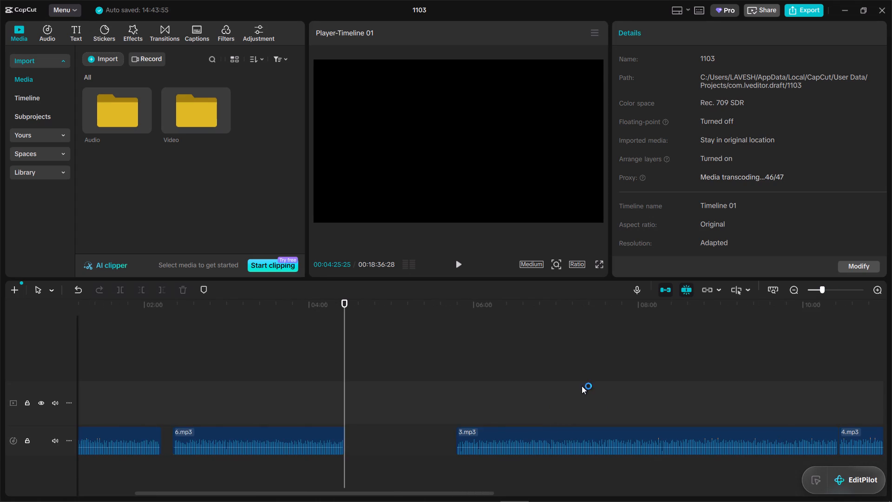
pyautogui.click(452, 407)
pyautogui.press('space')
pyautogui.press('space')
pyautogui.click(556, 394)
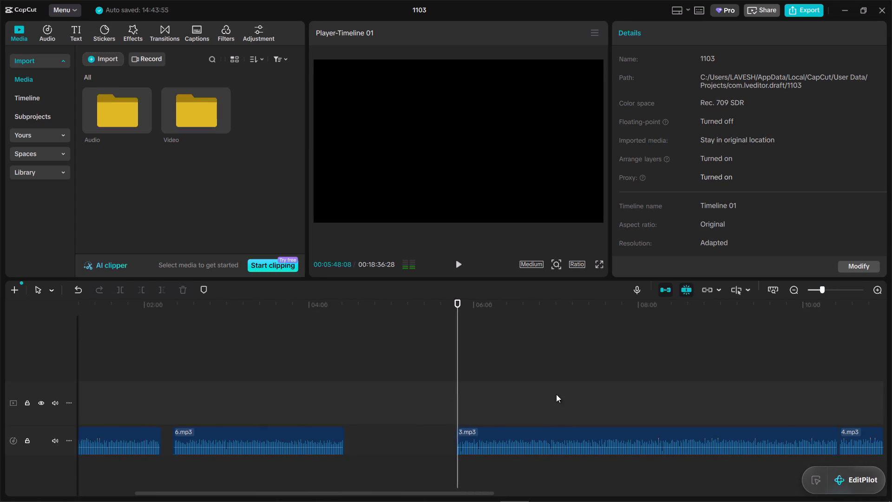
pyautogui.moveTo(556, 394); pyautogui.dragTo(700, 382)
pyautogui.press('space')
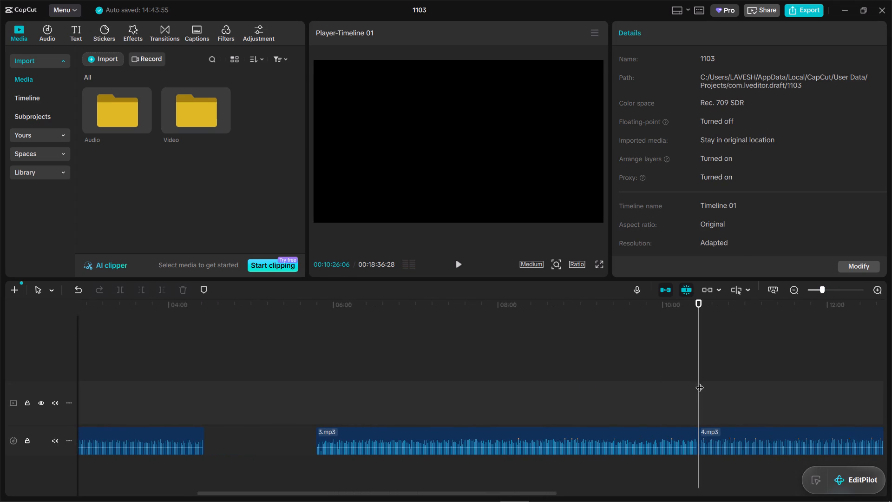
pyautogui.press('space')
pyautogui.click(756, 390)
pyautogui.moveTo(756, 390); pyautogui.dragTo(890, 389)
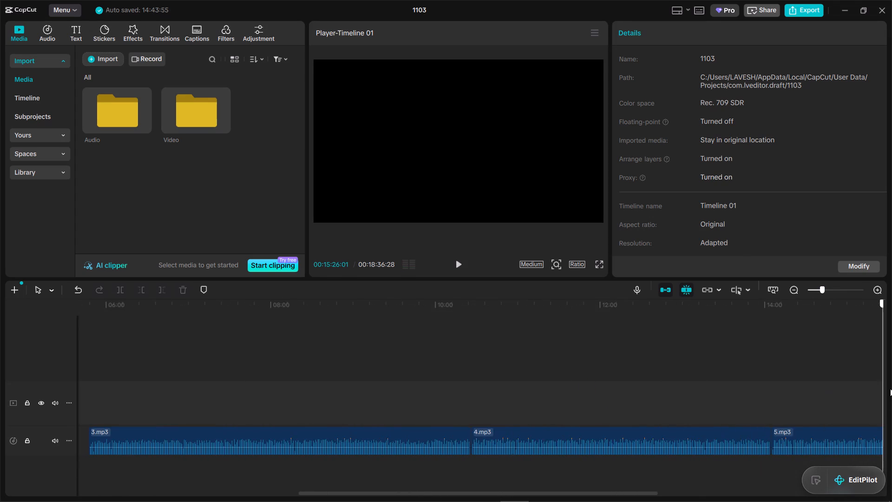
pyautogui.moveTo(890, 389); pyautogui.dragTo(783, 412)
pyautogui.click(662, 396)
pyautogui.moveTo(662, 396); pyautogui.dragTo(669, 396)
pyautogui.press('space')
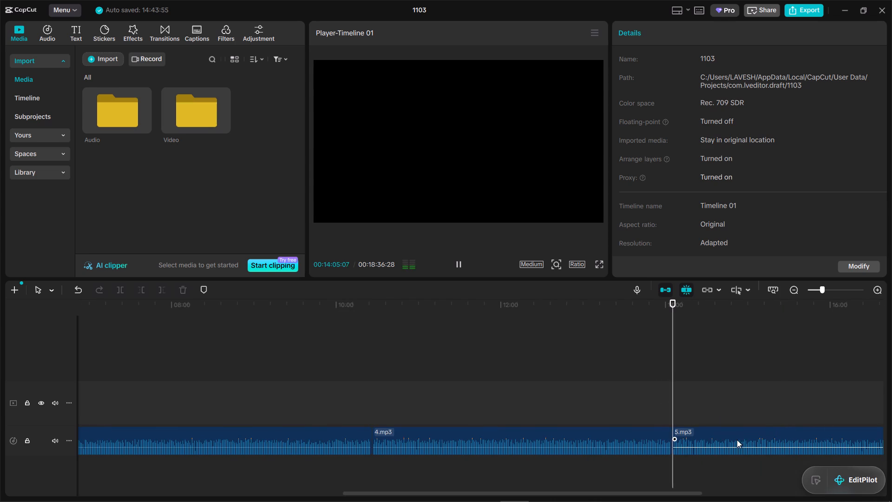
pyautogui.press('space')
# Move 5.mp3 from the end of the timeline to a separate audio track, starting where 6.mp3 ends.
pyautogui.click(734, 440)
pyautogui.moveTo(734, 440); pyautogui.dragTo(0, 362)
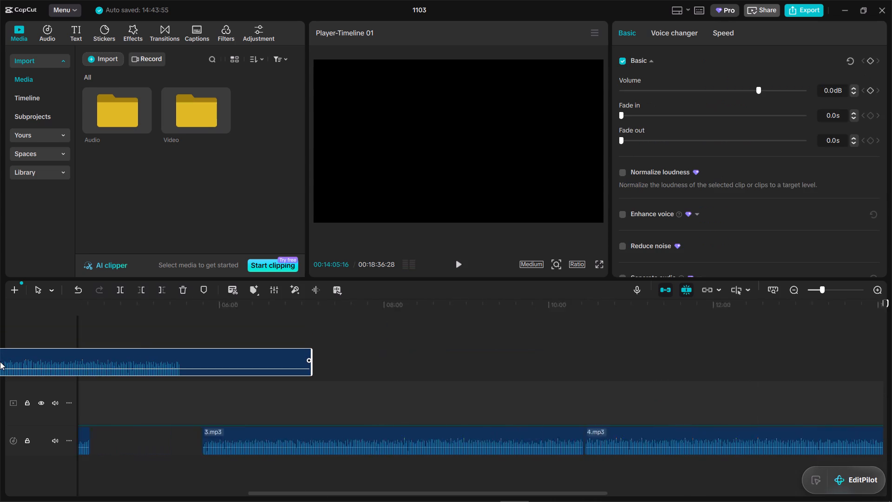
pyautogui.moveTo(0, 362); pyautogui.dragTo(369, 413)
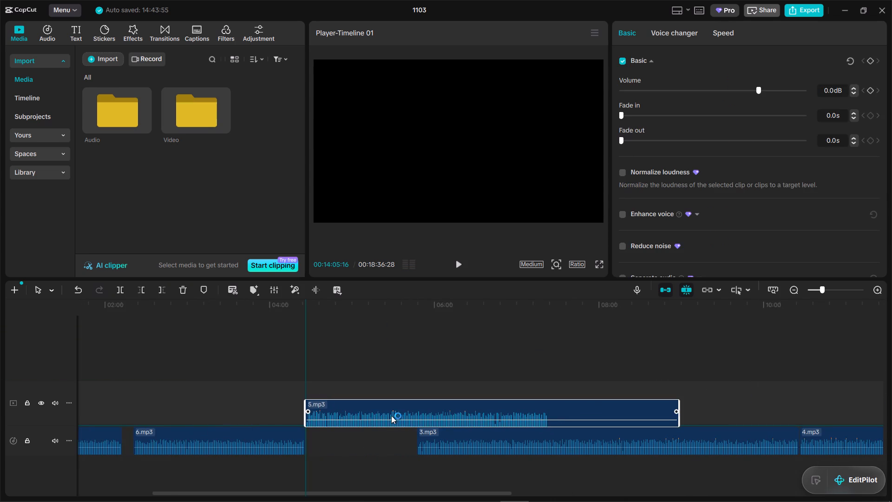
pyautogui.moveTo(821, 291); pyautogui.dragTo(816, 290)
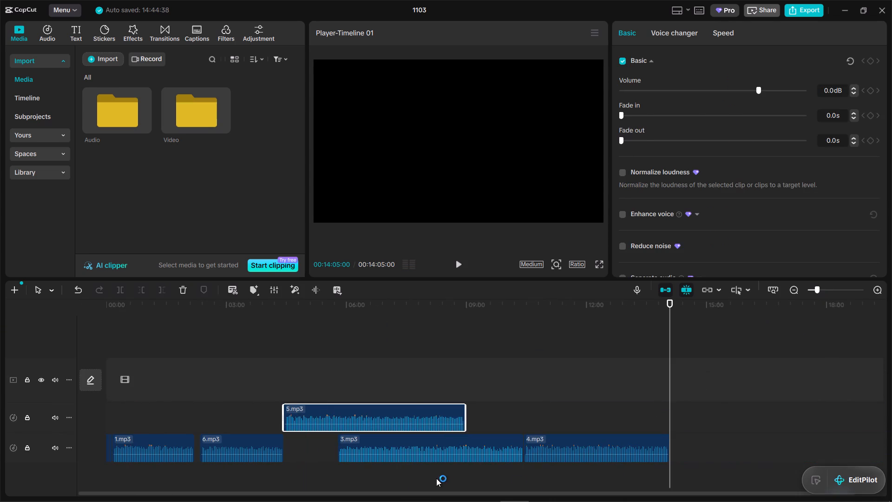
# Shift 3.mp3 and 4.mp3 together so that 3.mp3 starts at about 09:17.
pyautogui.moveTo(408, 481); pyautogui.dragTo(610, 454)
pyautogui.moveTo(491, 439); pyautogui.dragTo(630, 436)
# Place 5.mp3 on the main audio track directly after 6.mp3, starting at about 04:26.
pyautogui.moveTo(357, 411); pyautogui.dragTo(359, 429)
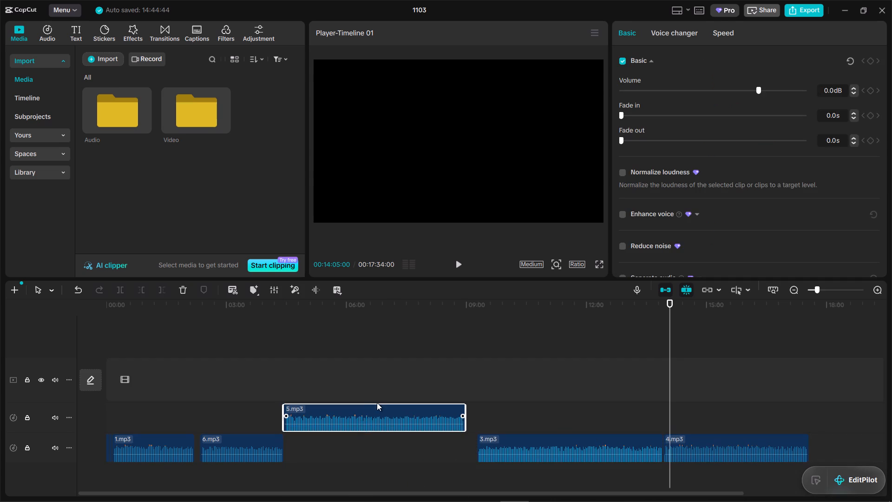
pyautogui.moveTo(366, 405); pyautogui.dragTo(363, 441)
# Listen to the end of 5.mp3, and read through the script in Chrome to locate the matching passage.
pyautogui.click(373, 402)
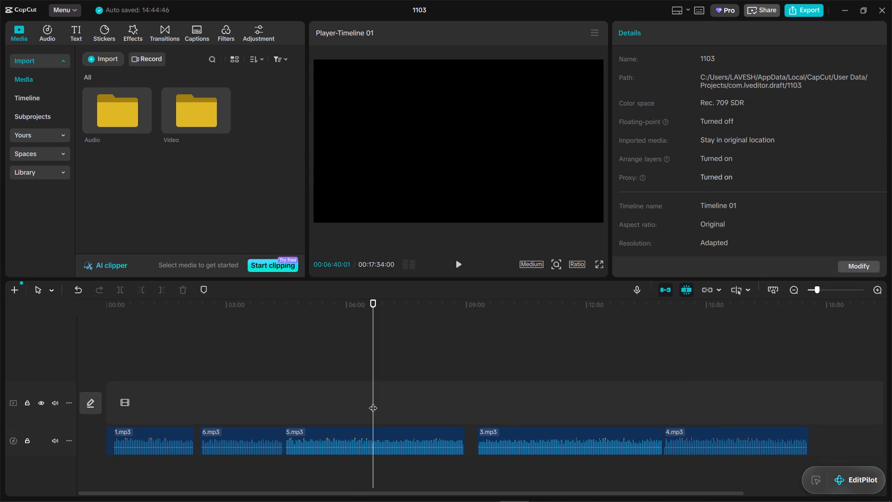
pyautogui.moveTo(373, 402); pyautogui.dragTo(461, 414)
pyautogui.press('space')
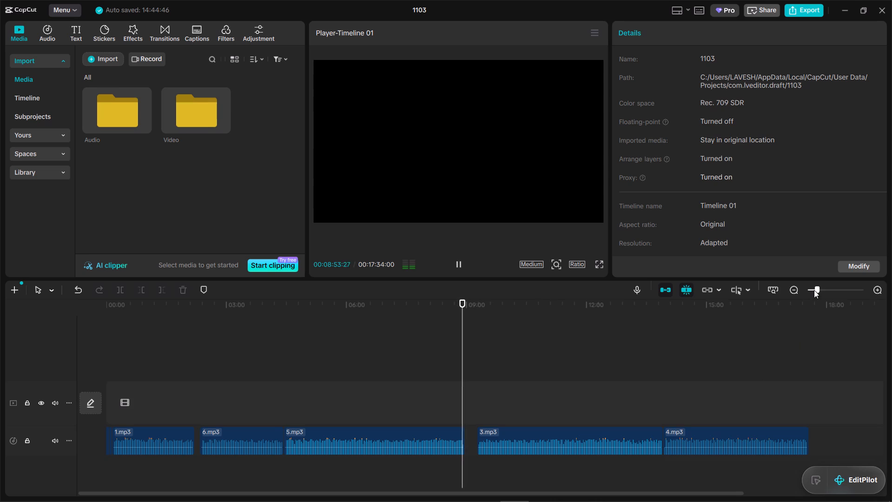
pyautogui.press('space')
pyautogui.hotkey('alt', 'Tab')
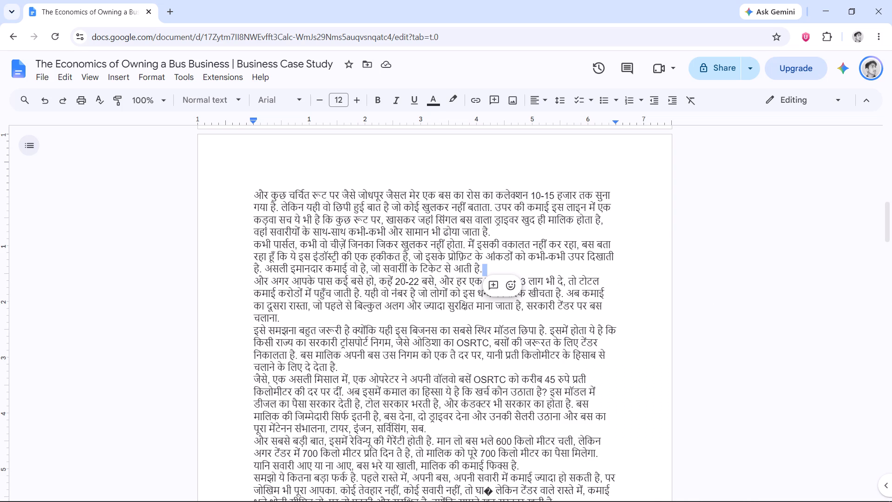
pyautogui.scroll(-2, 367, 323)
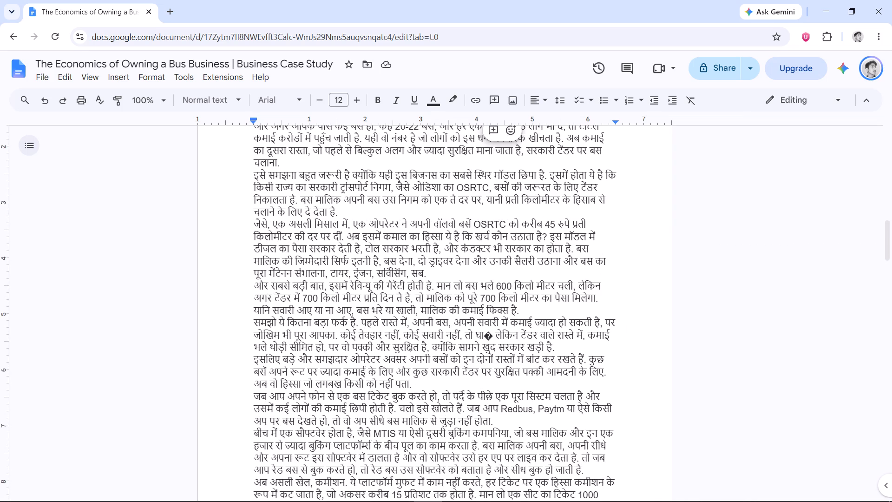
pyautogui.scroll(-2, 367, 323)
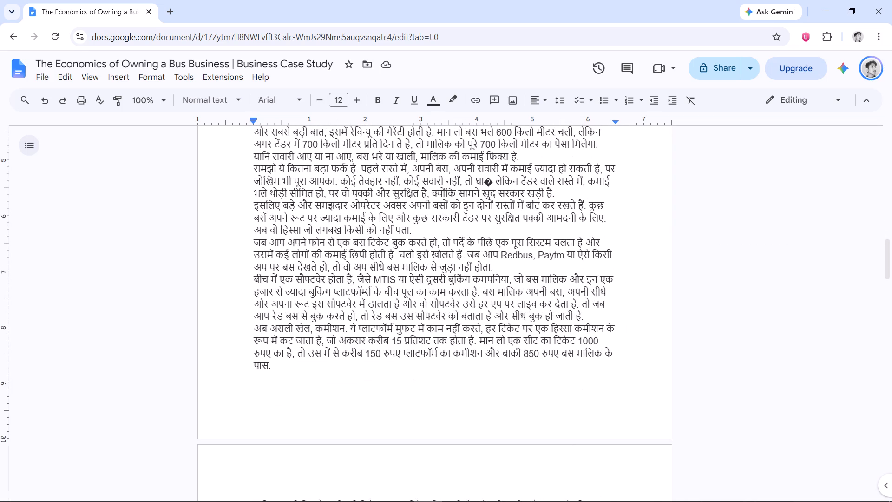
pyautogui.scroll(-2, 288, 359)
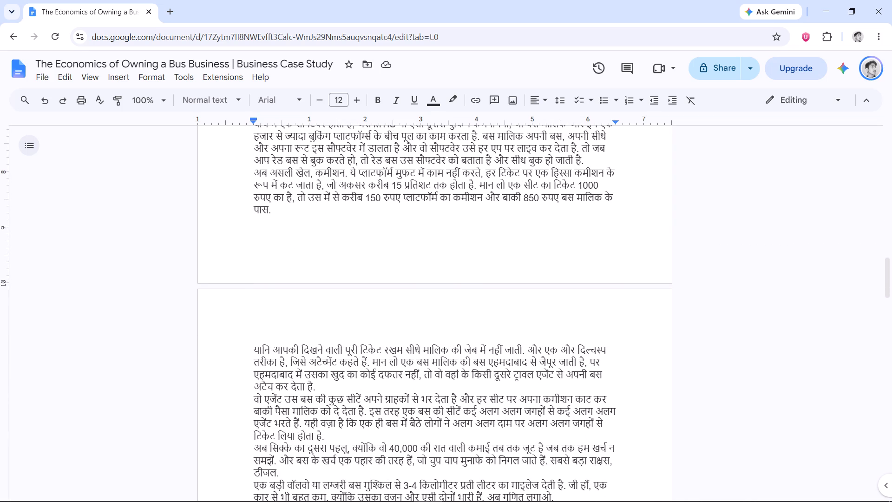
pyautogui.scroll(-1, 298, 395)
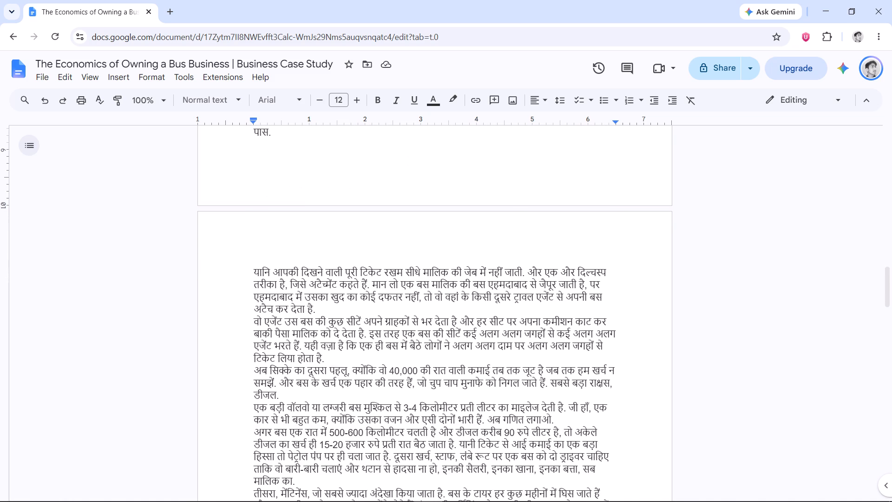
pyautogui.scroll(-1, 298, 395)
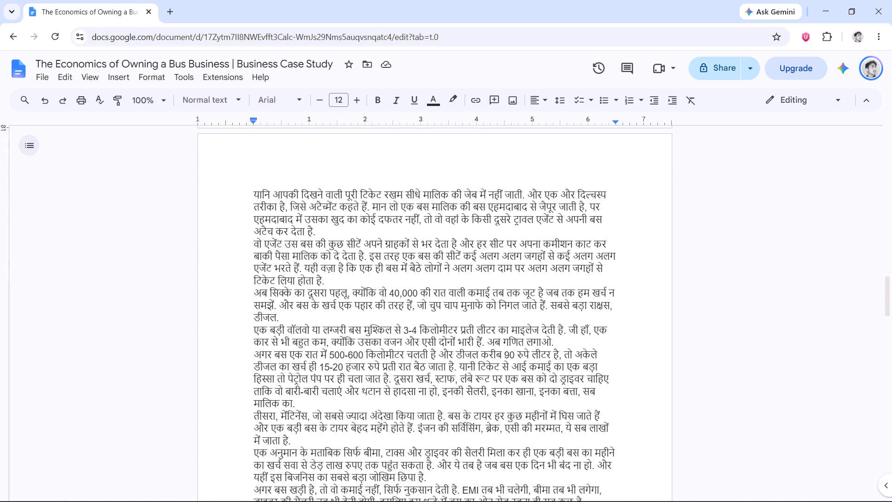
pyautogui.scroll(5, 298, 395)
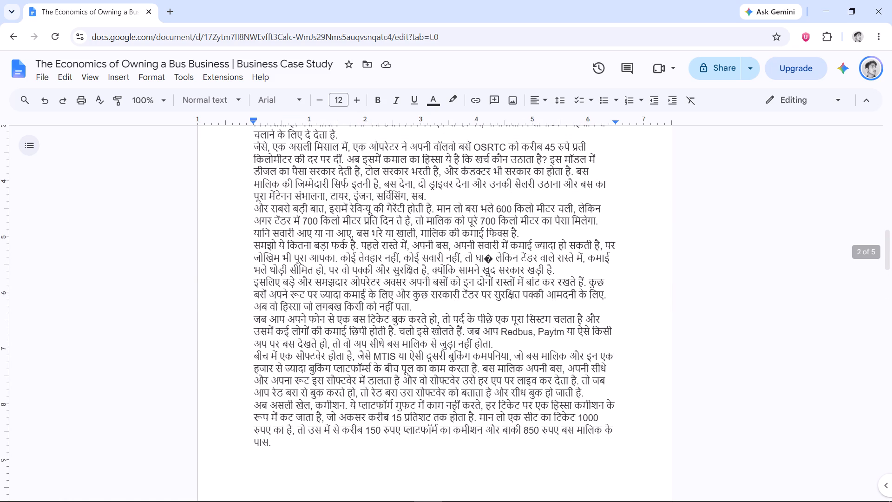
pyautogui.scroll(1, 456, 399)
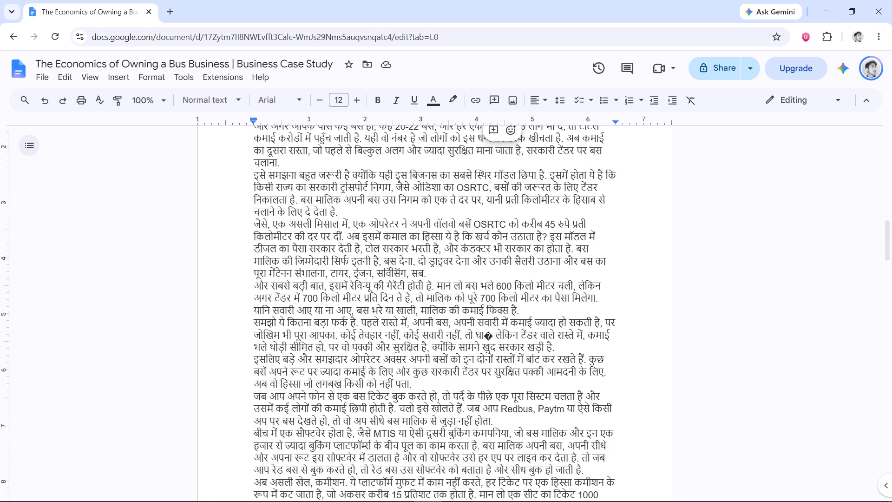
pyautogui.scroll(1, 356, 246)
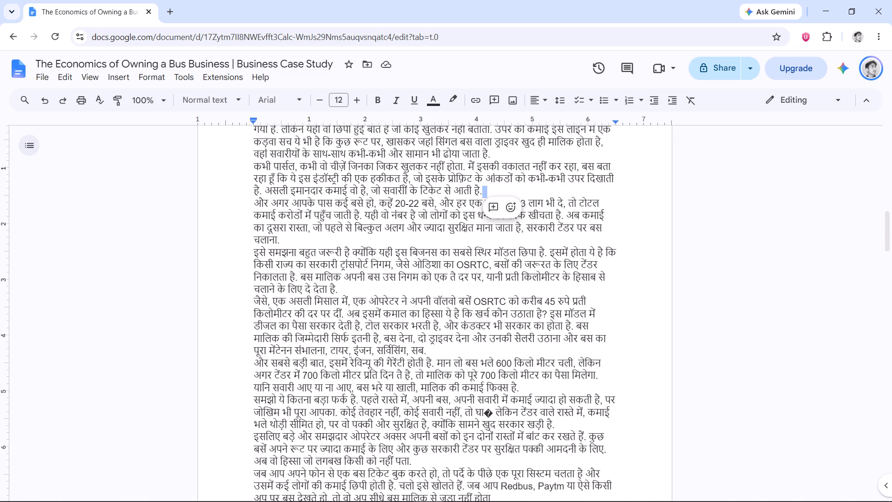
# Switch to CapCut and listen to the last seconds of 5.mp3 from about 08:49.
pyautogui.hotkey('alt', 'Tab')
pyautogui.click(456, 391)
pyautogui.moveTo(456, 391); pyautogui.dragTo(458, 391)
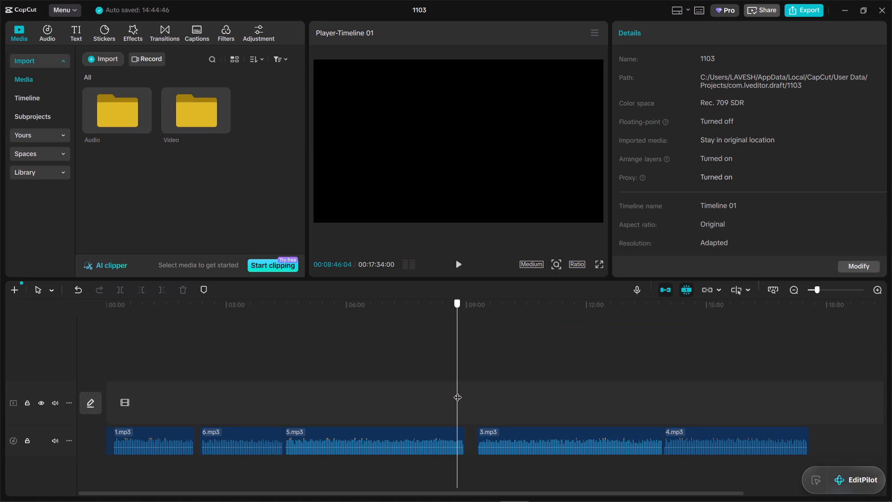
pyautogui.moveTo(458, 391); pyautogui.dragTo(461, 391)
pyautogui.moveTo(818, 290); pyautogui.dragTo(841, 289)
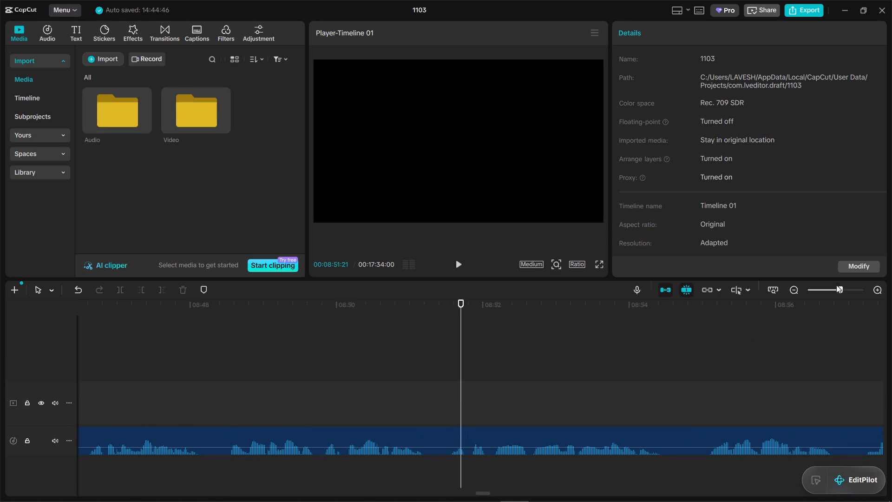
pyautogui.moveTo(840, 291); pyautogui.dragTo(833, 291)
pyautogui.press('space')
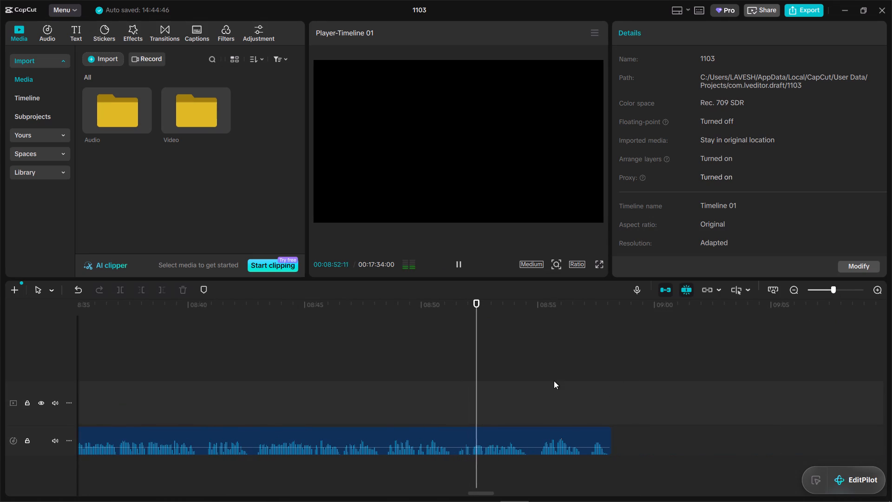
pyautogui.click(407, 387)
pyautogui.press('space')
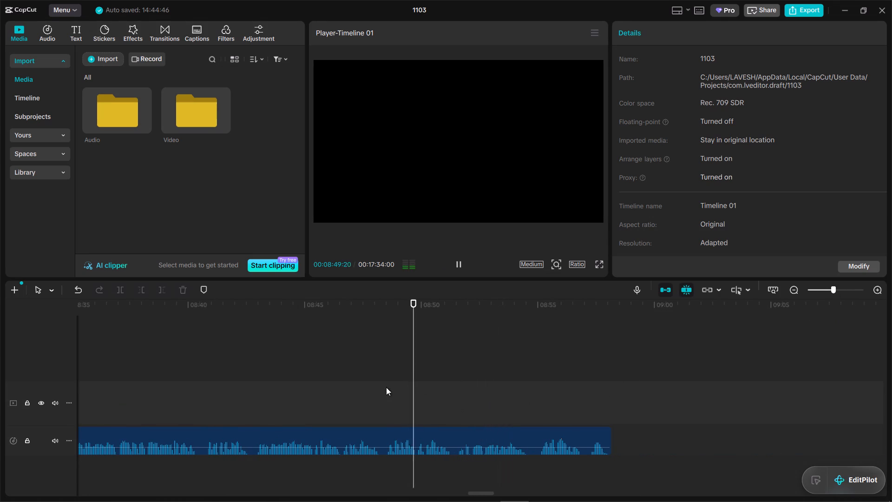
pyautogui.press('space')
# Switch to the script in Chrome and read pages 2 and 3 for the passage matching the end of 5.mp3.
pyautogui.hotkey('alt', 'Tab')
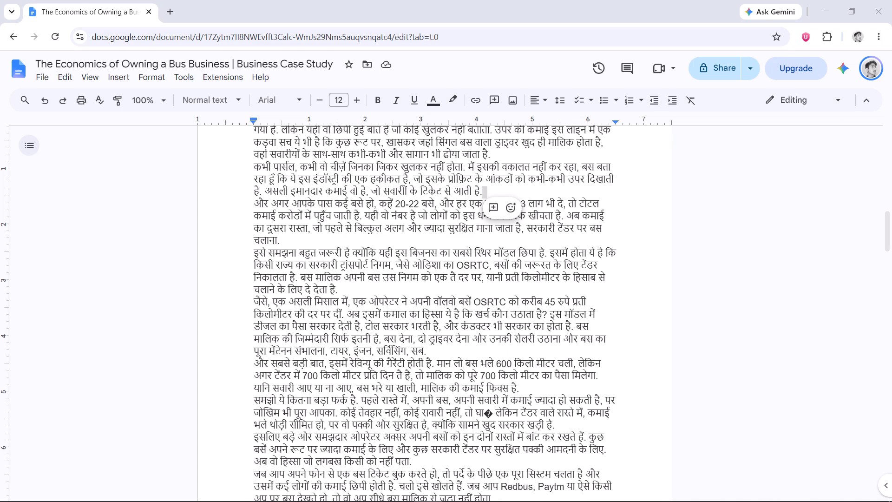
pyautogui.click(471, 235)
pyautogui.scroll(2, 395, 290)
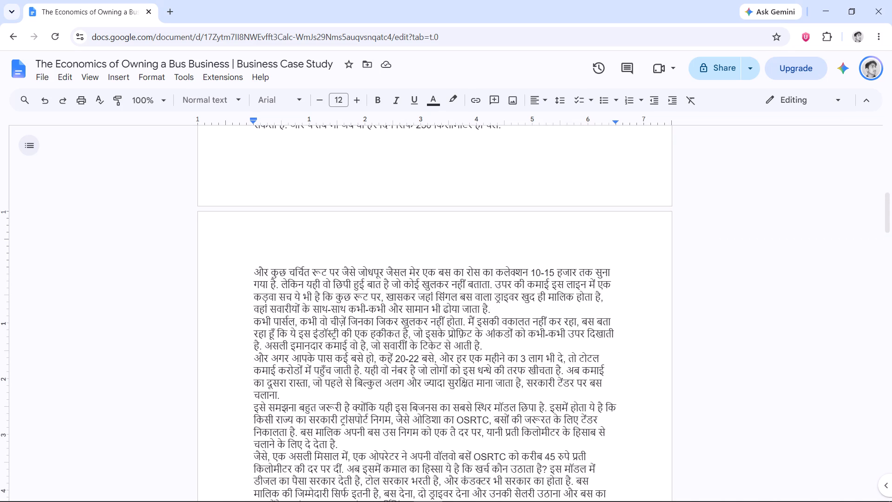
pyautogui.click(402, 343)
pyautogui.scroll(-11, 265, 378)
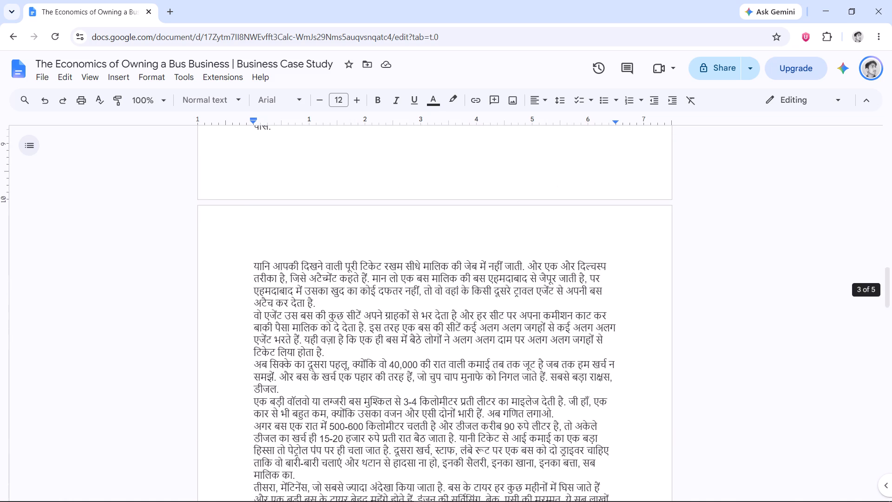
pyautogui.scroll(1, 276, 339)
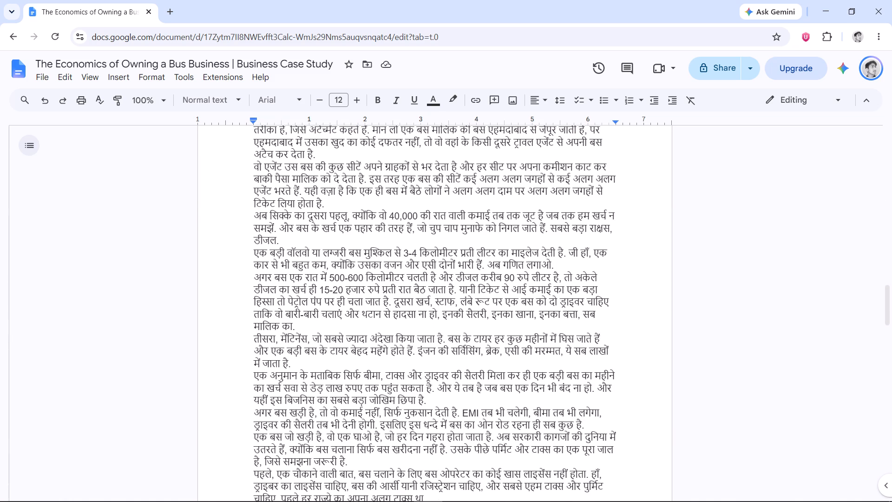
pyautogui.scroll(-2, 285, 355)
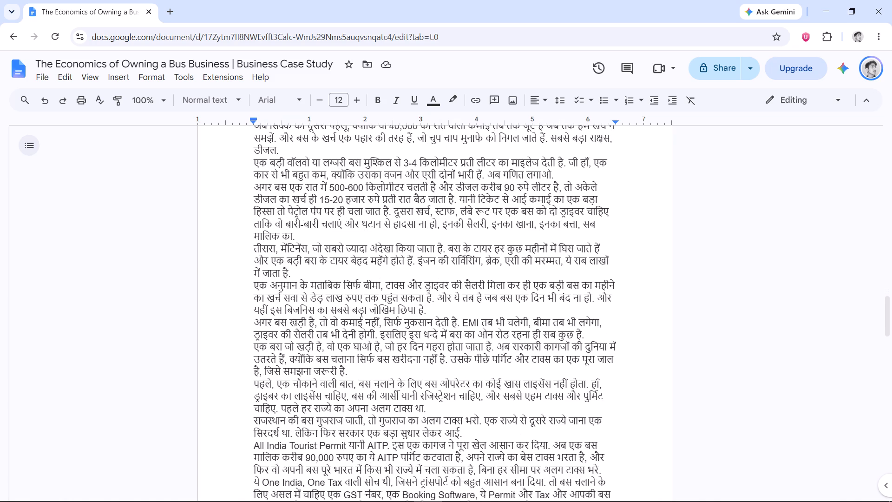
pyautogui.scroll(-1, 285, 355)
pyautogui.scroll(1, 285, 355)
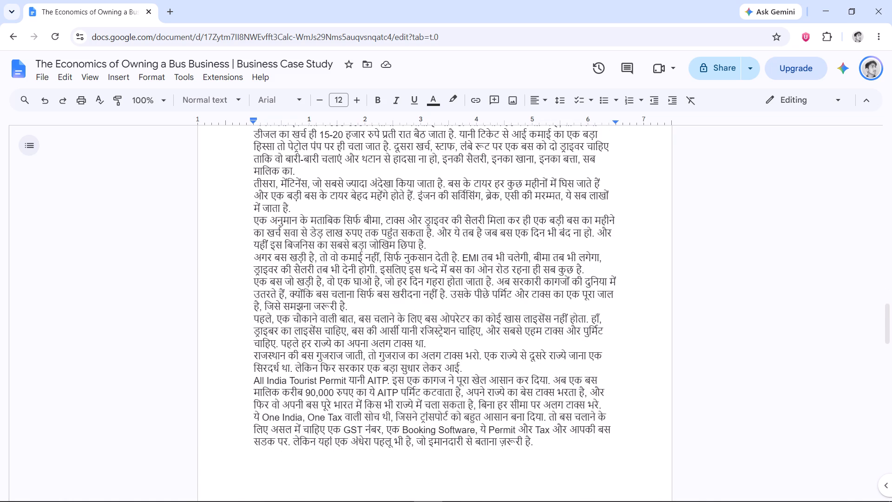
pyautogui.scroll(2, 285, 346)
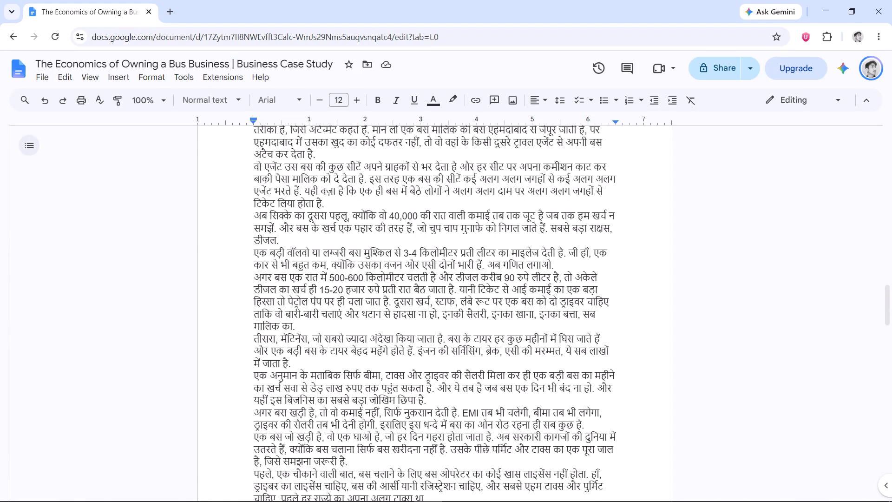
# Search the script for "nighal" with the Hindi input method, then clear and close the search.
pyautogui.hotkey('ctrl', 'f')
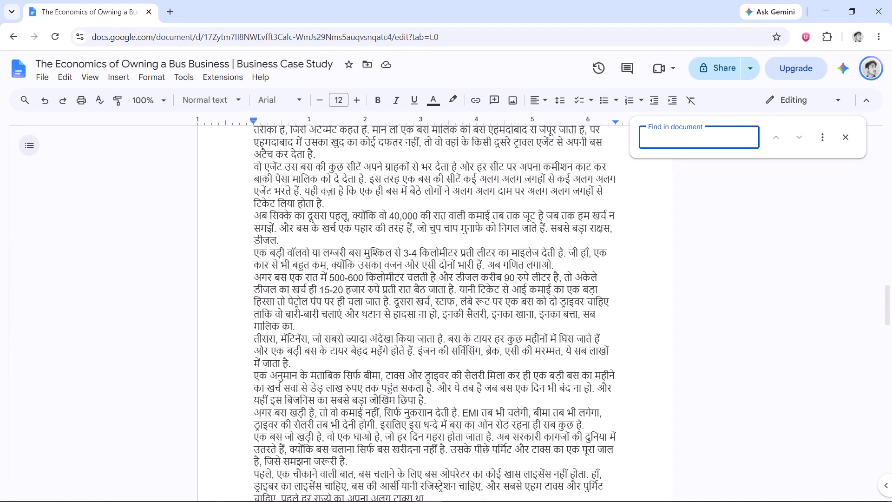
pyautogui.press('super+space')
pyautogui.write('nigha')
pyautogui.press('l')
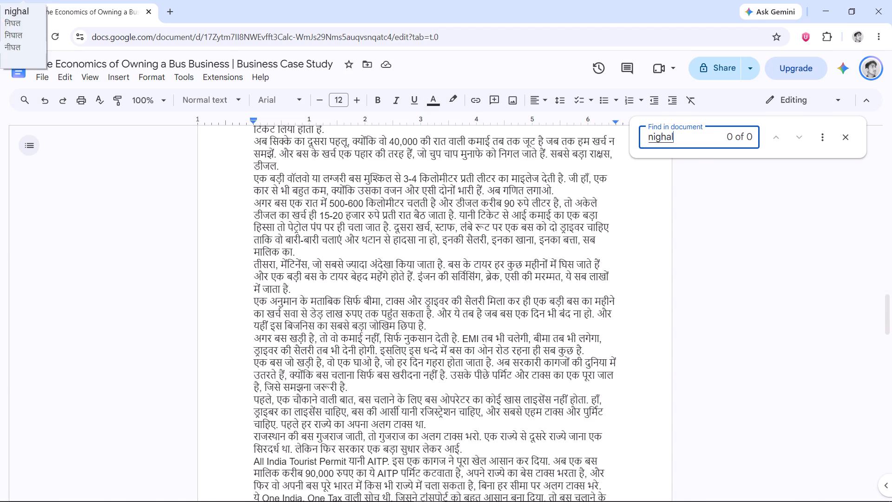
pyautogui.hotkey('ctrl', 'a')
pyautogui.hotkey('ctrl', 'BackSpace')
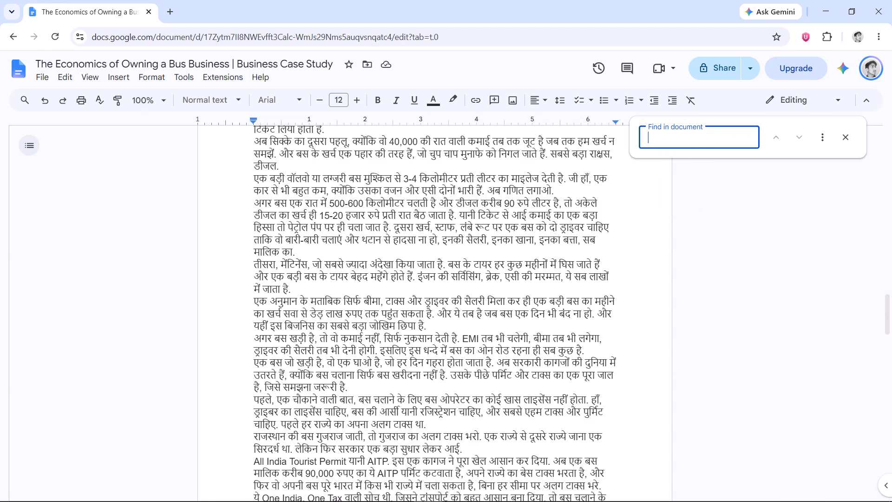
pyautogui.click(841, 132)
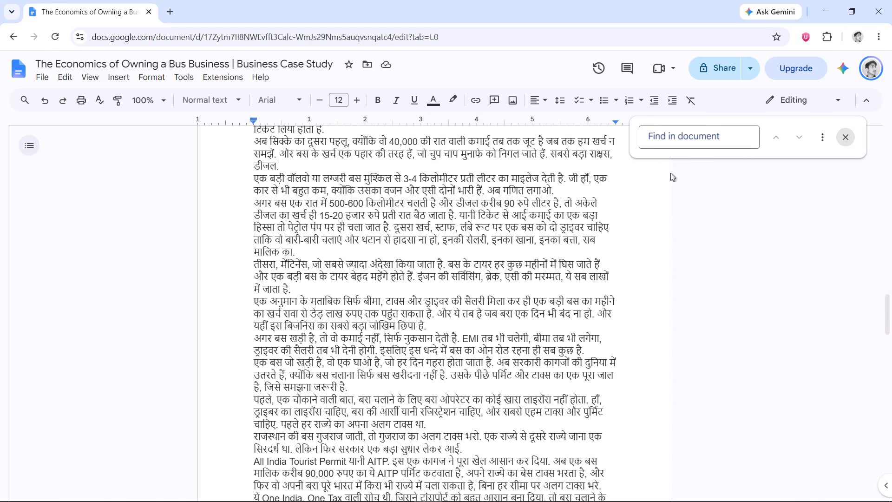
# Read the script through to its closing paragraphs and return to the page 2 passage about earnings from passenger tickets.
pyautogui.scroll(-3, 416, 312)
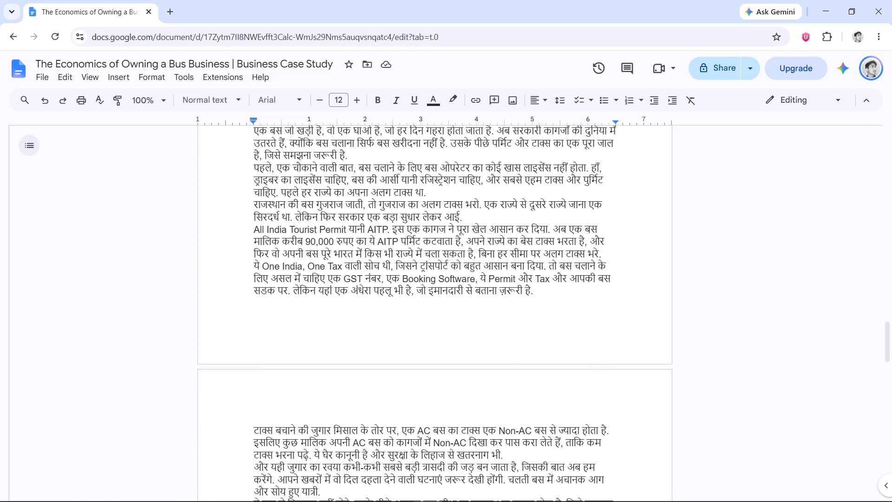
pyautogui.scroll(-4, 416, 312)
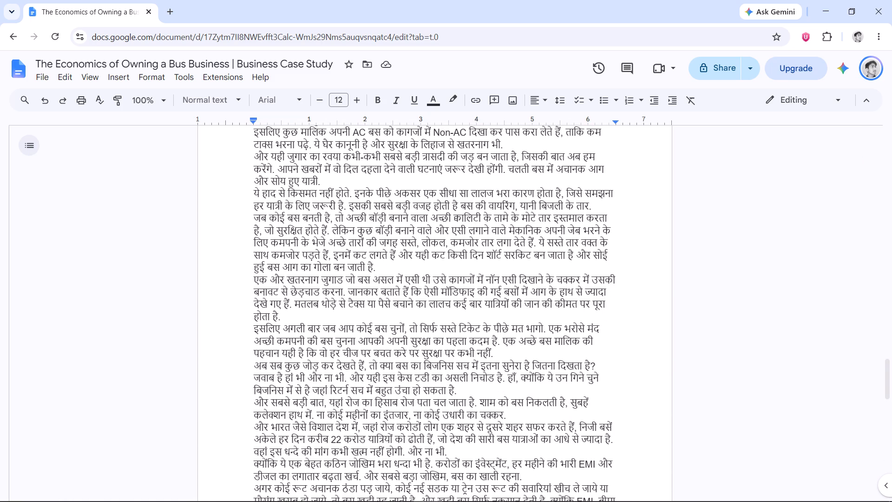
pyautogui.scroll(-1, 414, 312)
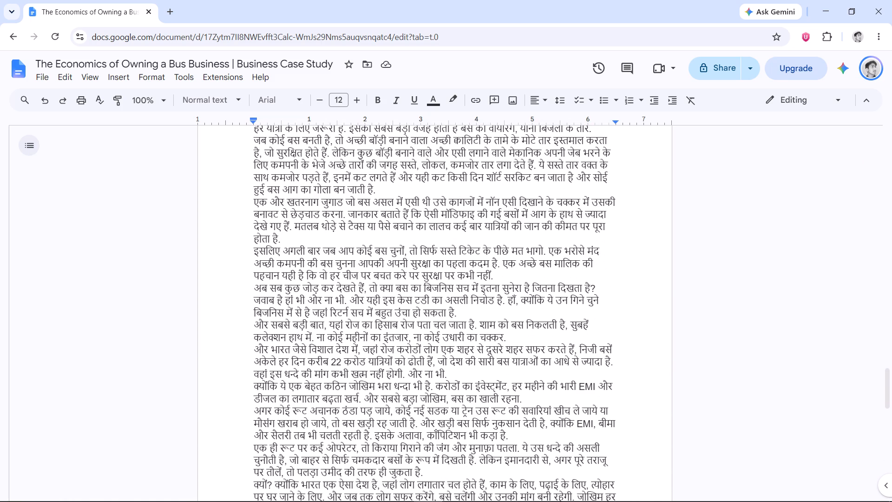
pyautogui.scroll(-1, 414, 312)
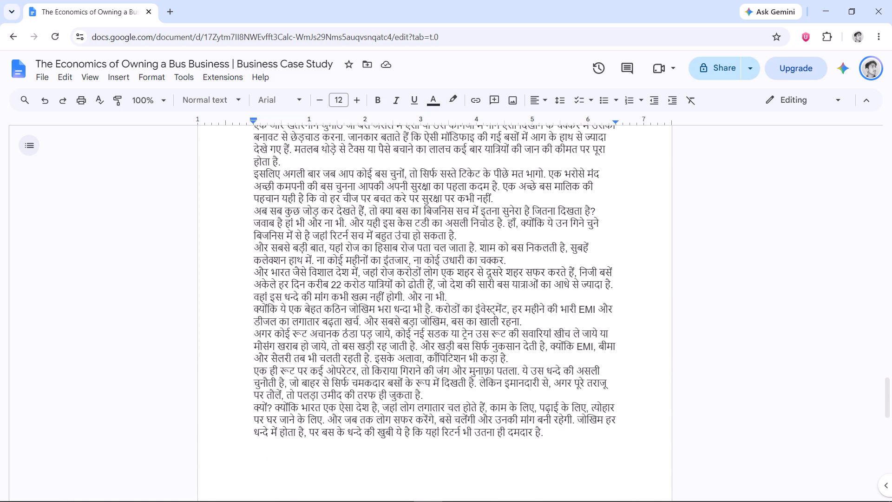
pyautogui.scroll(14, 414, 312)
pyautogui.scroll(2, 364, 227)
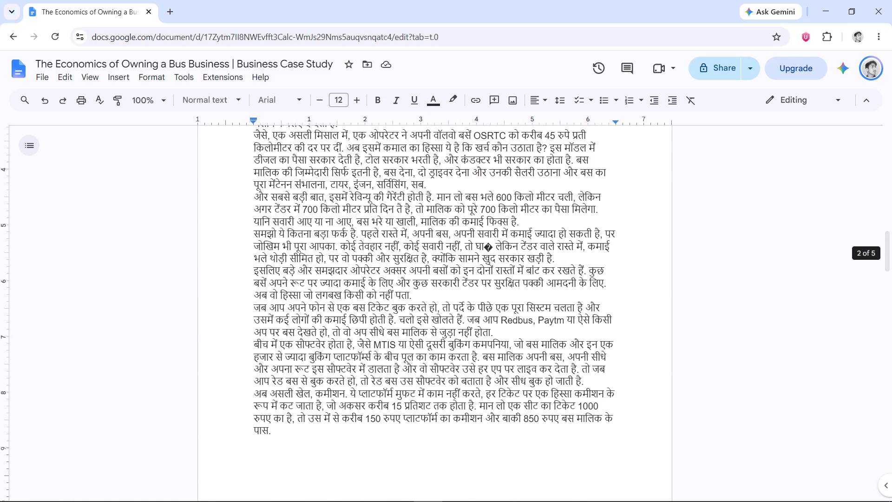
pyautogui.scroll(2, 364, 241)
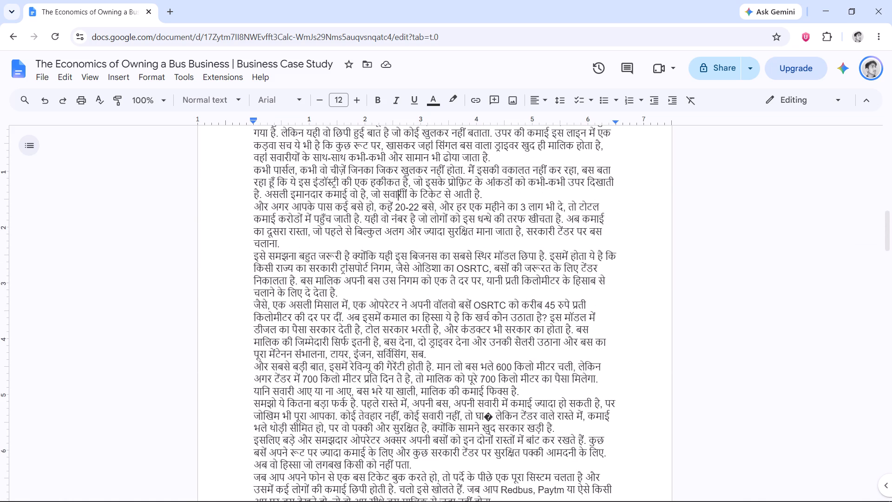
pyautogui.scroll(1, 409, 216)
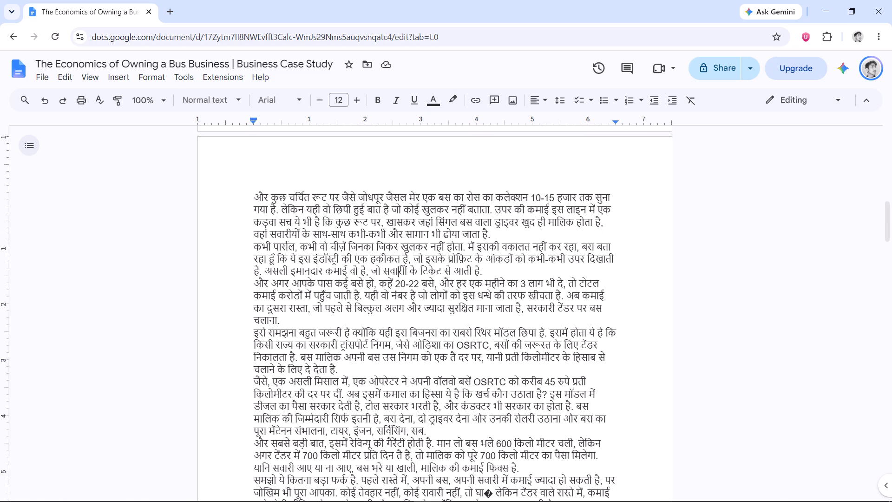
# Read page 2 of the script from the paragraph about owning 20-22 buses to the ticket platform commission example, highlighting the text along the way.
pyautogui.click(481, 272)
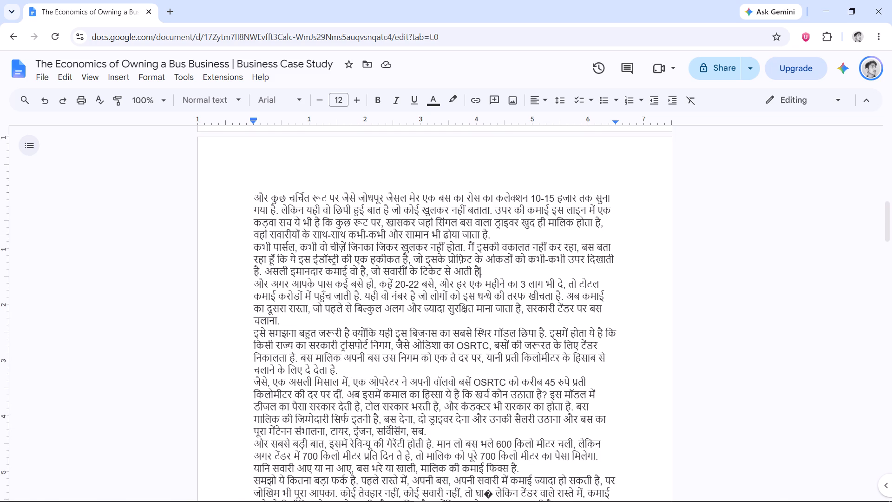
pyautogui.moveTo(256, 281); pyautogui.dragTo(431, 324)
pyautogui.scroll(-3, 475, 350)
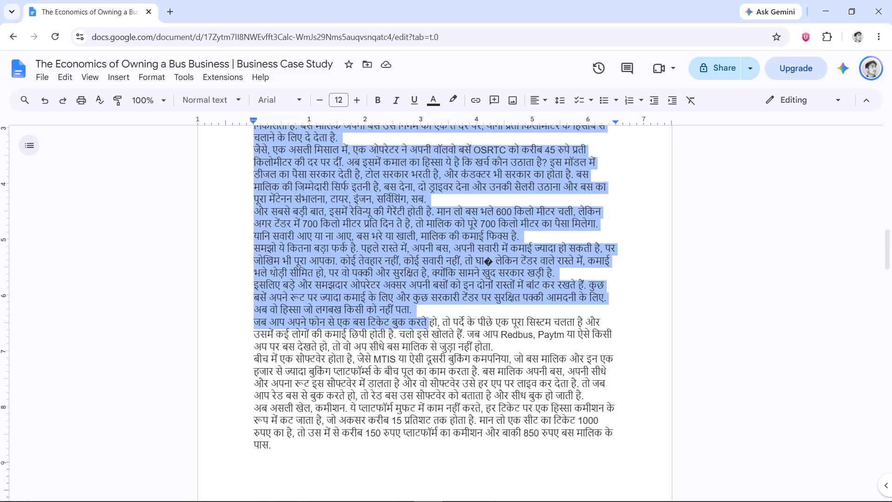
pyautogui.moveTo(431, 324); pyautogui.dragTo(443, 332)
pyautogui.moveTo(443, 332); pyautogui.dragTo(590, 400)
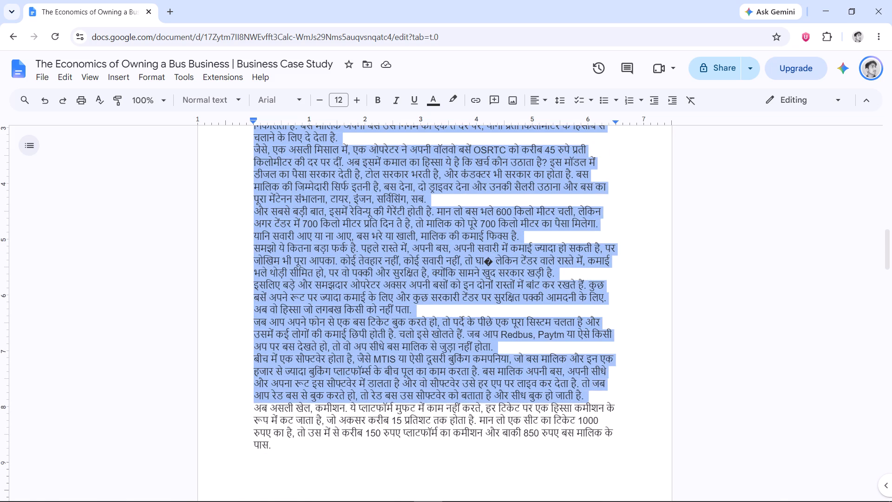
pyautogui.moveTo(590, 400); pyautogui.dragTo(342, 422)
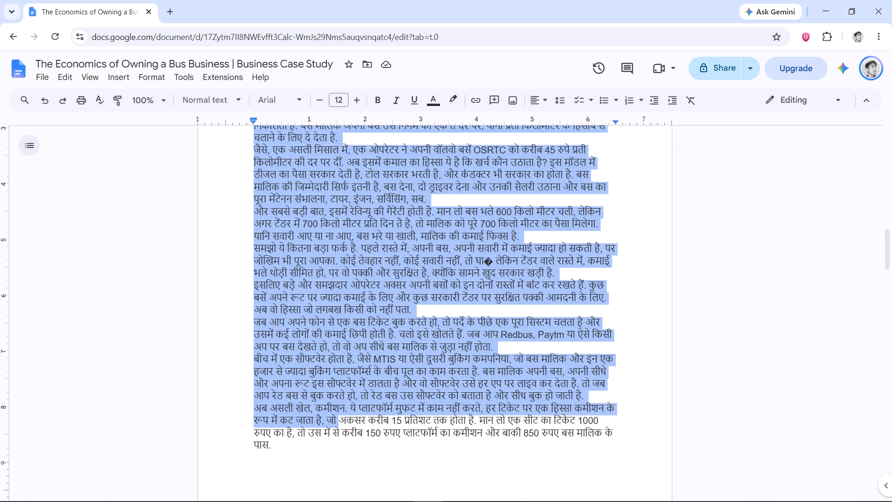
pyautogui.moveTo(342, 422); pyautogui.dragTo(536, 451)
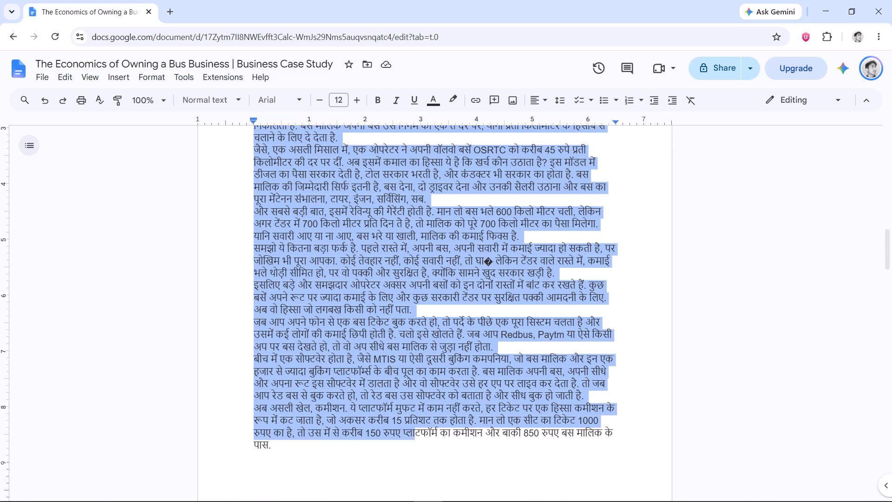
pyautogui.moveTo(536, 451); pyautogui.dragTo(466, 378)
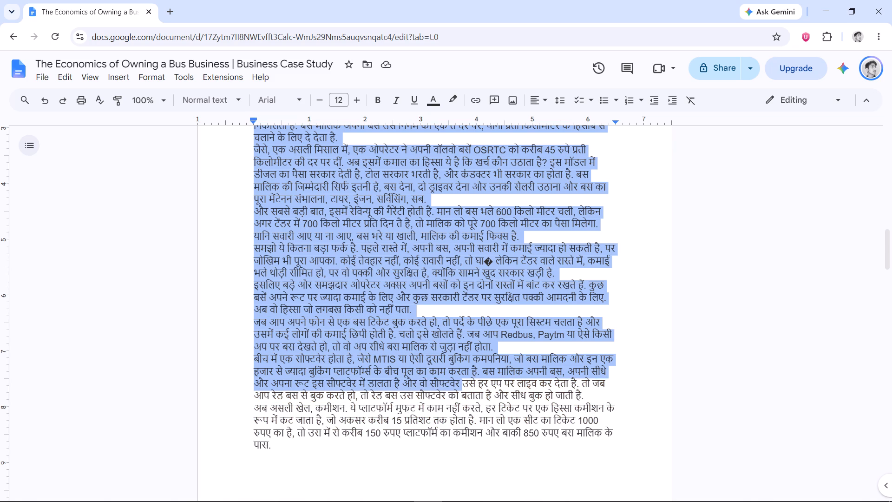
pyautogui.moveTo(466, 378); pyautogui.dragTo(498, 359)
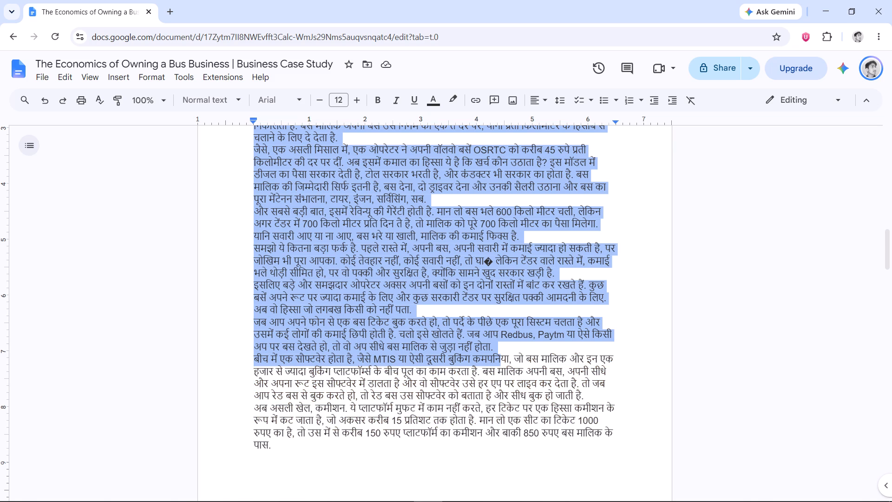
pyautogui.moveTo(498, 359); pyautogui.dragTo(495, 359)
pyautogui.scroll(3, 498, 359)
pyautogui.scroll(-4, 495, 359)
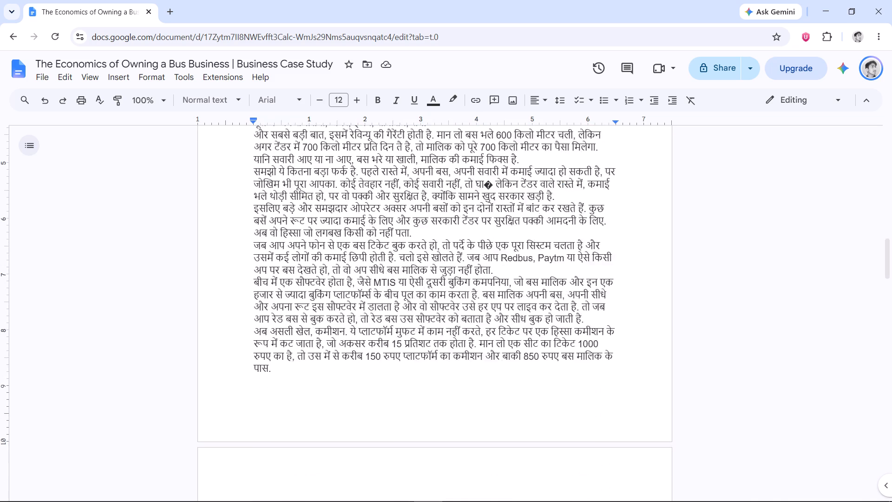
# Continue through page 3 of the script from the ticket money and attachment passage to the diesel and Volvo mileage paragraphs, highlighting the text.
pyautogui.moveTo(495, 359); pyautogui.dragTo(401, 293)
pyautogui.scroll(-3, 475, 295)
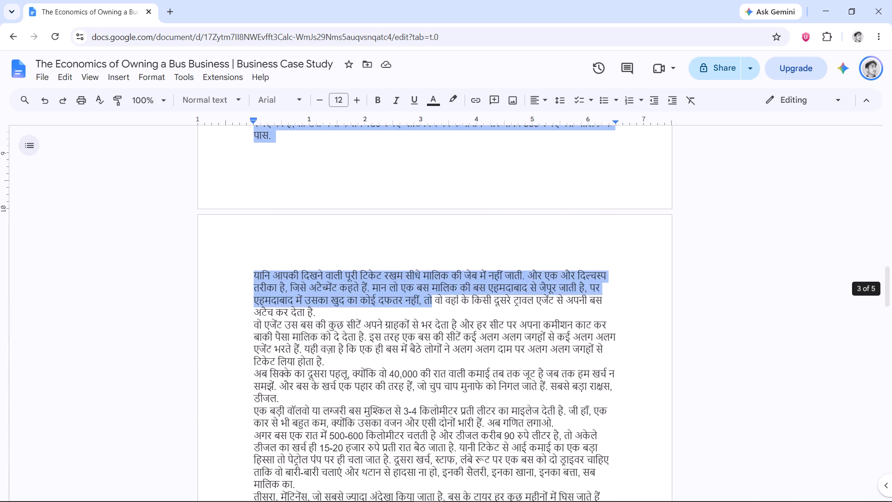
pyautogui.moveTo(401, 293); pyautogui.dragTo(637, 277)
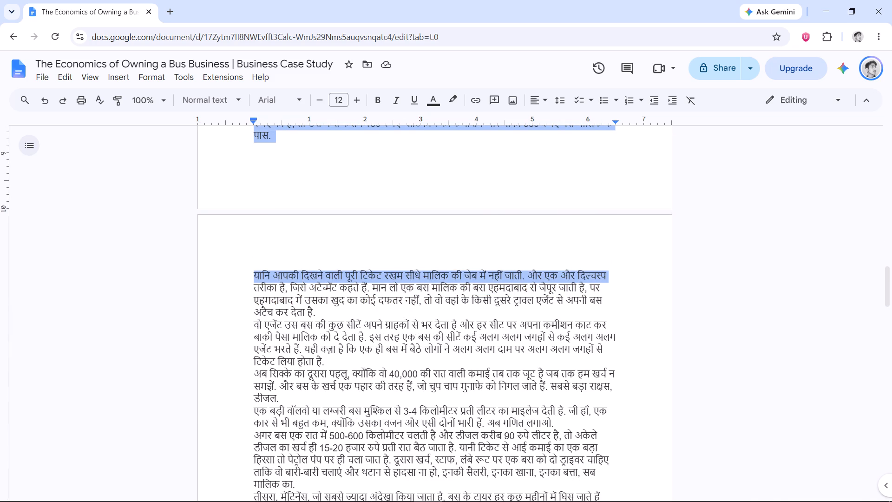
pyautogui.moveTo(637, 277); pyautogui.dragTo(410, 329)
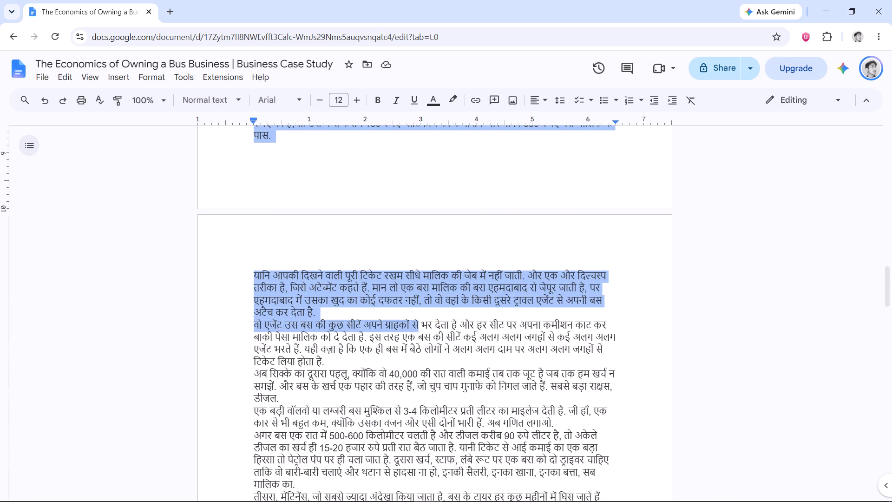
pyautogui.moveTo(410, 329); pyautogui.dragTo(549, 256)
pyautogui.scroll(-1, 391, 338)
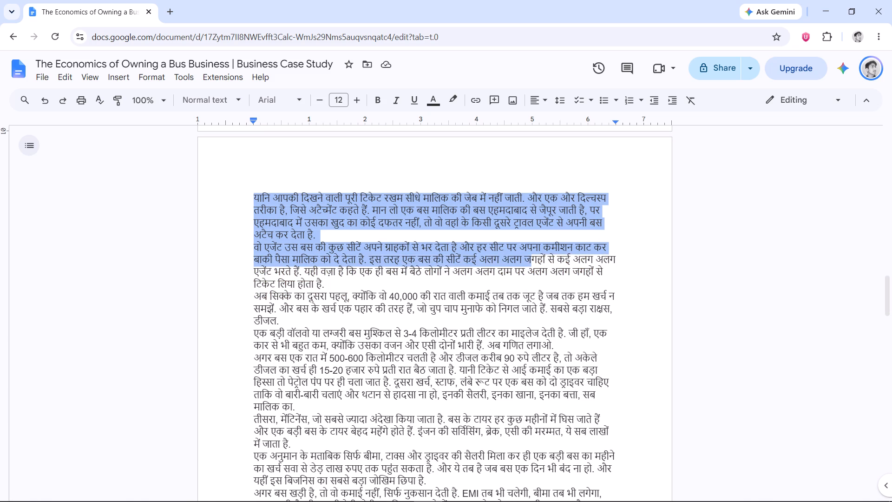
pyautogui.moveTo(549, 256); pyautogui.dragTo(510, 266)
pyautogui.moveTo(510, 266); pyautogui.dragTo(338, 282)
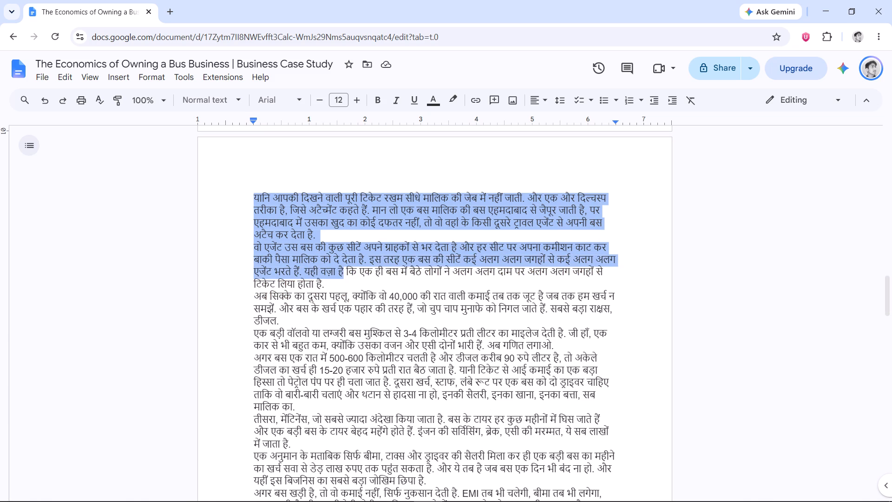
pyautogui.moveTo(338, 282); pyautogui.dragTo(572, 310)
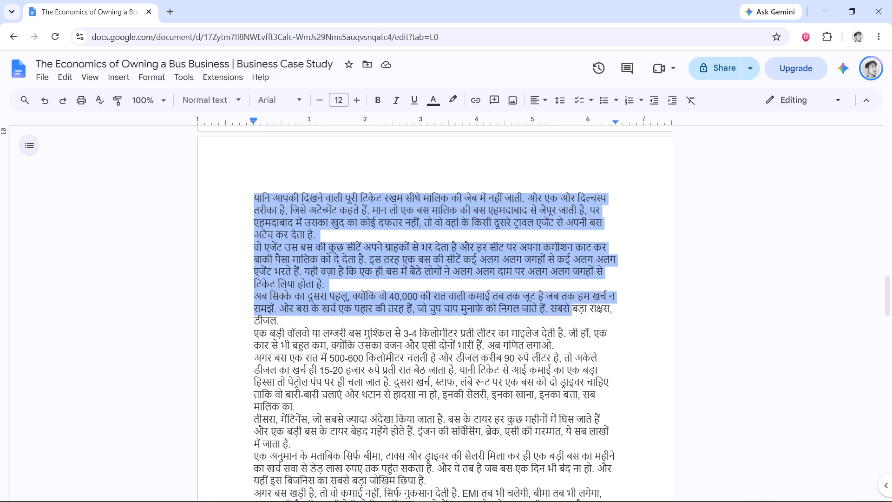
pyautogui.moveTo(572, 310); pyautogui.dragTo(570, 311)
pyautogui.scroll(-1, 570, 311)
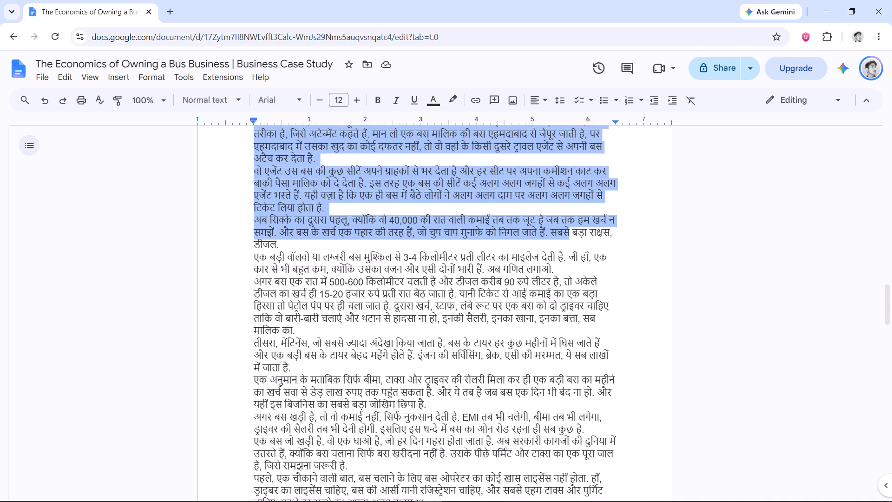
pyautogui.moveTo(570, 311); pyautogui.dragTo(571, 271)
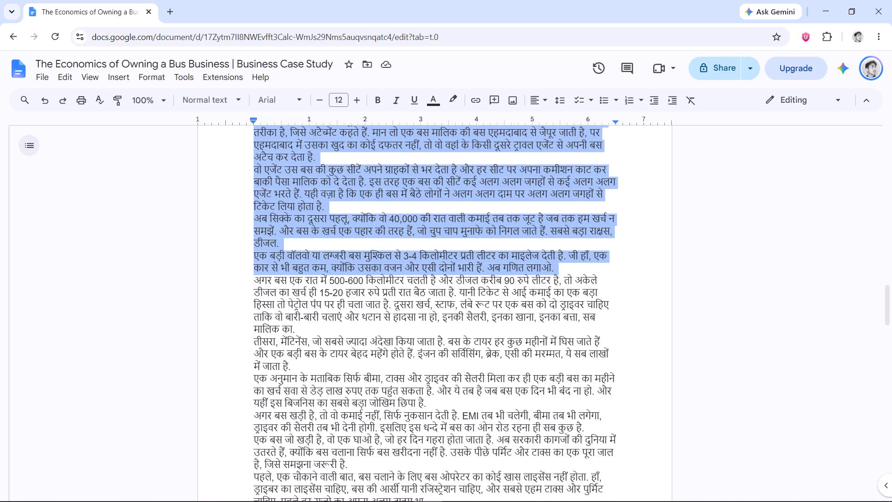
pyautogui.moveTo(571, 271); pyautogui.dragTo(306, 265)
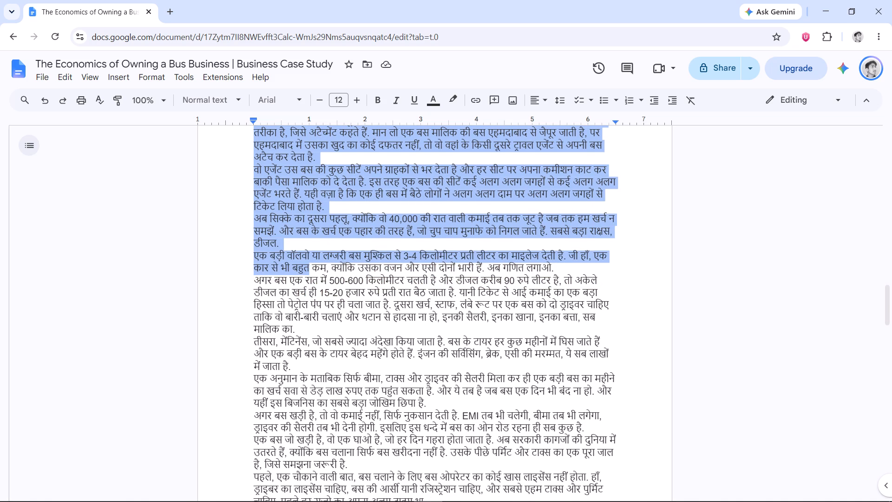
pyautogui.moveTo(306, 265); pyautogui.dragTo(288, 239)
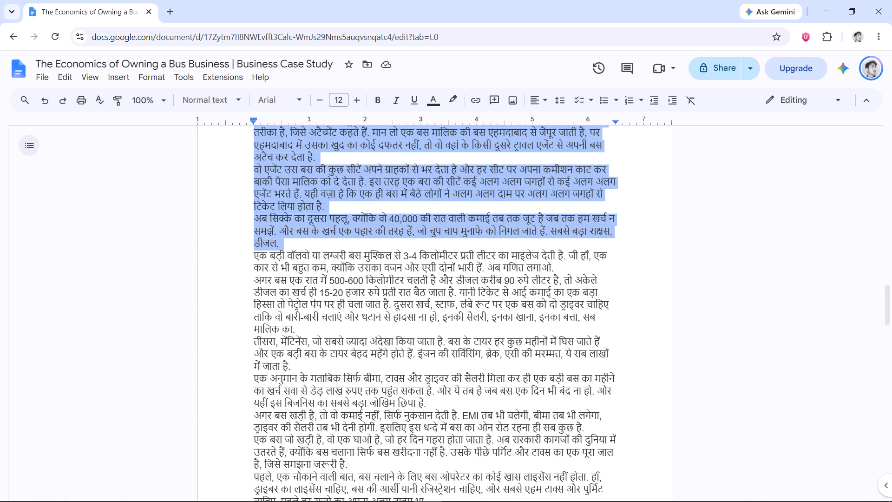
pyautogui.moveTo(288, 239); pyautogui.dragTo(349, 254)
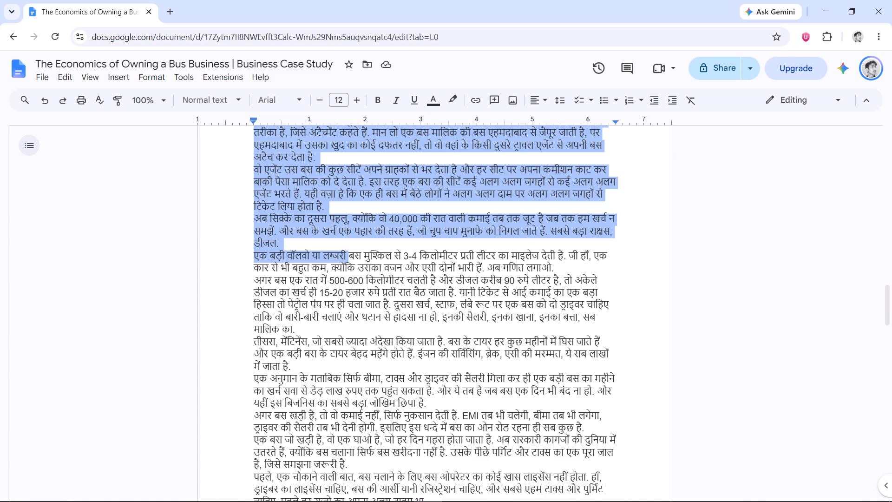
pyautogui.moveTo(349, 254); pyautogui.dragTo(346, 245)
# Switch to CapCut and replay the last seconds of 5.mp3 up to about 08:58.
pyautogui.hotkey('alt', 'Tab')
pyautogui.press('space')
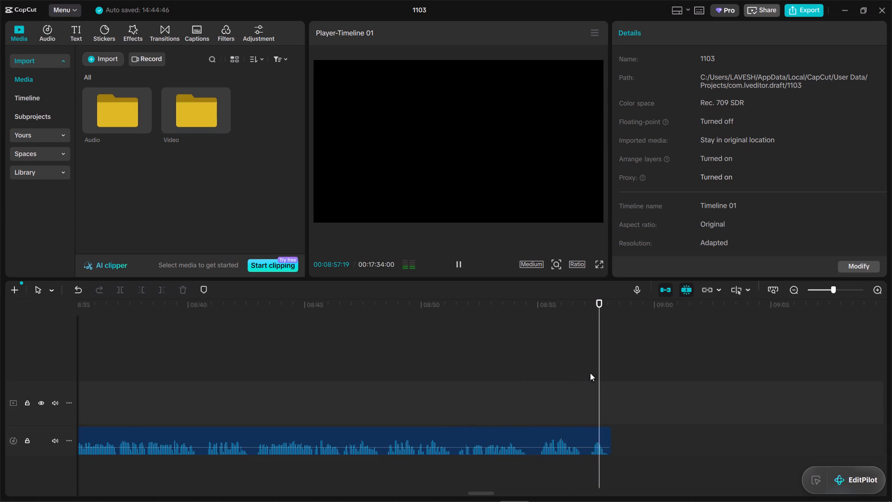
pyautogui.press('space')
# Switch to the script in Chrome and highlight the start of the page 3 paragraph about a Volvo's mileage of 3-4 kilometres per litre.
pyautogui.hotkey('alt', 'Tab')
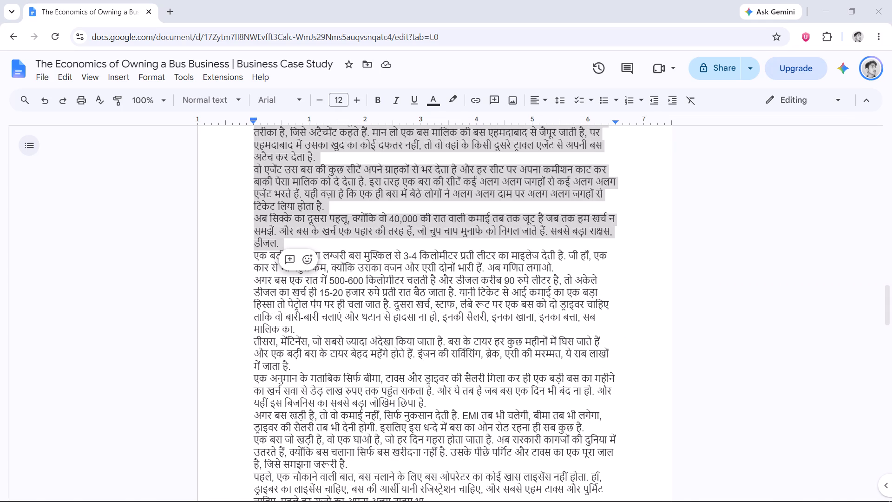
pyautogui.click(251, 254)
pyautogui.moveTo(251, 254); pyautogui.dragTo(302, 274)
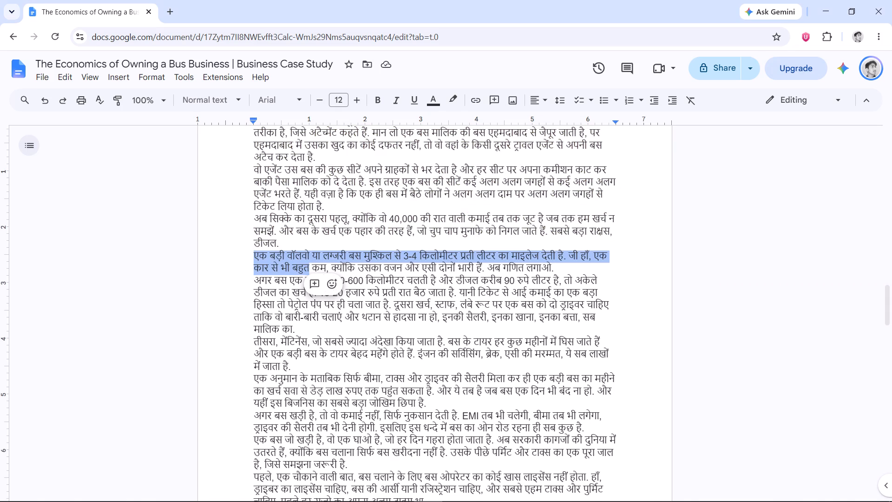
pyautogui.hotkey('alt', 'Tab')
pyautogui.hotkey('alt', 'Tab')
# Switch to CapCut and sample the beginning of 3.mp3, then scrub ahead toward its end at about 13:10.
pyautogui.hotkey('alt', 'Tab')
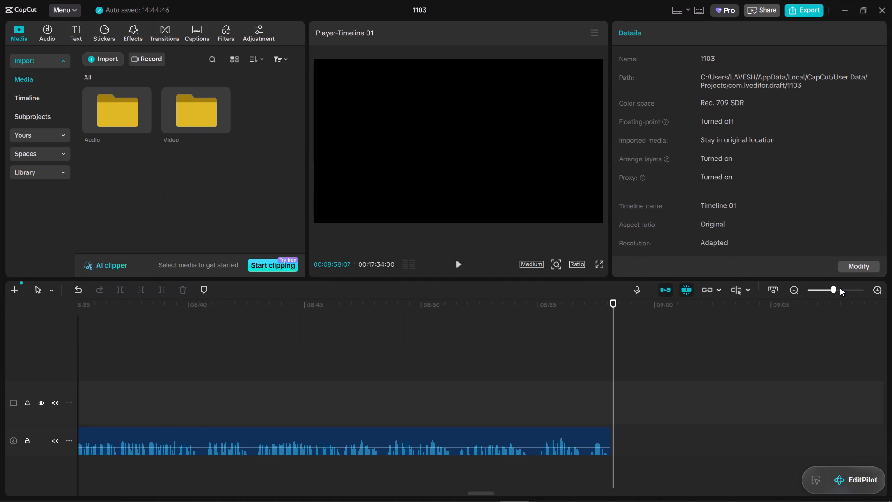
pyautogui.moveTo(833, 293); pyautogui.dragTo(824, 291)
pyautogui.click(657, 384)
pyautogui.press('space')
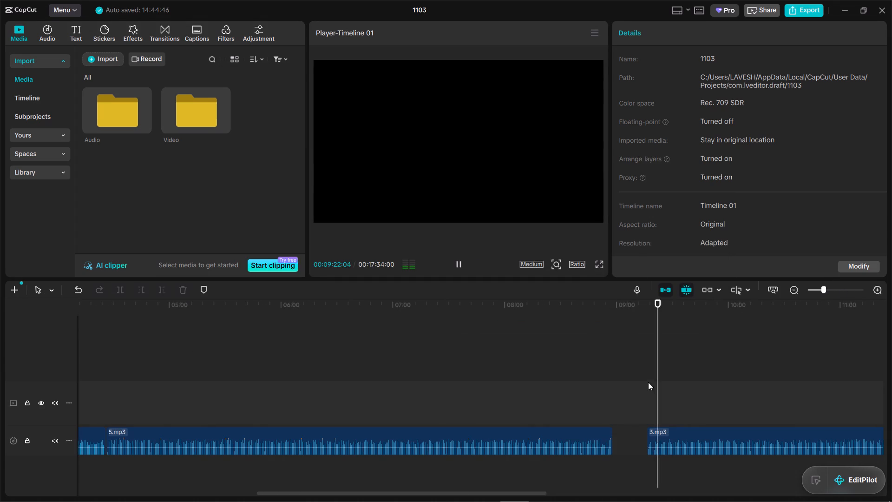
pyautogui.click(648, 382)
pyautogui.press('space')
pyautogui.press('space')
pyautogui.click(695, 374)
pyautogui.moveTo(695, 374); pyautogui.dragTo(891, 436)
# Move the 3.mp3 narration on the audio track so that it follows 4.mp3.
pyautogui.moveTo(823, 289); pyautogui.dragTo(817, 289)
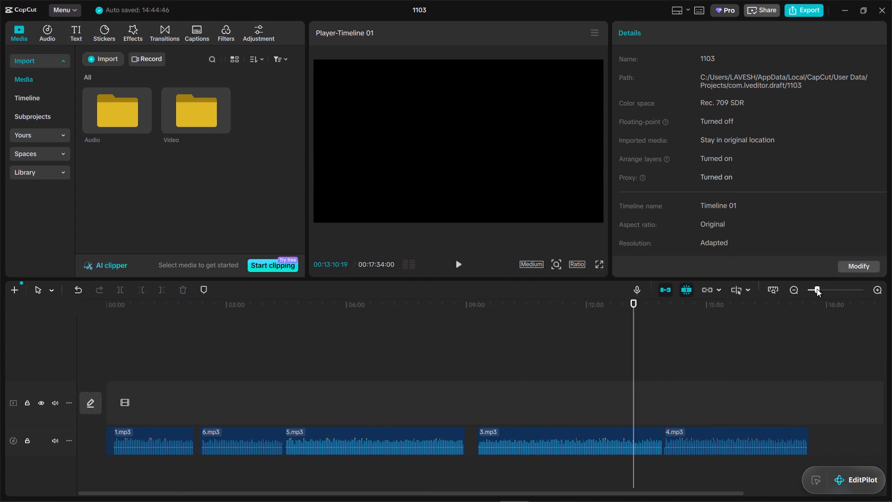
pyautogui.moveTo(817, 289); pyautogui.dragTo(813, 287)
pyautogui.moveTo(287, 462); pyautogui.dragTo(283, 425)
pyautogui.moveTo(288, 439); pyautogui.dragTo(387, 434)
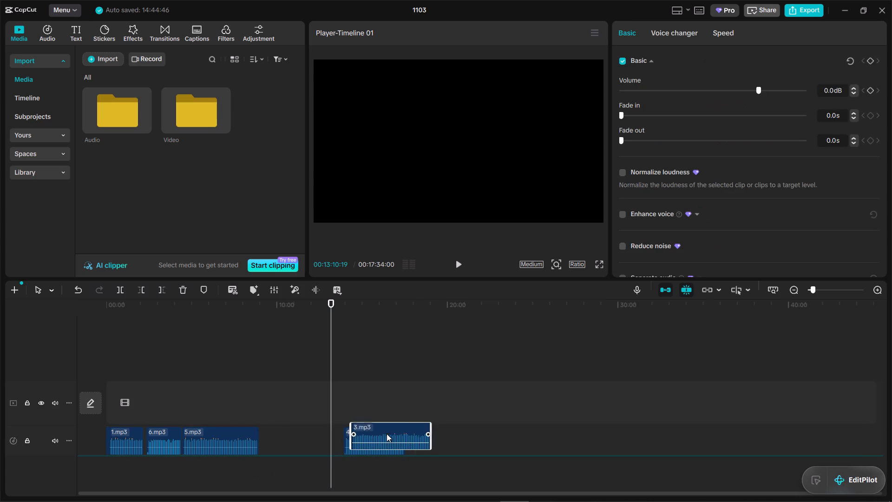
pyautogui.moveTo(387, 434); pyautogui.dragTo(433, 440)
pyautogui.click(358, 476)
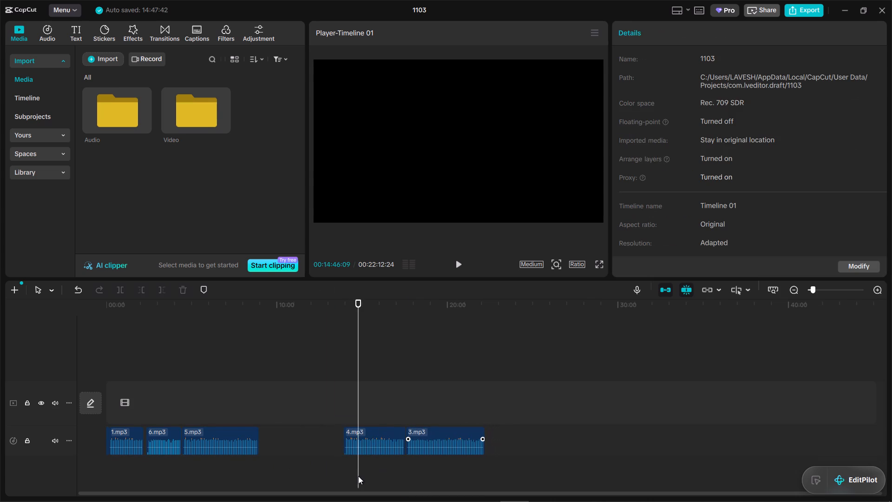
# Close the gaps on the audio track so the 1, 6, 5, 4 and 3.mp3 narration clips run back to back.
pyautogui.moveTo(354, 473); pyautogui.dragTo(380, 456)
pyautogui.click(350, 444)
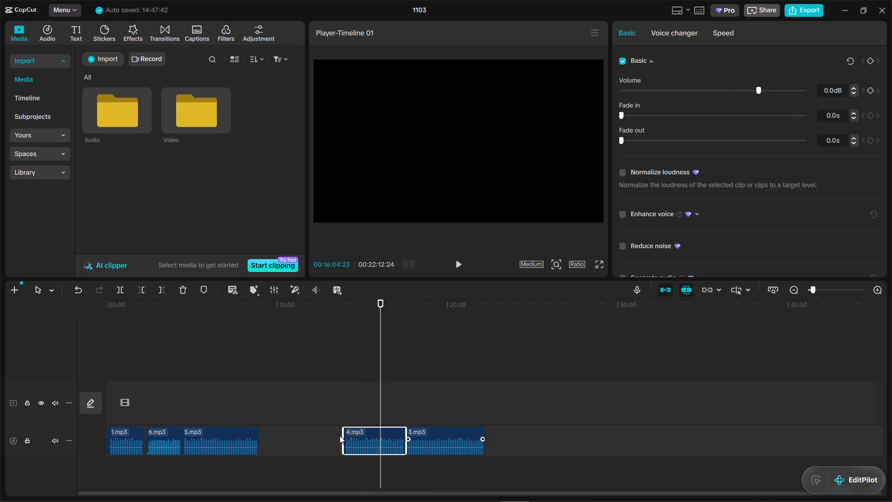
pyautogui.rightClick(342, 436)
pyautogui.click(376, 416)
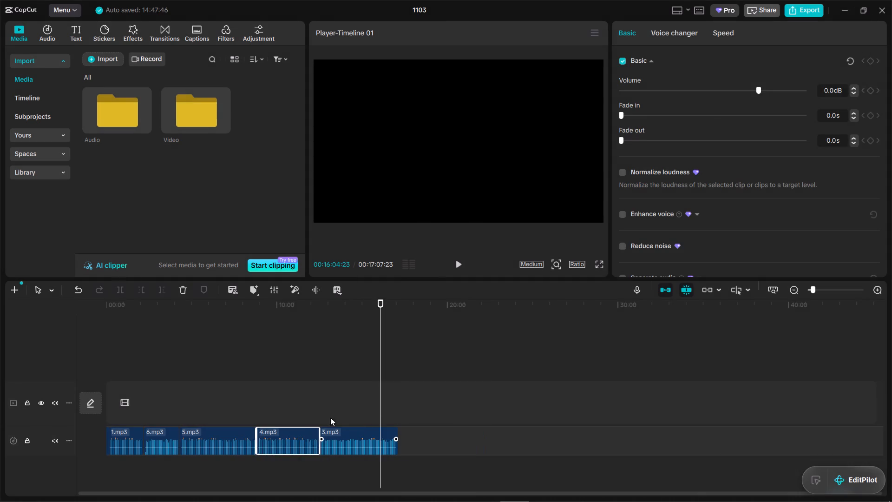
# Listen to the opening seconds of the narration from the start of the timeline and examine the audio clips' waveforms.
pyautogui.click(263, 391)
pyautogui.moveTo(263, 391); pyautogui.dragTo(0, 385)
pyautogui.press('space')
pyautogui.press('space')
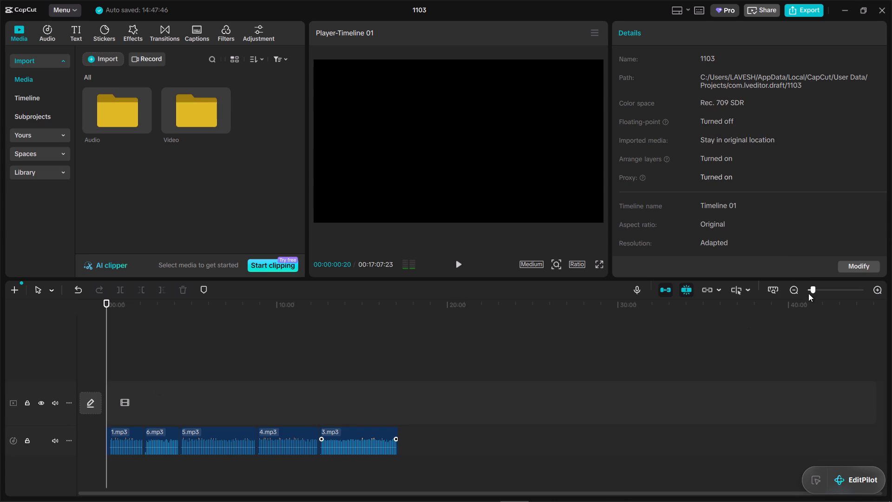
pyautogui.moveTo(814, 291); pyautogui.dragTo(821, 291)
pyautogui.press('space')
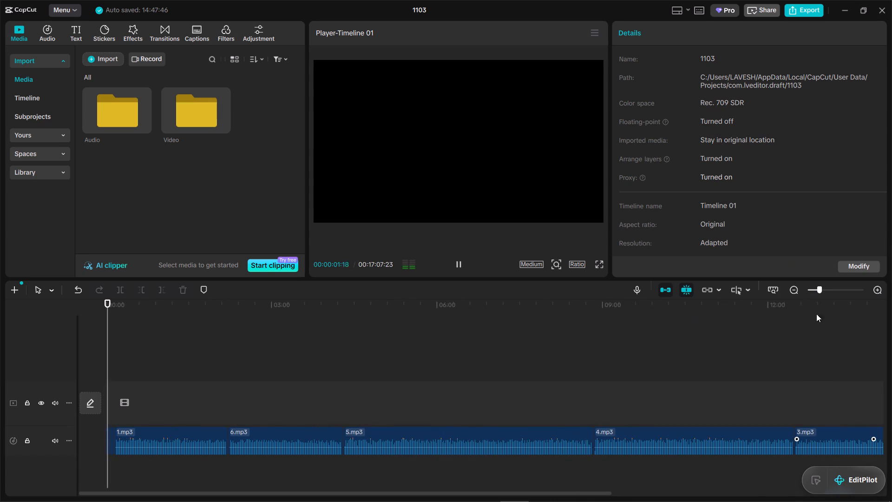
pyautogui.moveTo(819, 288); pyautogui.dragTo(828, 289)
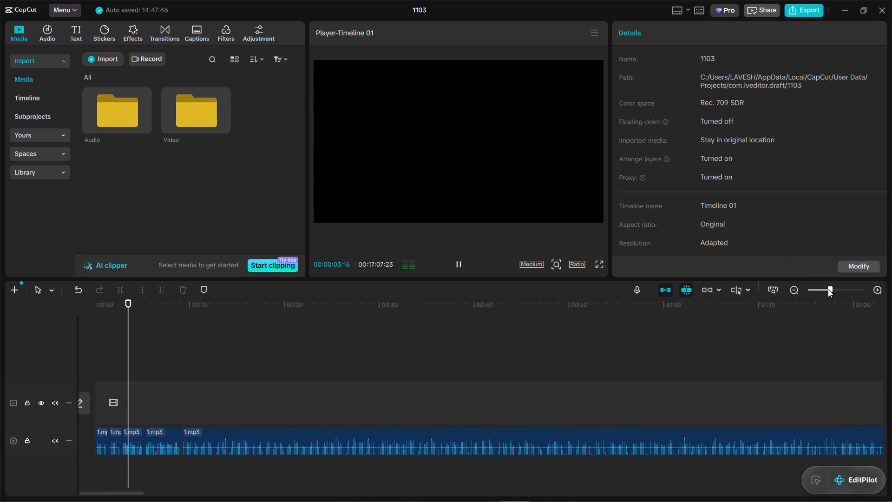
pyautogui.moveTo(828, 289); pyautogui.dragTo(822, 288)
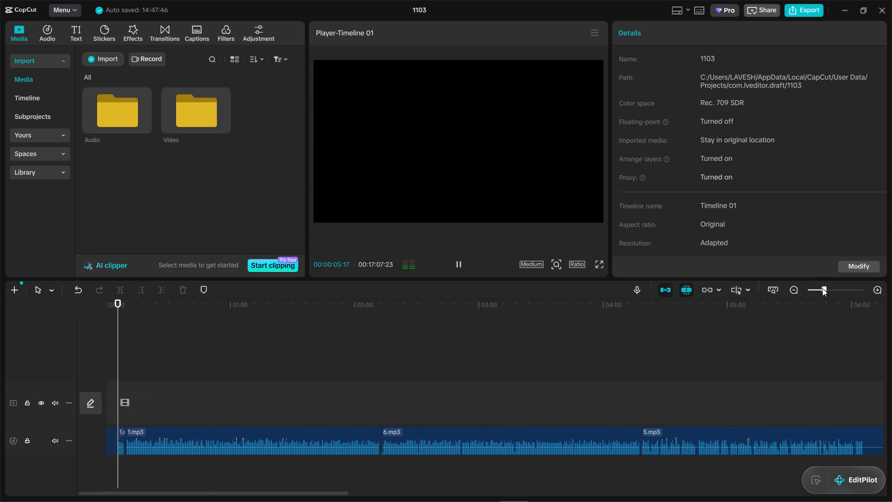
pyautogui.moveTo(822, 288); pyautogui.dragTo(810, 287)
pyautogui.press('space')
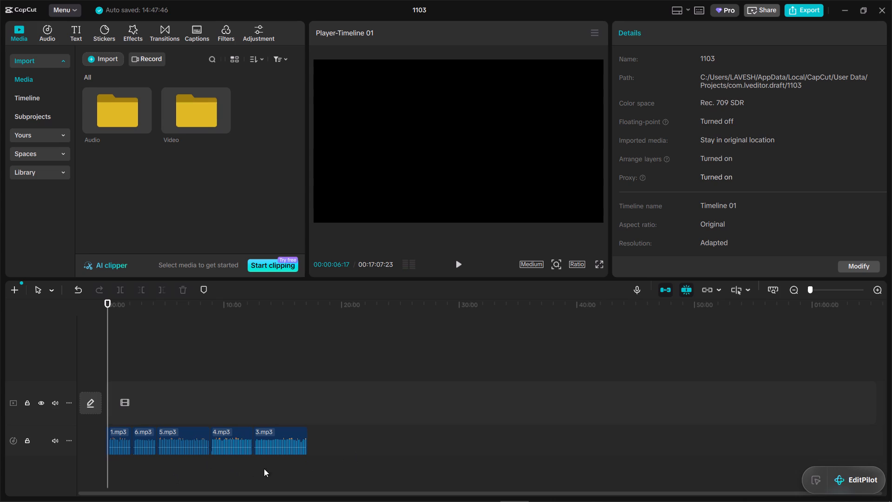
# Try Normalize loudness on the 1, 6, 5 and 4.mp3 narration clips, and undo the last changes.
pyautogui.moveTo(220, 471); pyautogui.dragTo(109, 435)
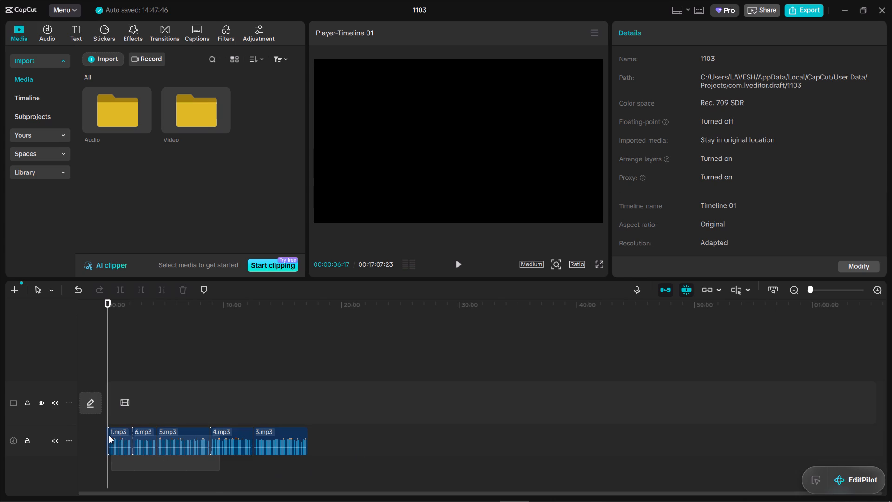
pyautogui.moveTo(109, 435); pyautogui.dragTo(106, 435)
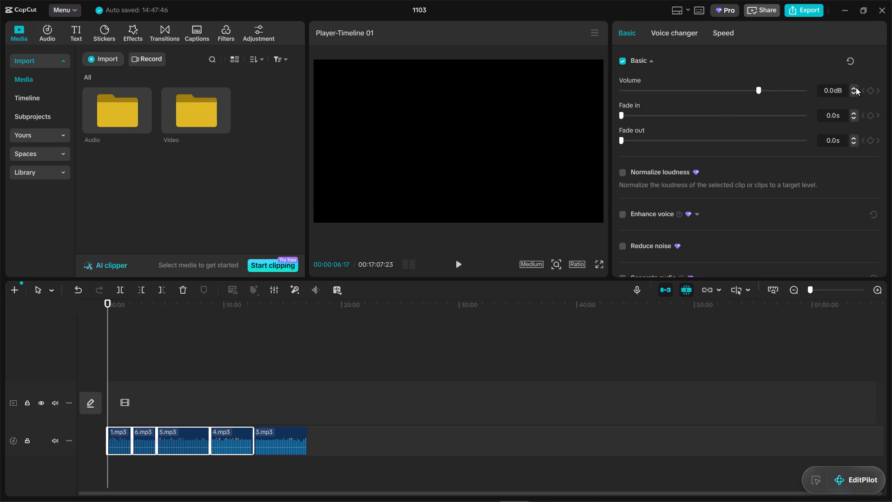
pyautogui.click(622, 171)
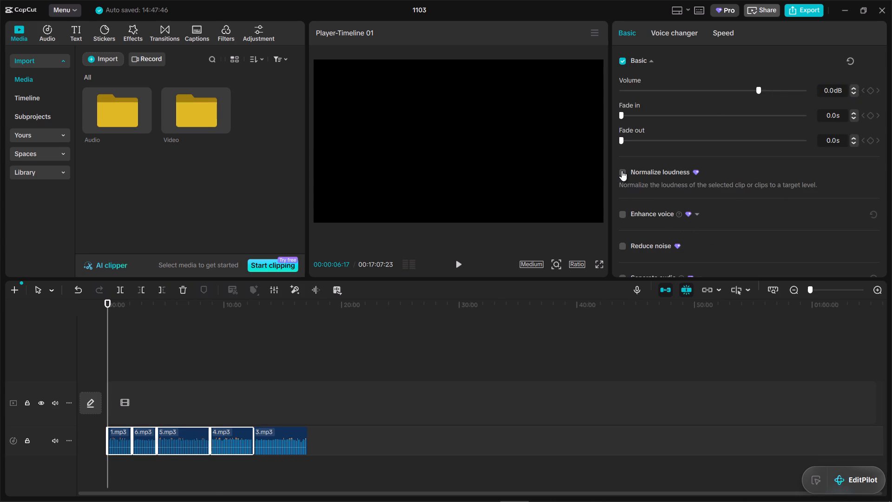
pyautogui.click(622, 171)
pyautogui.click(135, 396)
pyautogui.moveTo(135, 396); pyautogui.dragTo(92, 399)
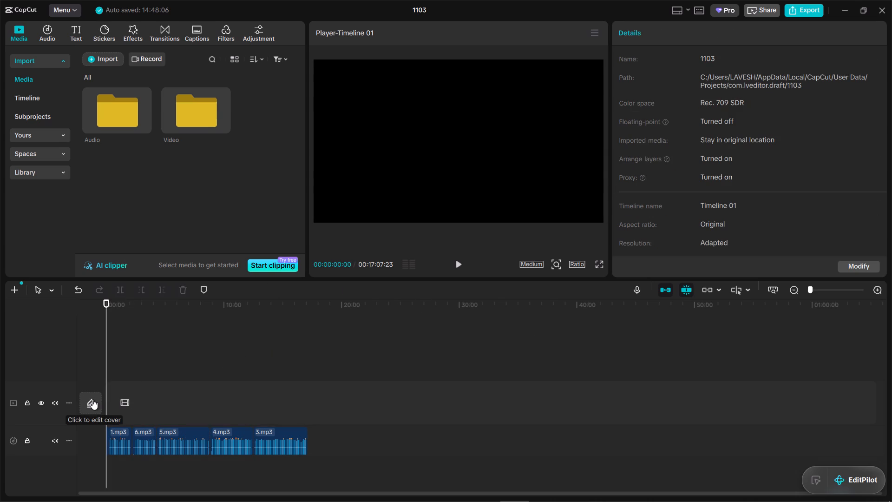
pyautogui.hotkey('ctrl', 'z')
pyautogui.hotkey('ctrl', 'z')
# Set the volume of all 1, 6 and 5.mp3 narration clips to 5 dB and play back the start.
pyautogui.press('space')
pyautogui.press('space')
pyautogui.moveTo(196, 470); pyautogui.dragTo(132, 425)
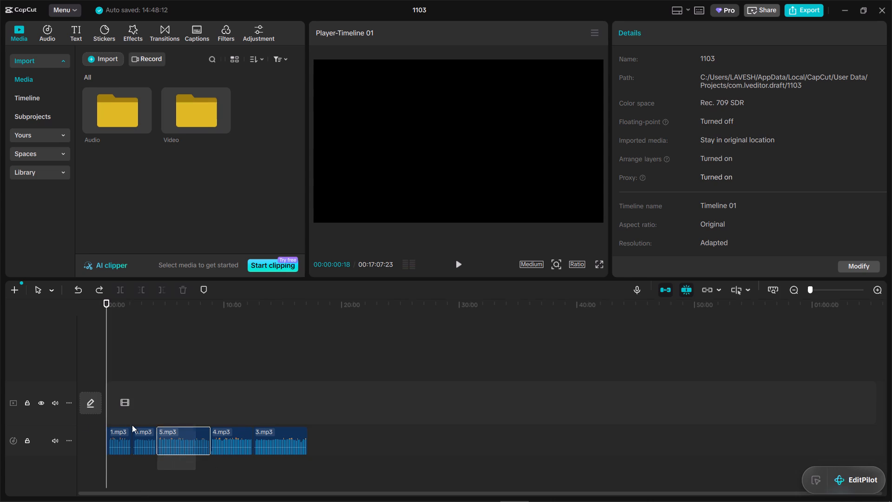
pyautogui.moveTo(132, 425); pyautogui.dragTo(59, 417)
pyautogui.tripleClick(827, 86)
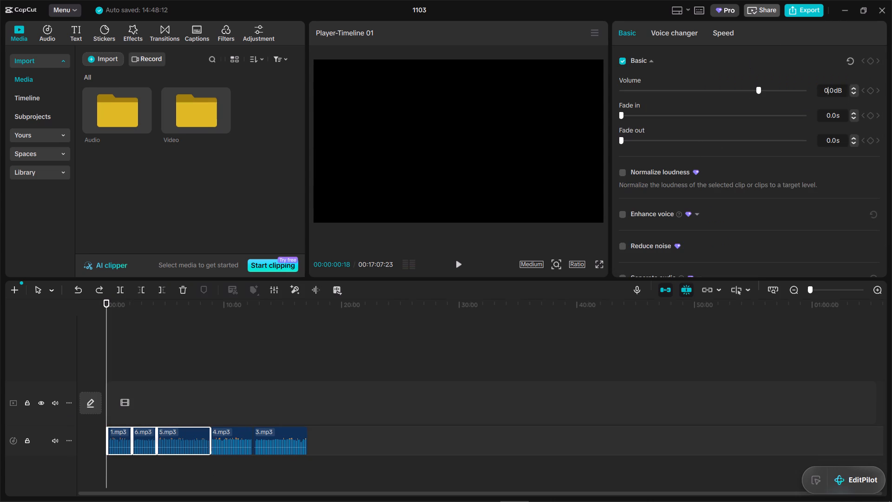
pyautogui.press('5')
pyautogui.press('Return')
pyautogui.press('super+space')
pyautogui.press('BackSpace')
pyautogui.press('5')
pyautogui.press('Return')
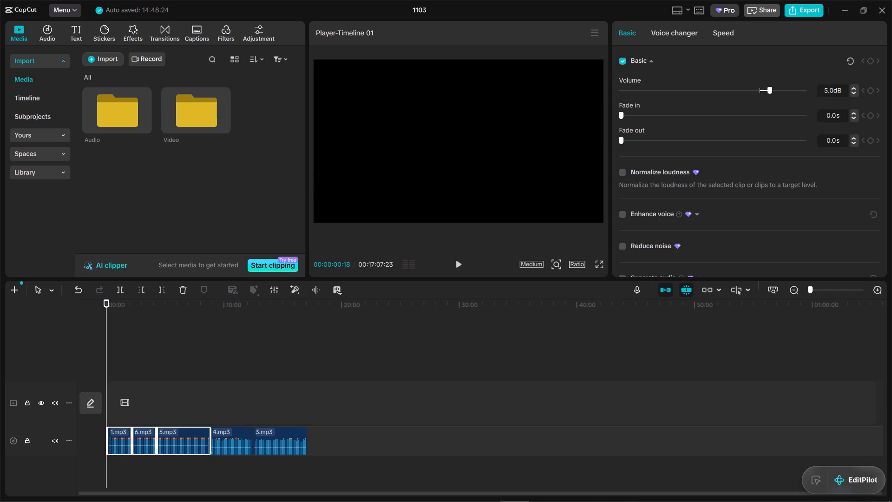
pyautogui.press('space')
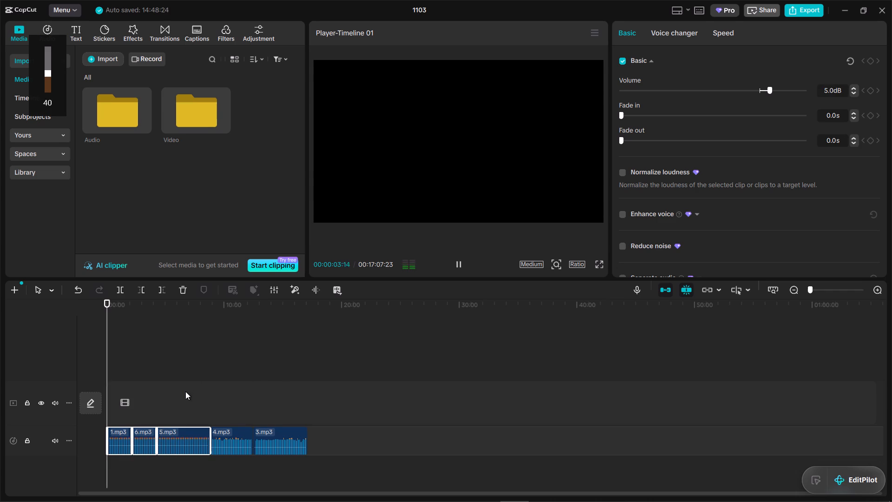
# Set the volume of the 4.mp3 and 3.mp3 narration clips to 2.5 dB and sample the sound around them.
pyautogui.click(157, 409)
pyautogui.moveTo(157, 409); pyautogui.dragTo(210, 409)
pyautogui.moveTo(230, 477); pyautogui.dragTo(284, 445)
pyautogui.tripleClick(831, 92)
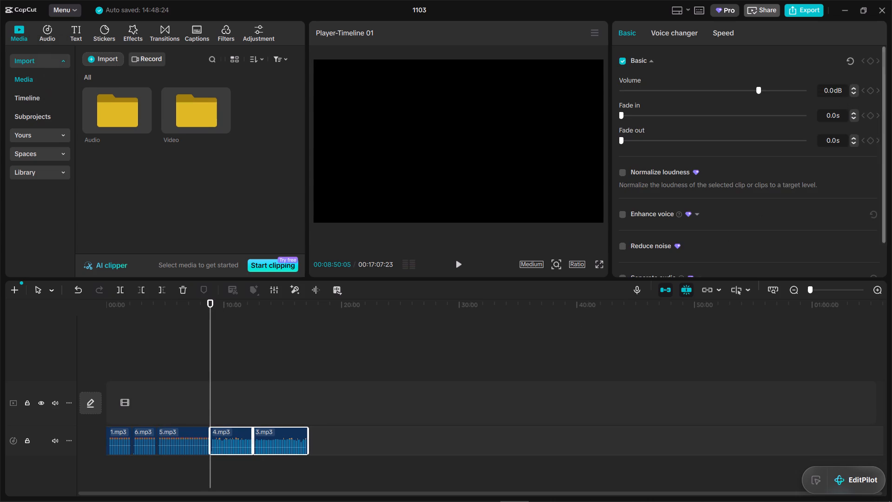
pyautogui.write('2.5')
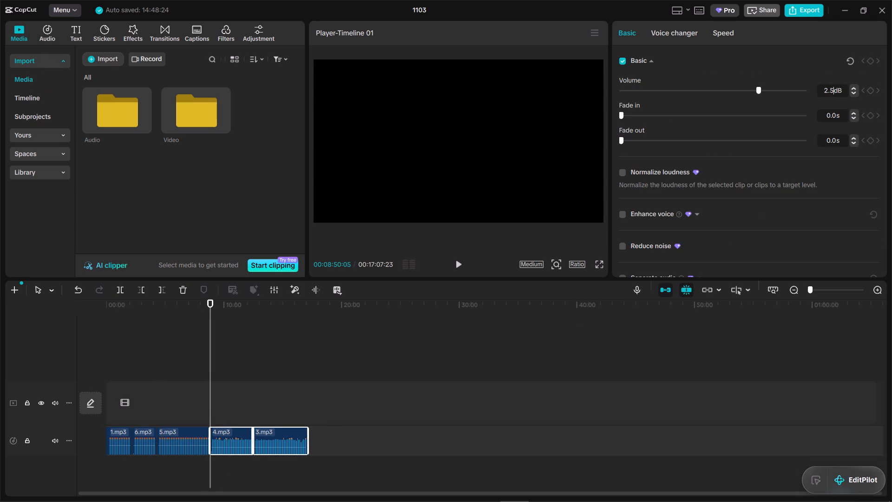
pyautogui.press('Return')
pyautogui.press('space')
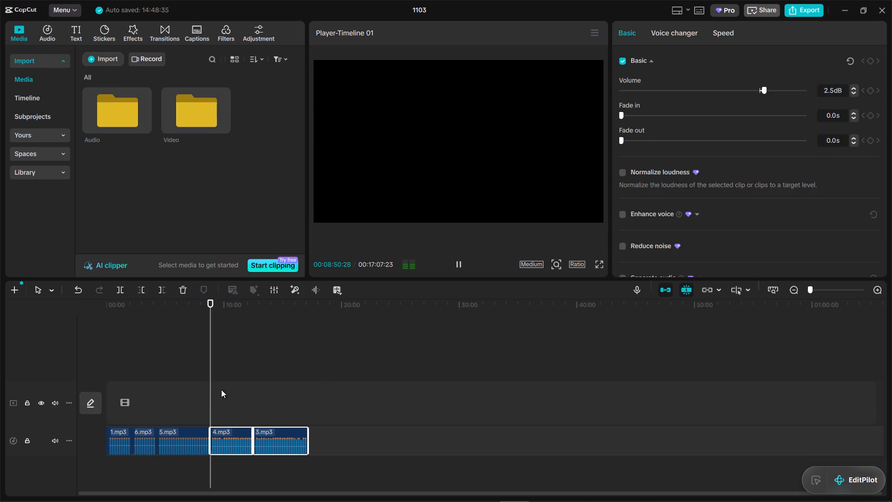
pyautogui.click(200, 392)
pyautogui.press('space')
pyautogui.click(223, 397)
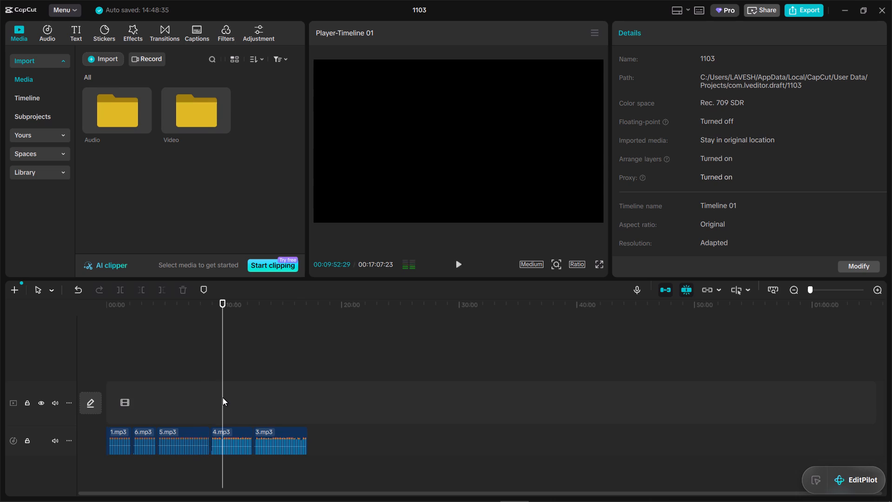
pyautogui.press('space')
# Play the first seconds of the timeline to check the loudness of the short 1.mp3 segments at the start.
pyautogui.click(212, 396)
pyautogui.moveTo(212, 396); pyautogui.dragTo(0, 410)
pyautogui.press('space')
pyautogui.press('space')
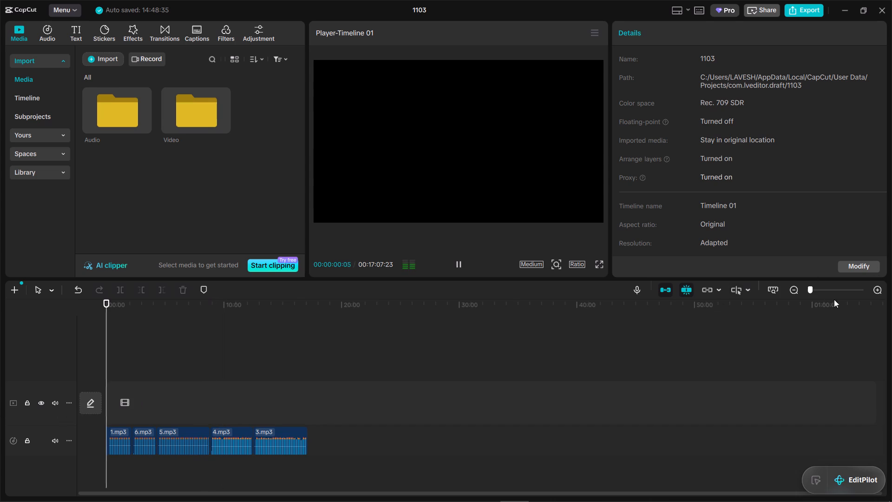
pyautogui.moveTo(814, 288); pyautogui.dragTo(828, 290)
pyautogui.press('space')
pyautogui.press('space')
pyautogui.moveTo(828, 290); pyautogui.dragTo(829, 290)
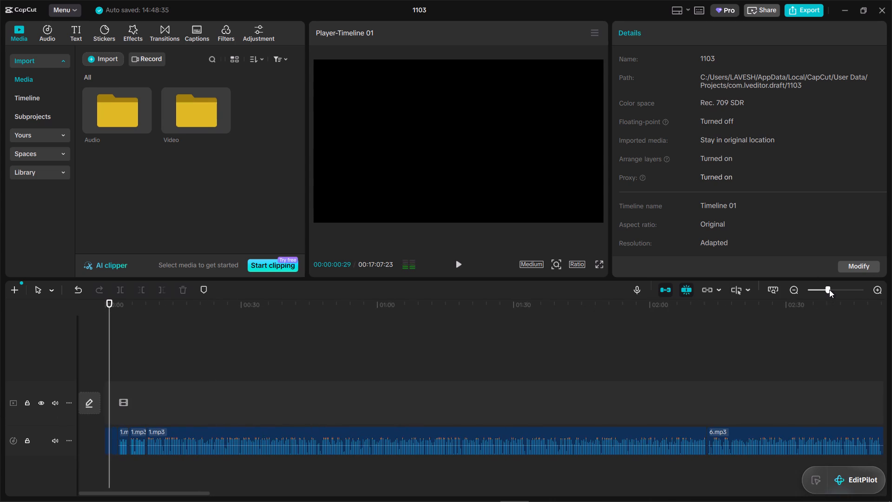
pyautogui.moveTo(829, 290); pyautogui.dragTo(837, 289)
pyautogui.press('space')
pyautogui.press('space')
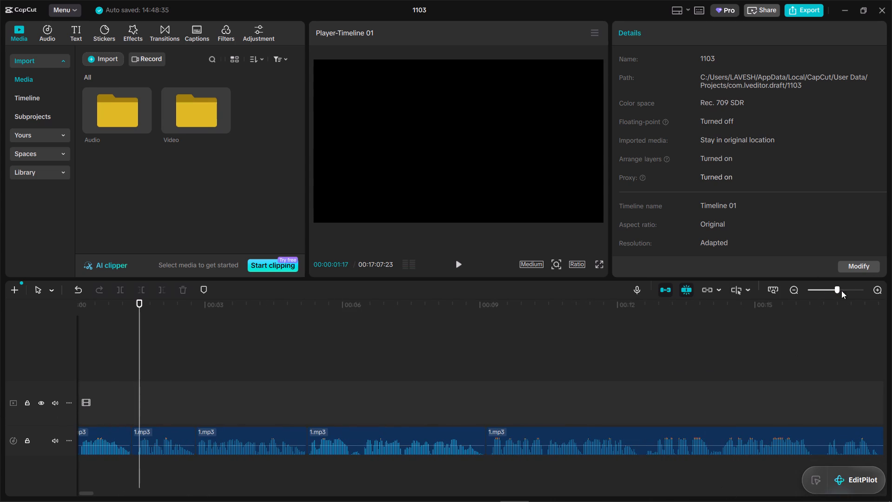
# Try 7 dB on the four short 1.mp3 segments at the timeline's start, settle on 10 dB and play them back.
pyautogui.moveTo(837, 291); pyautogui.dragTo(829, 285)
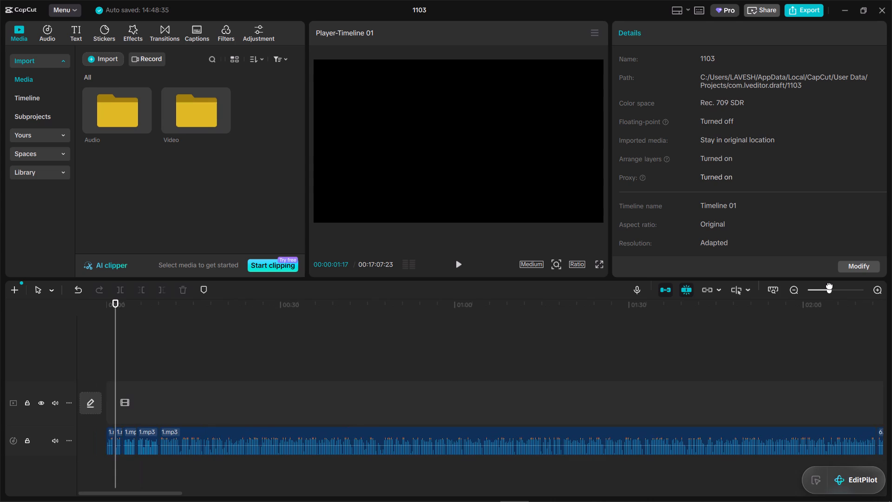
pyautogui.moveTo(829, 285); pyautogui.dragTo(832, 285)
pyautogui.click(212, 462)
pyautogui.moveTo(212, 462); pyautogui.dragTo(0, 464)
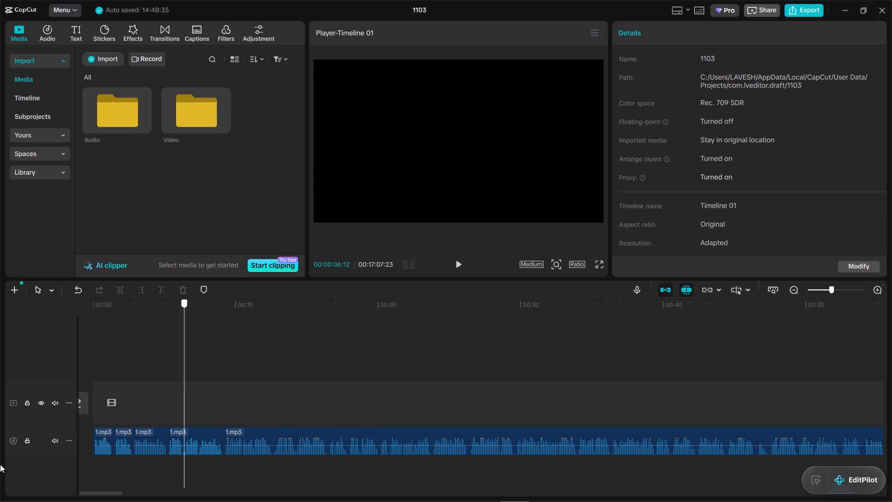
pyautogui.moveTo(0, 464); pyautogui.dragTo(1, 460)
pyautogui.moveTo(199, 467); pyautogui.dragTo(94, 430)
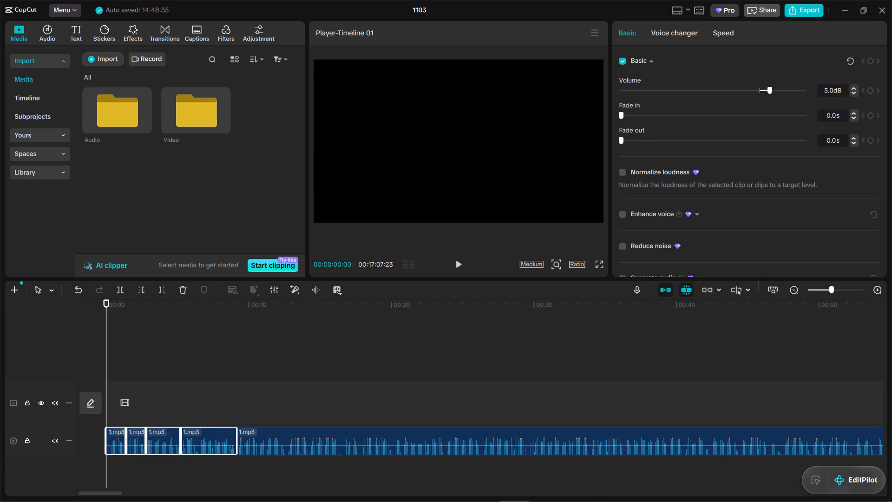
pyautogui.tripleClick(826, 88)
pyautogui.press('7')
pyautogui.press('Return')
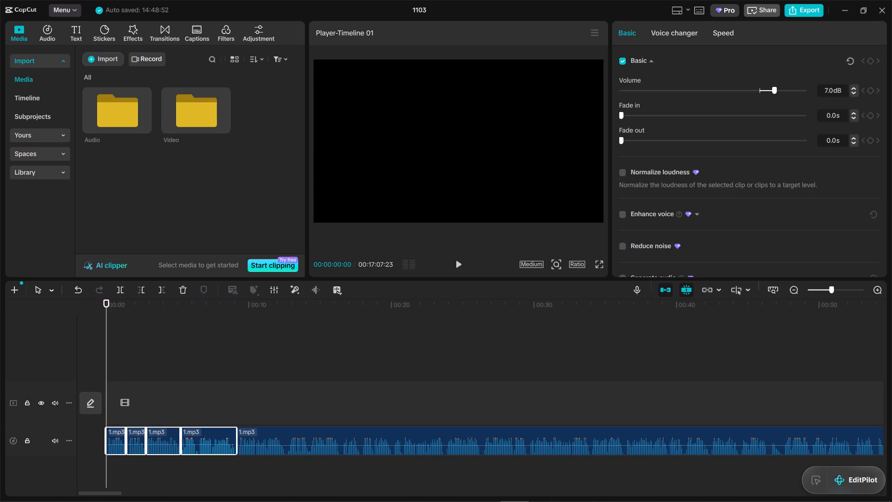
pyautogui.tripleClick(826, 88)
pyautogui.write('10')
pyautogui.press('Return')
pyautogui.press('space')
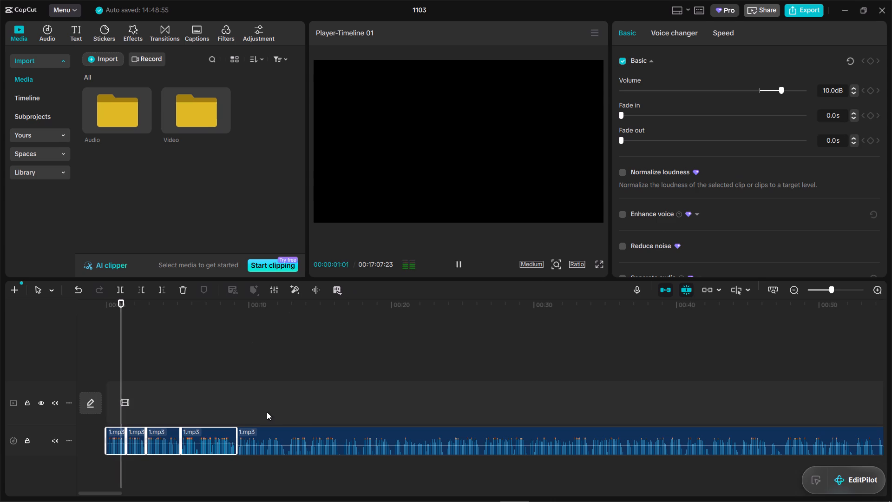
pyautogui.press('space')
# Set the volume of the long 1.mp3 segment before 6.mp3 to 7 dB.
pyautogui.click(267, 412)
pyautogui.moveTo(267, 412); pyautogui.dragTo(719, 410)
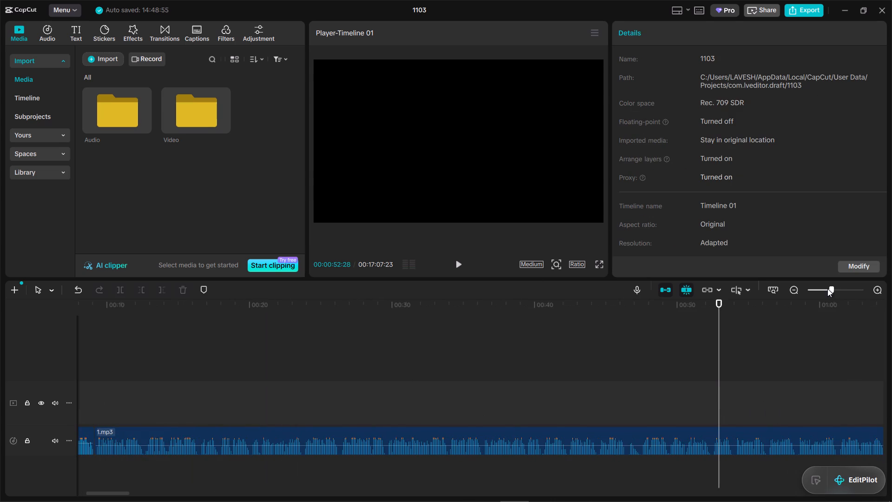
pyautogui.moveTo(831, 287); pyautogui.dragTo(826, 287)
pyautogui.click(422, 437)
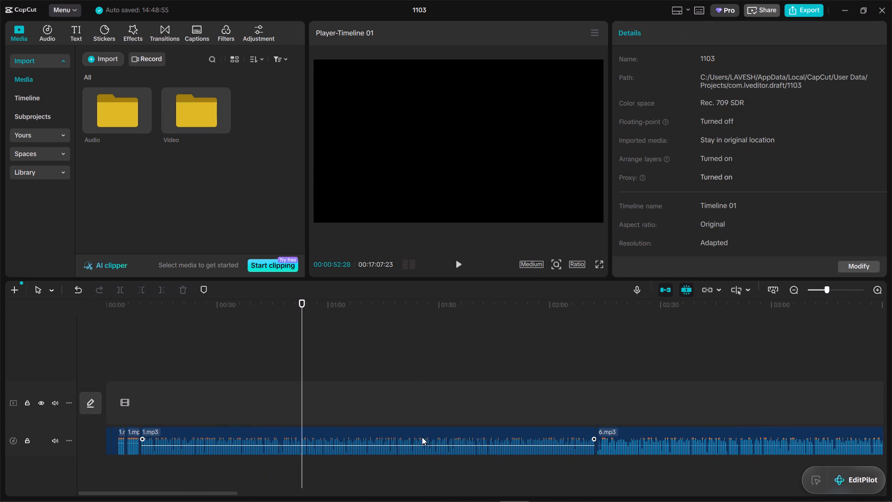
pyautogui.tripleClick(832, 90)
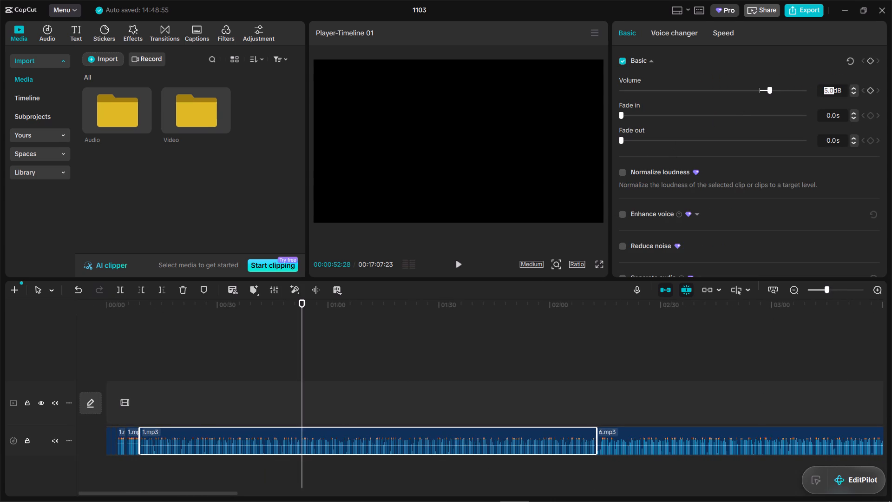
pyautogui.press('7')
pyautogui.press('Return')
# Set the volume of the 6.mp3 narration clip to 6 dB.
pyautogui.click(659, 408)
pyautogui.moveTo(659, 408); pyautogui.dragTo(891, 436)
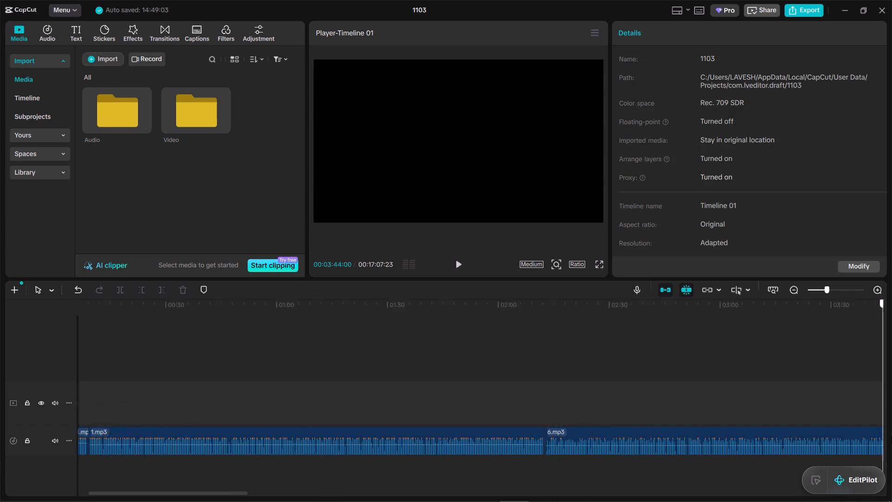
pyautogui.moveTo(891, 436); pyautogui.dragTo(566, 435)
pyautogui.click(590, 431)
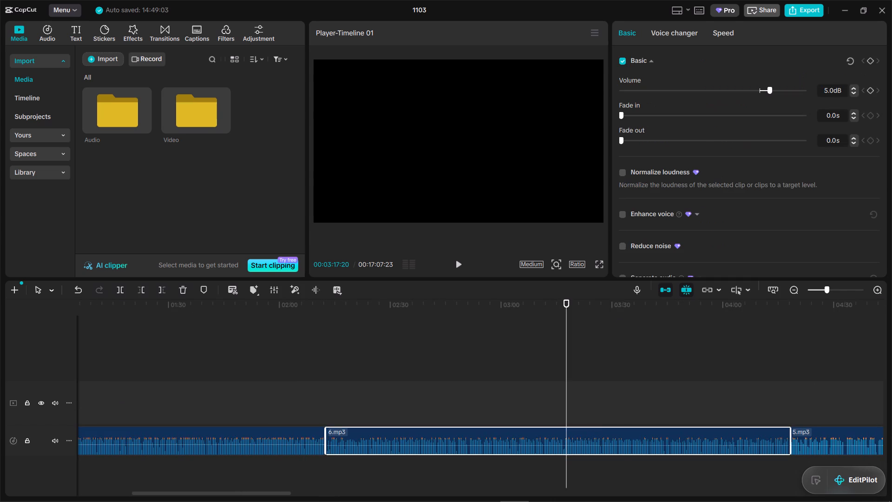
pyautogui.tripleClick(826, 93)
pyautogui.press('6')
pyautogui.press('Return')
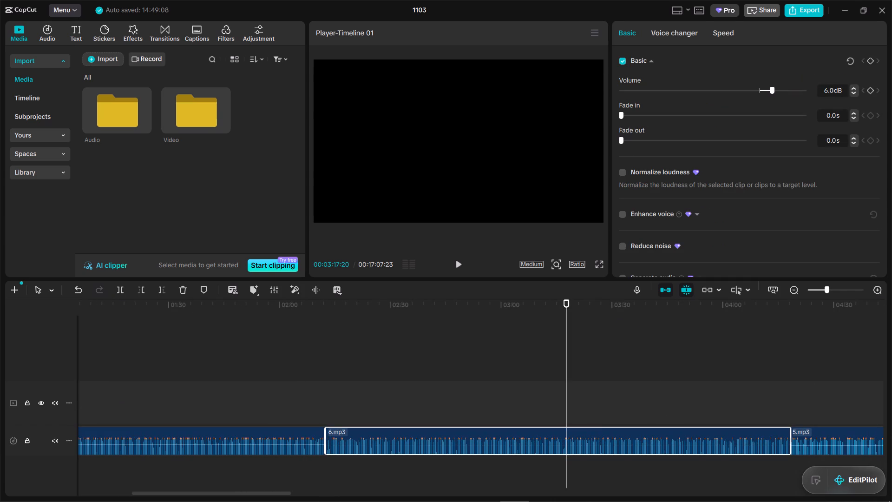
# Play short stretches of the 6.mp3 and 5.mp3 narration clips to compare their loudness.
pyautogui.click(678, 343)
pyautogui.moveTo(678, 343); pyautogui.dragTo(891, 370)
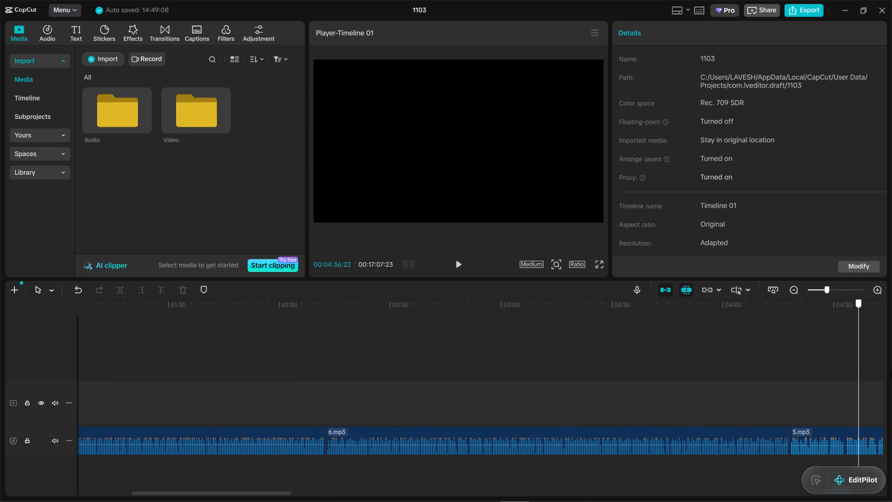
pyautogui.moveTo(891, 370); pyautogui.dragTo(562, 380)
pyautogui.press('space')
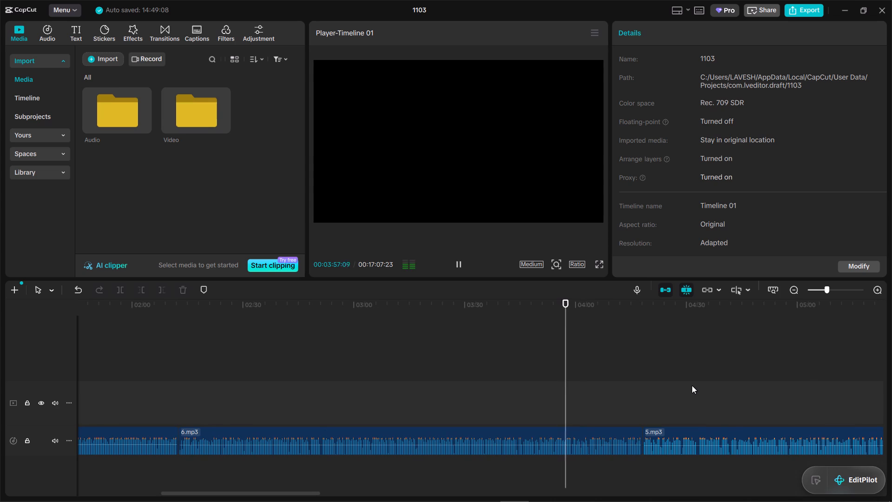
pyautogui.press('space')
pyautogui.click(692, 385)
pyautogui.press('space')
pyautogui.press('space')
pyautogui.click(501, 371)
pyautogui.press('space')
pyautogui.press('space')
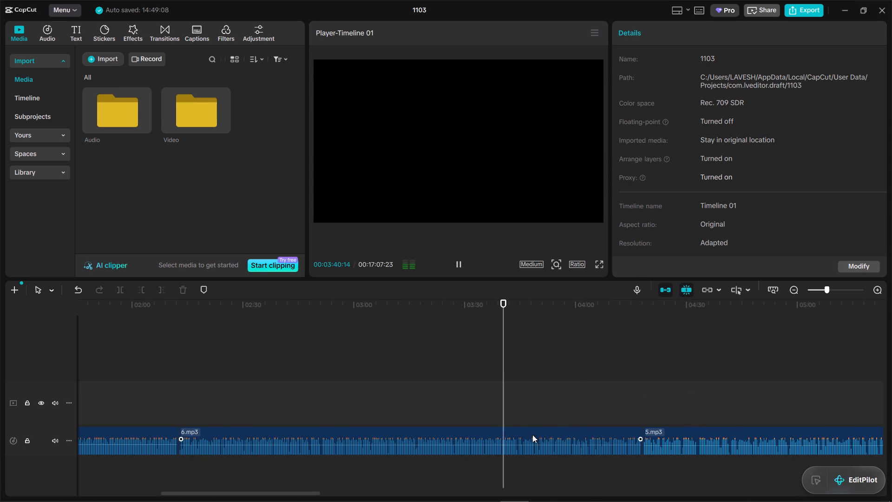
# Set the volume of the 6.mp3 narration clip to 7 dB.
pyautogui.click(532, 435)
pyautogui.tripleClick(823, 92)
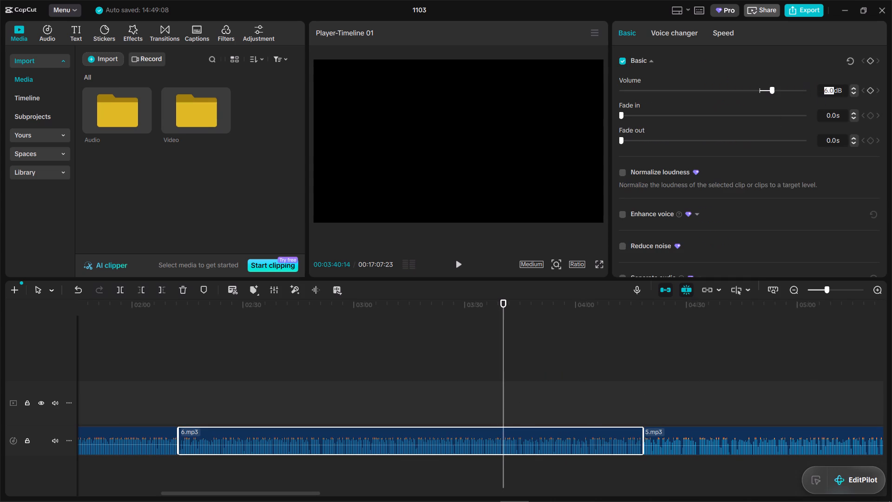
pyautogui.press('7')
pyautogui.press('Return')
# Play short stretches on both sides of the join between 6.mp3 and 5.mp3 to compare their loudness again.
pyautogui.click(649, 353)
pyautogui.press('space')
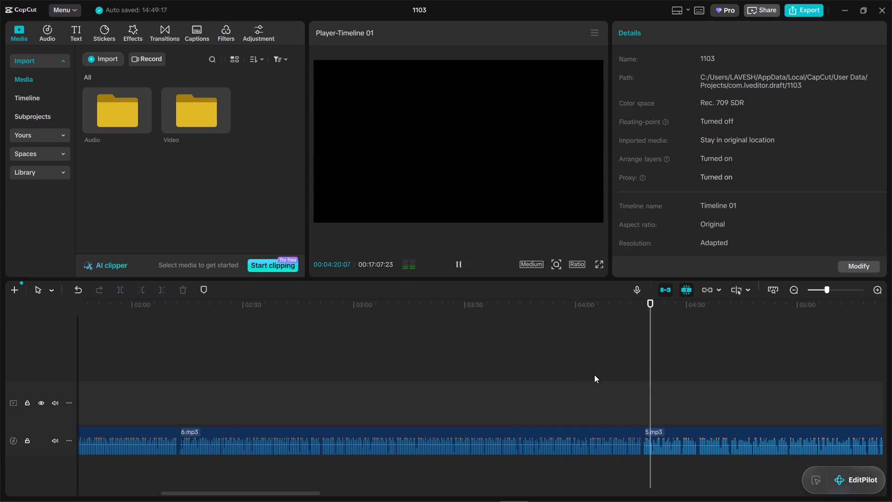
pyautogui.press('space')
pyautogui.click(517, 377)
pyautogui.press('space')
pyautogui.click(668, 388)
pyautogui.press('space')
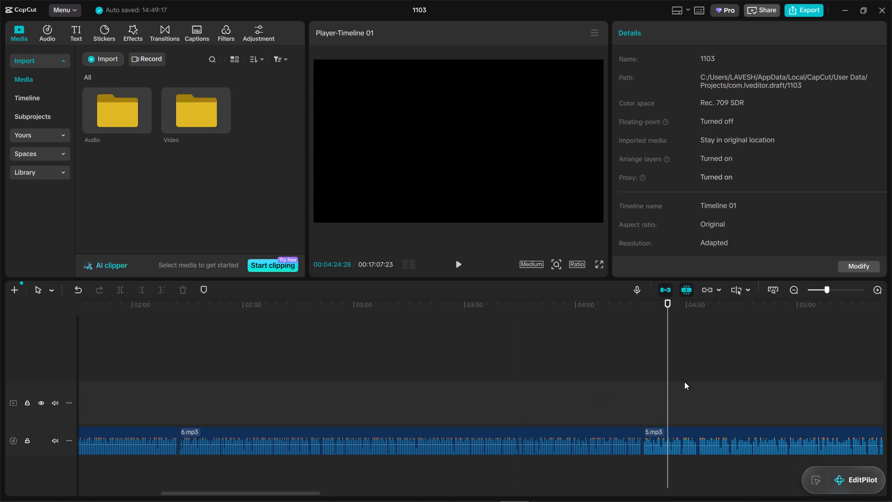
pyautogui.press('space')
pyautogui.press('space')
# Set the volume of the 5.mp3 narration clip to 6 dB.
pyautogui.click(774, 403)
pyautogui.moveTo(792, 403); pyautogui.dragTo(673, 382)
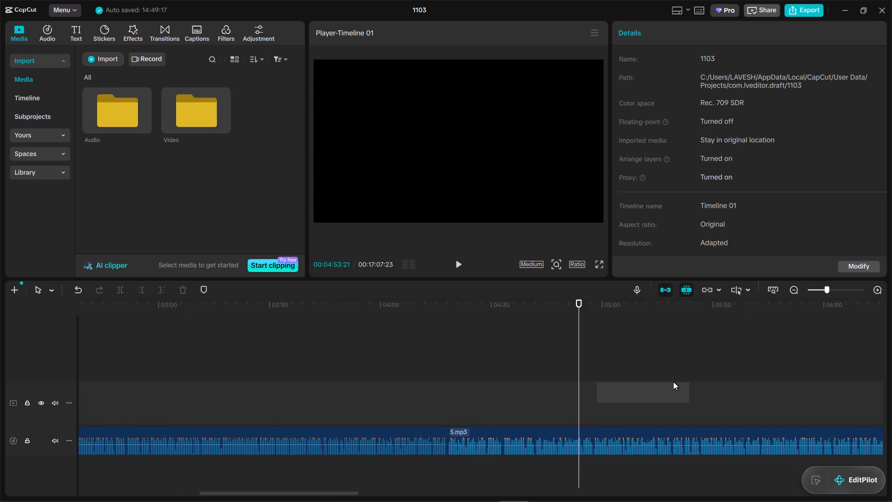
pyautogui.moveTo(673, 382); pyautogui.dragTo(673, 382)
pyautogui.click(682, 433)
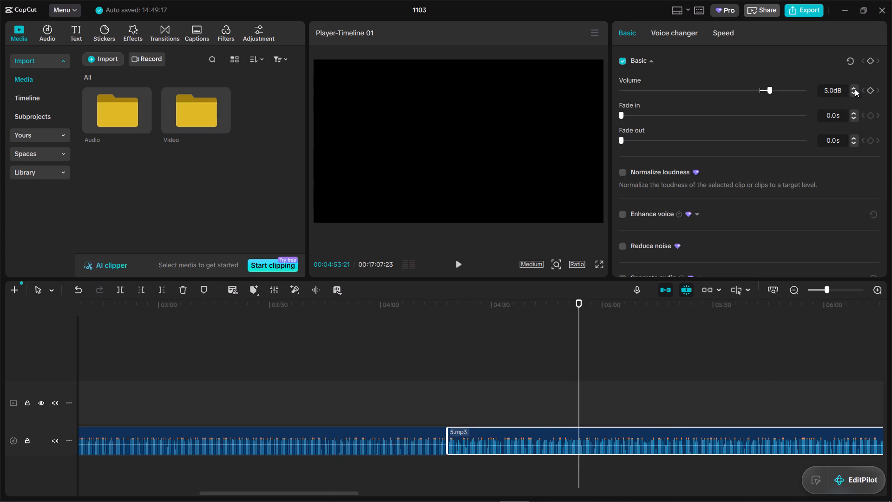
pyautogui.click(855, 89)
pyautogui.tripleClick(830, 92)
pyautogui.press('6')
pyautogui.press('Return')
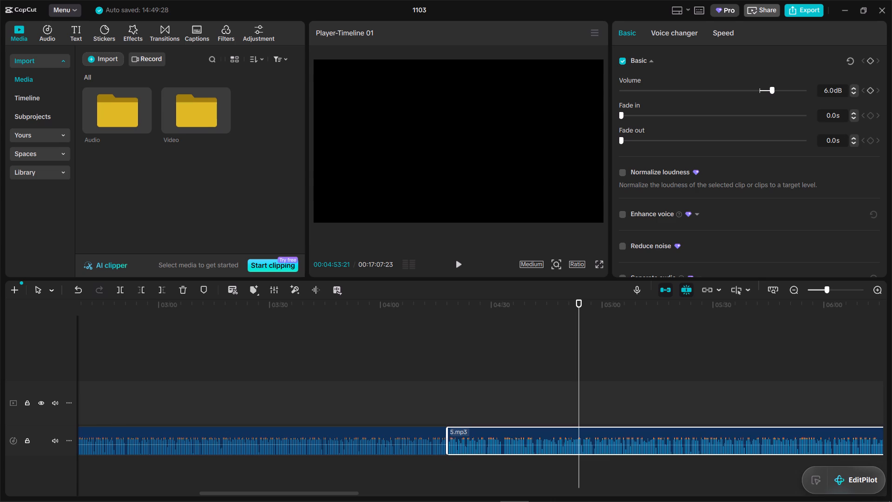
# Set the volume of the 4.mp3 narration clip to 5 dB.
pyautogui.click(448, 383)
pyautogui.moveTo(448, 383); pyautogui.dragTo(891, 391)
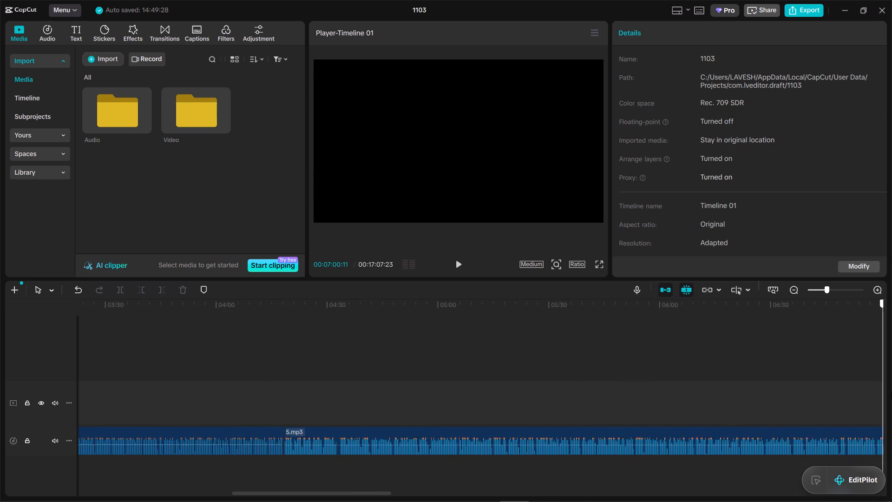
pyautogui.moveTo(891, 391); pyautogui.dragTo(852, 396)
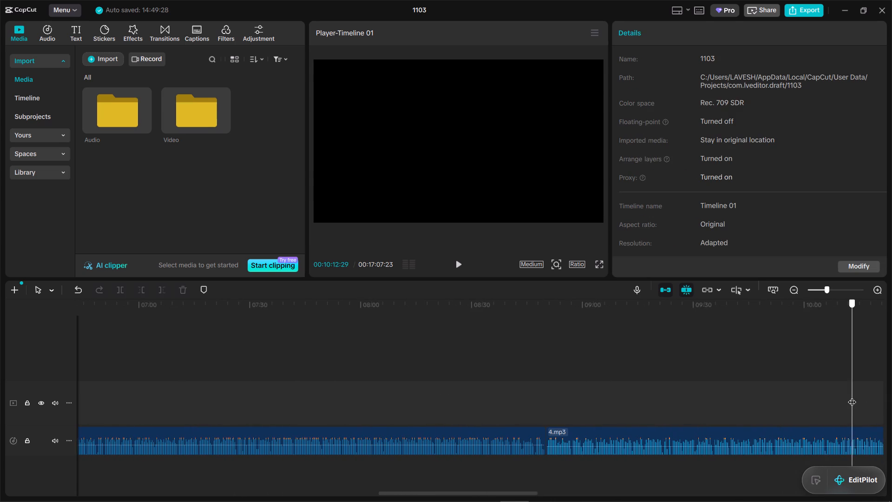
pyautogui.moveTo(852, 396); pyautogui.dragTo(570, 449)
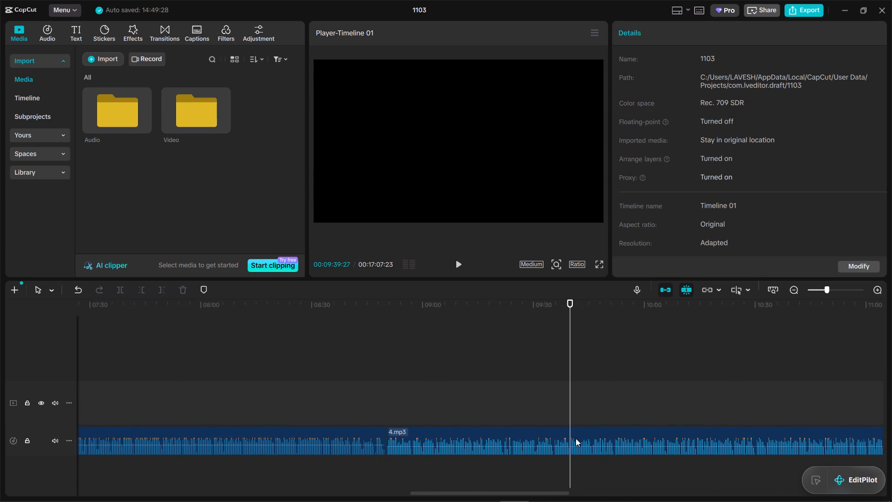
pyautogui.click(578, 436)
pyautogui.tripleClick(826, 91)
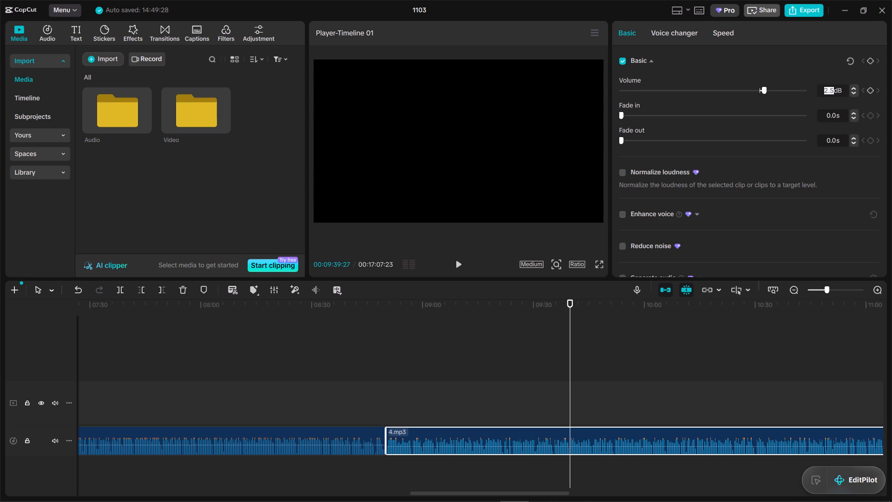
pyautogui.press('5')
pyautogui.press('Return')
# Set the volume of the 3.mp3 narration clip to 5 dB.
pyautogui.click(252, 387)
pyautogui.click(270, 433)
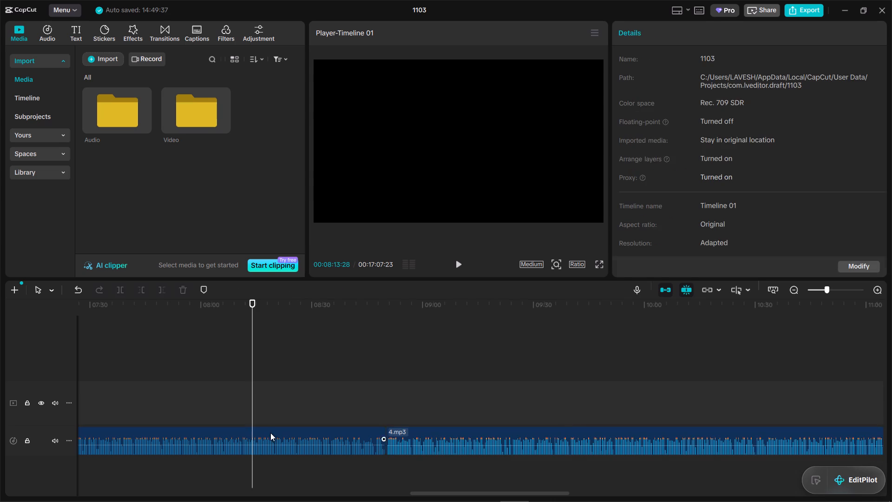
pyautogui.click(661, 416)
pyautogui.moveTo(661, 416); pyautogui.dragTo(891, 416)
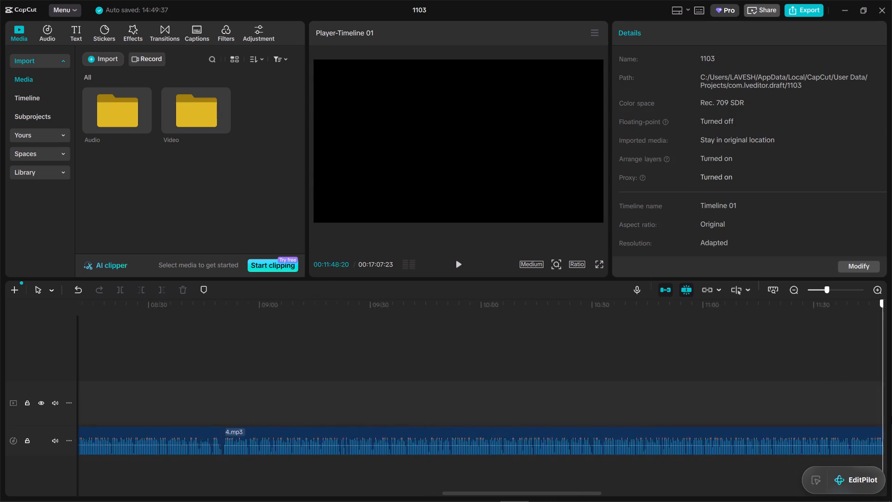
pyautogui.moveTo(891, 416); pyautogui.dragTo(684, 415)
pyautogui.click(689, 430)
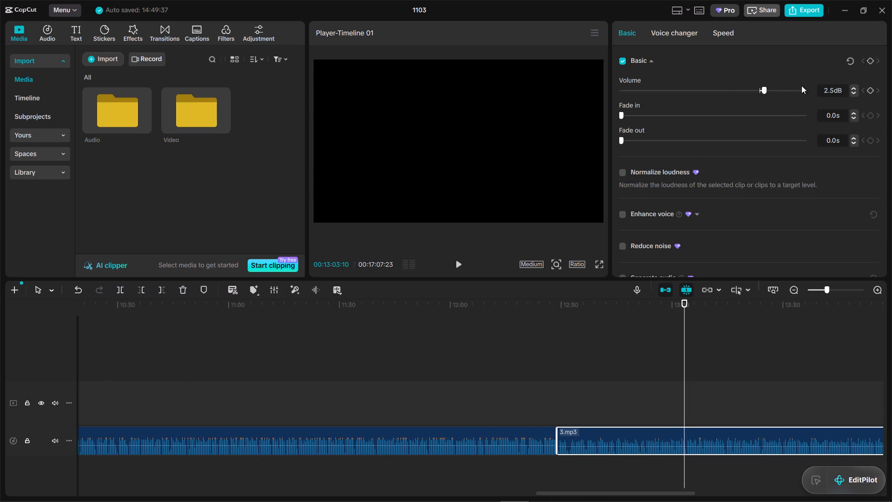
pyautogui.tripleClick(829, 89)
pyautogui.press('5')
pyautogui.press('Return')
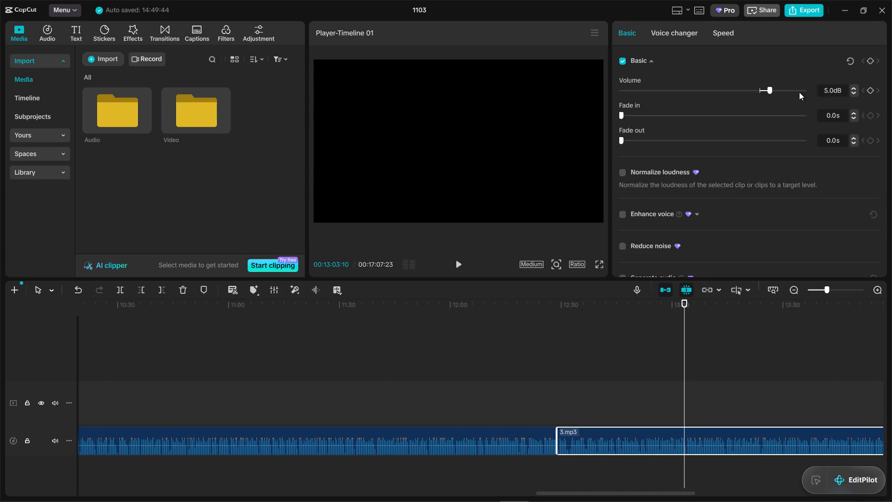
# Skim through the remaining narration, return to the timeline's start and play it from there.
pyautogui.click(715, 371)
pyautogui.moveTo(715, 371); pyautogui.dragTo(891, 403)
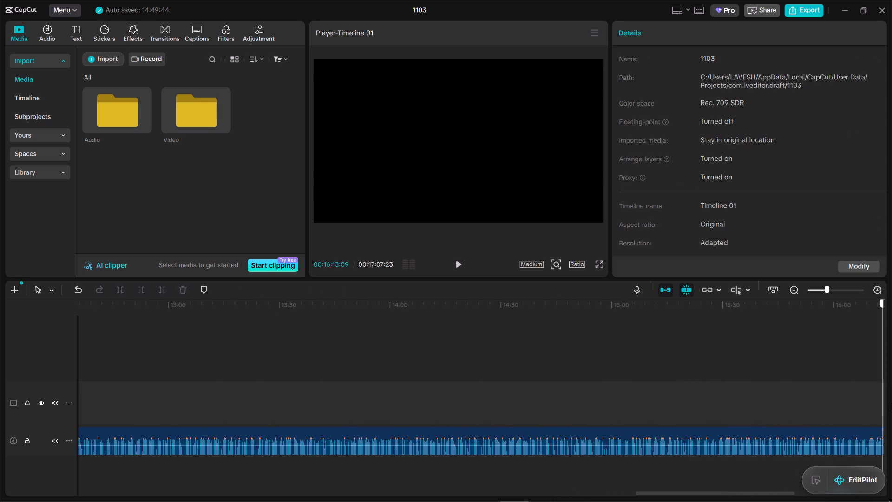
pyautogui.moveTo(891, 403); pyautogui.dragTo(0, 380)
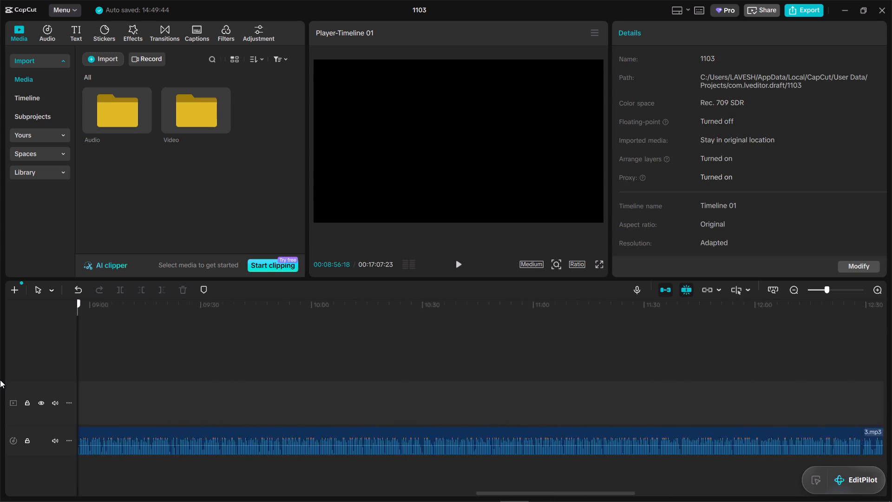
pyautogui.moveTo(0, 380); pyautogui.dragTo(0, 378)
pyautogui.press('space')
pyautogui.click(826, 292)
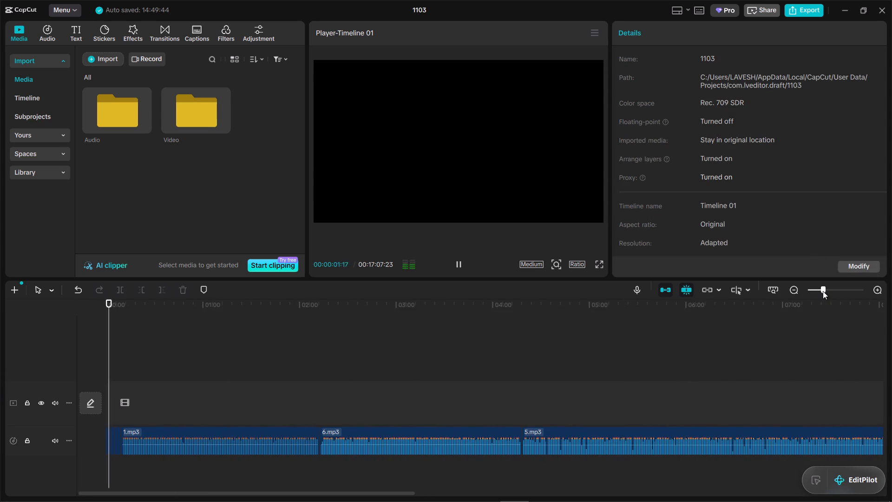
# Sort the clips in the Video media folder by name in A-Z order and return to the top media level.
pyautogui.doubleClick(196, 114)
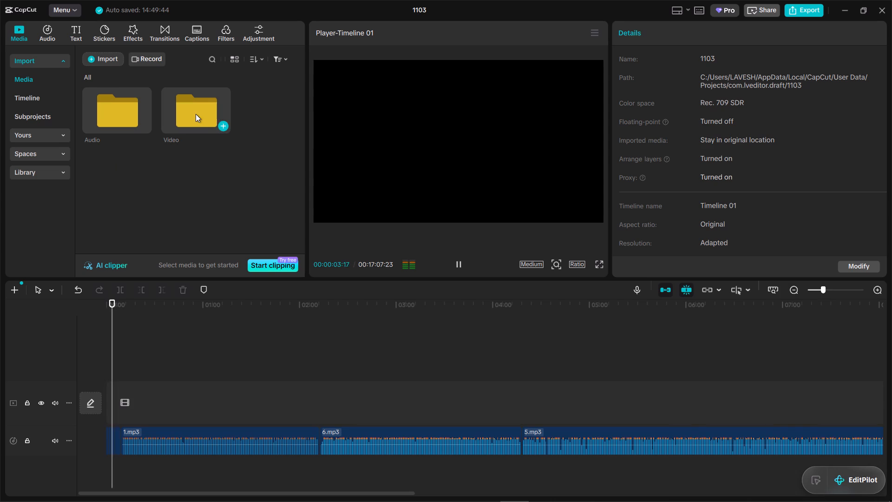
pyautogui.rightClick(257, 91)
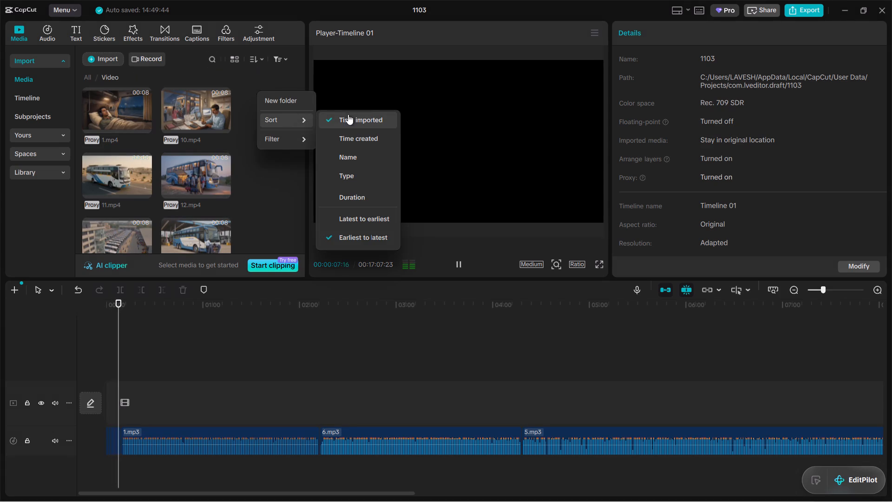
pyautogui.click(363, 155)
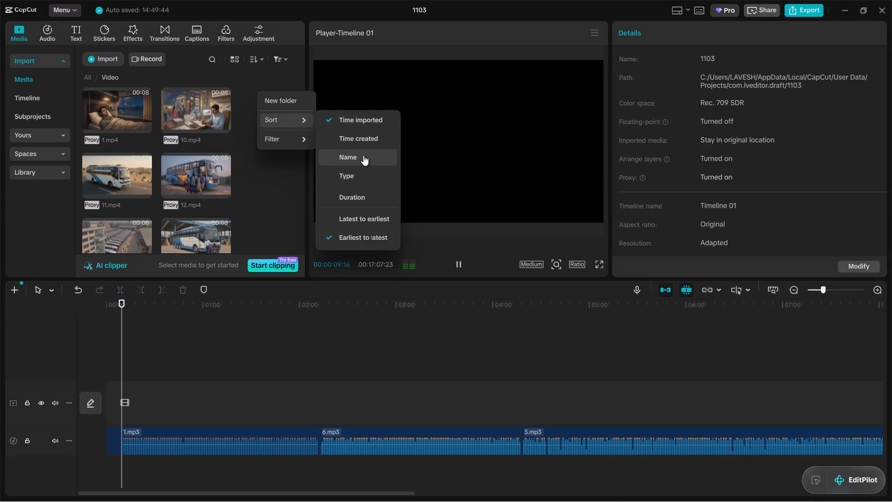
pyautogui.click(364, 220)
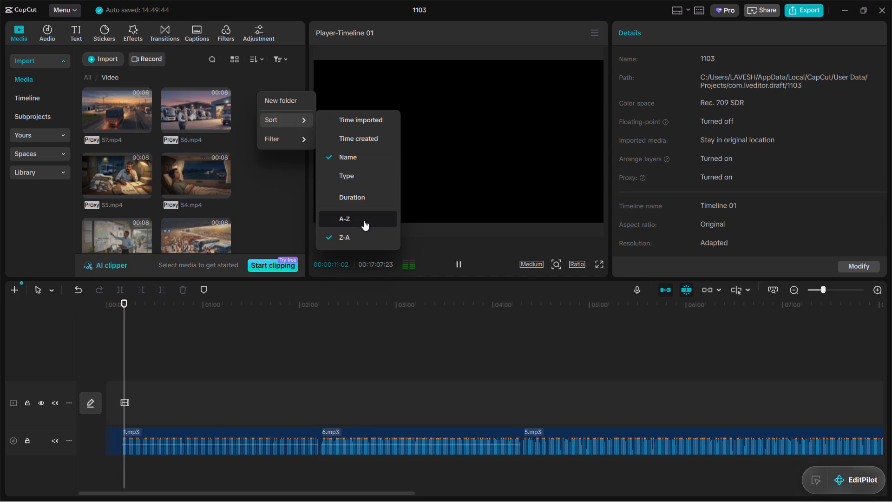
pyautogui.click(275, 195)
pyautogui.click(89, 74)
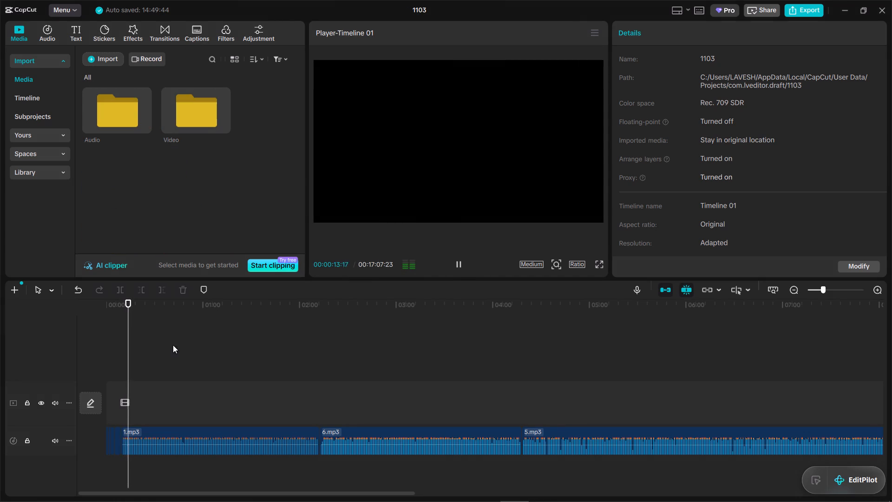
# Add all the clips of the Video folder to the main video track from the timeline's start.
pyautogui.click(173, 345)
pyautogui.moveTo(173, 344); pyautogui.dragTo(0, 346)
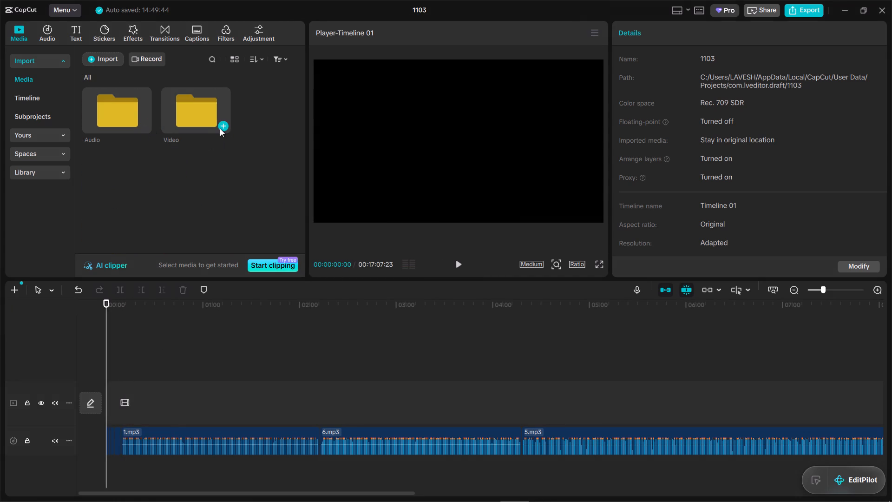
pyautogui.click(220, 127)
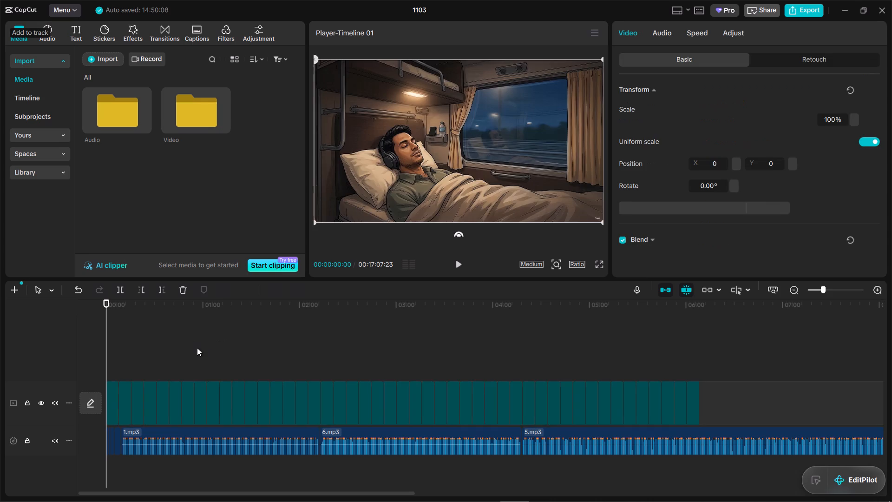
# Review the added scene clips against the narration, playing the opening seconds and looking over the following clips up to 4.mp4.
pyautogui.click(197, 348)
pyautogui.moveTo(197, 348); pyautogui.dragTo(366, 355)
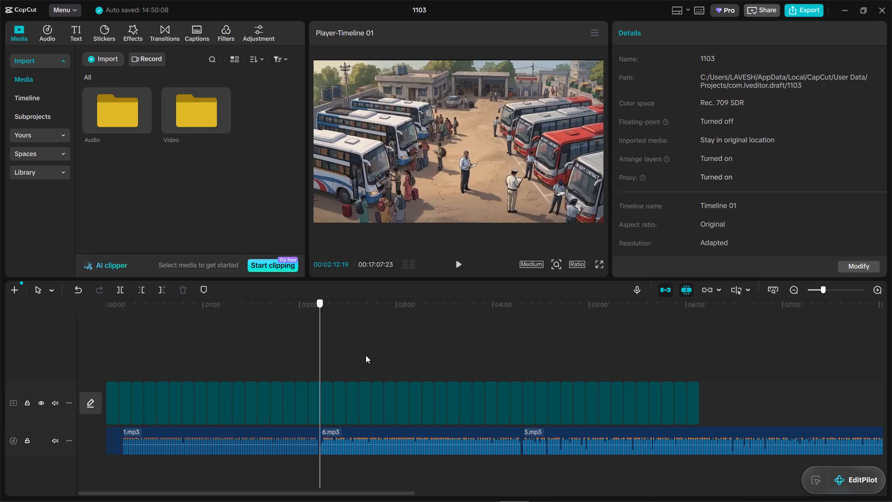
pyautogui.moveTo(366, 355); pyautogui.dragTo(0, 376)
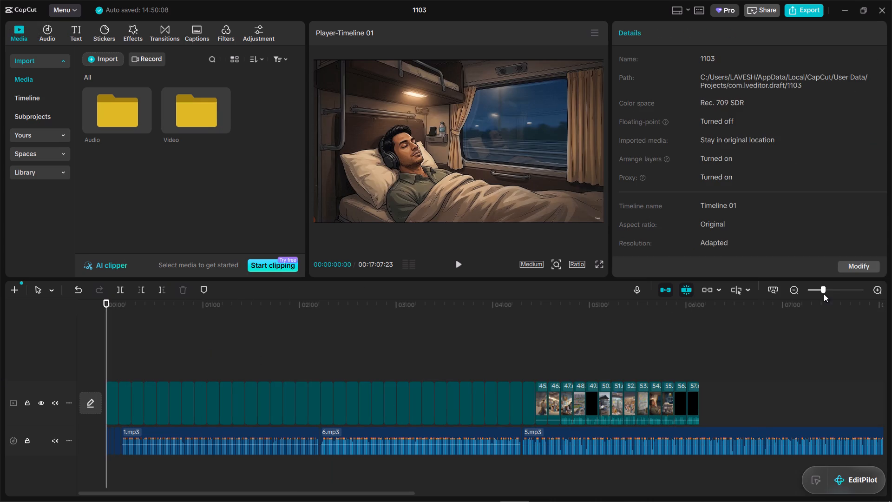
pyautogui.moveTo(824, 291); pyautogui.dragTo(824, 289)
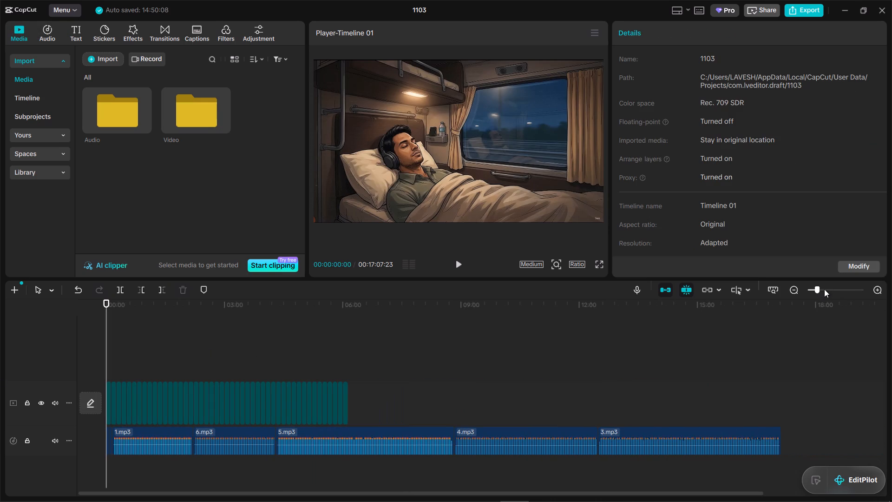
pyautogui.moveTo(824, 289); pyautogui.dragTo(833, 289)
pyautogui.press('space')
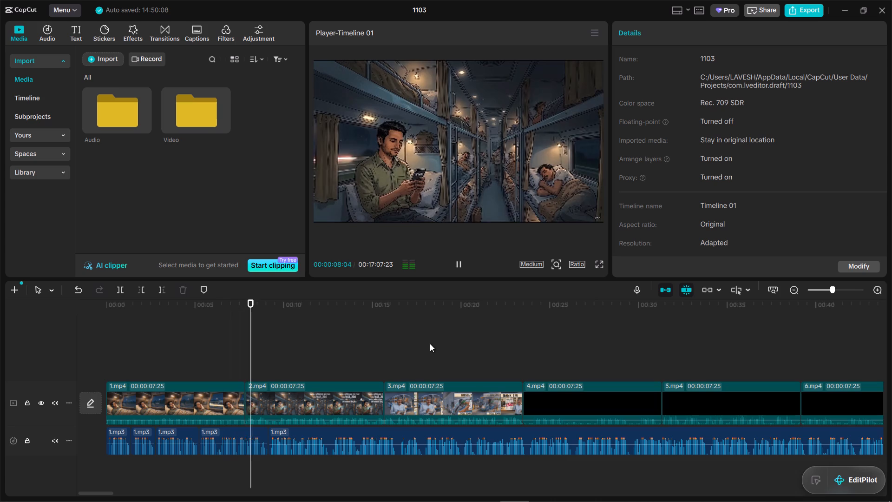
pyautogui.press('space')
pyautogui.moveTo(326, 343); pyautogui.dragTo(891, 409)
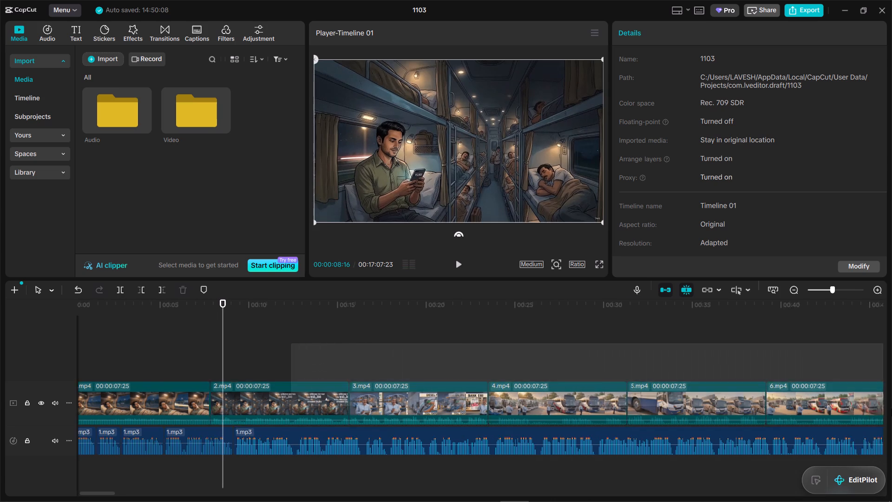
pyautogui.moveTo(891, 409); pyautogui.dragTo(859, 407)
pyautogui.click(831, 289)
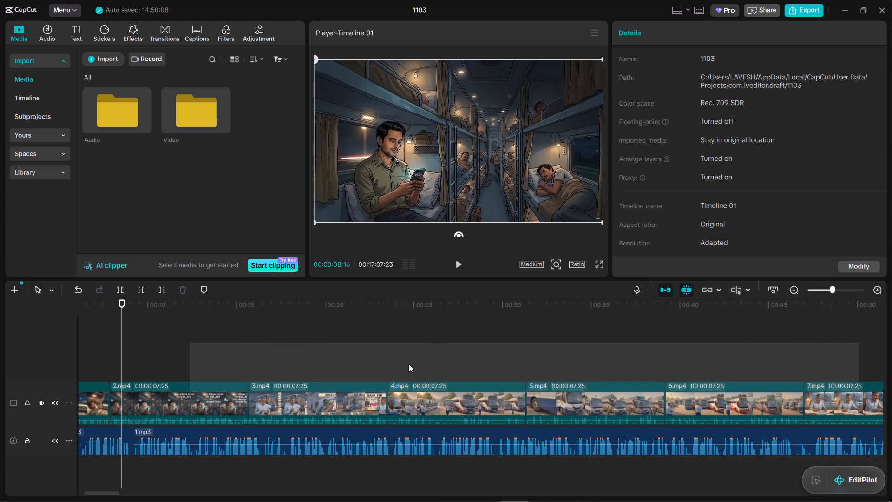
pyautogui.click(408, 364)
pyautogui.click(410, 350)
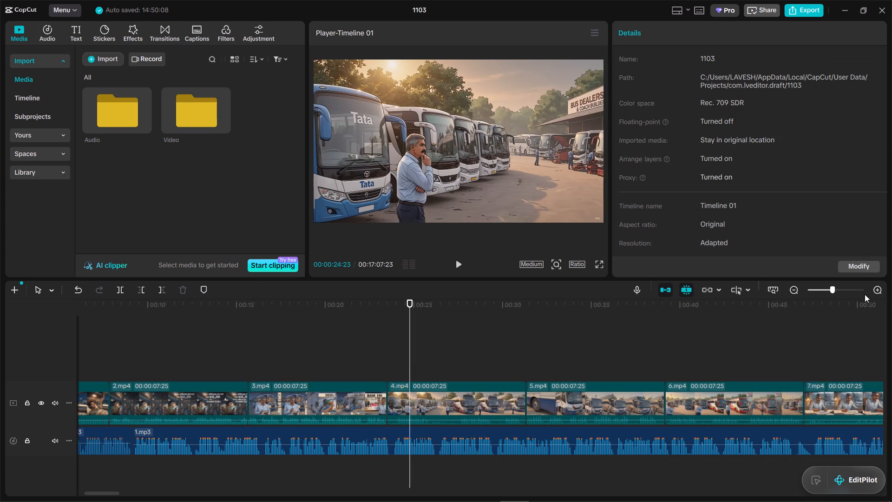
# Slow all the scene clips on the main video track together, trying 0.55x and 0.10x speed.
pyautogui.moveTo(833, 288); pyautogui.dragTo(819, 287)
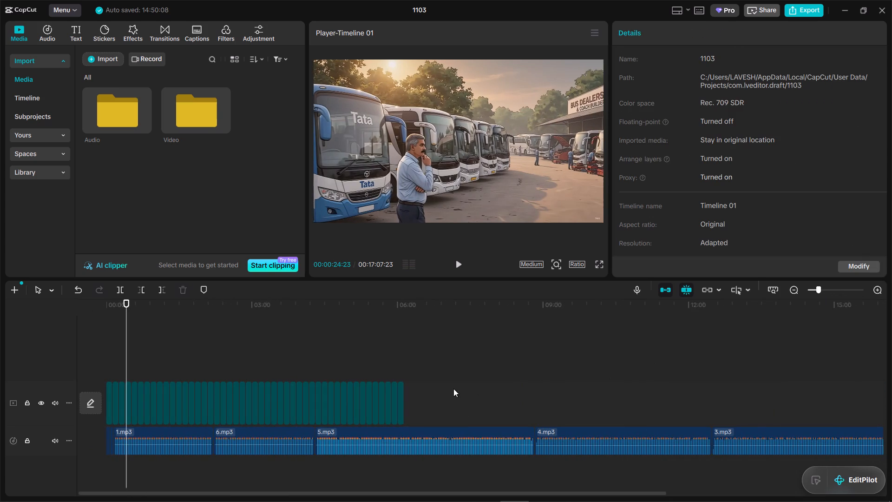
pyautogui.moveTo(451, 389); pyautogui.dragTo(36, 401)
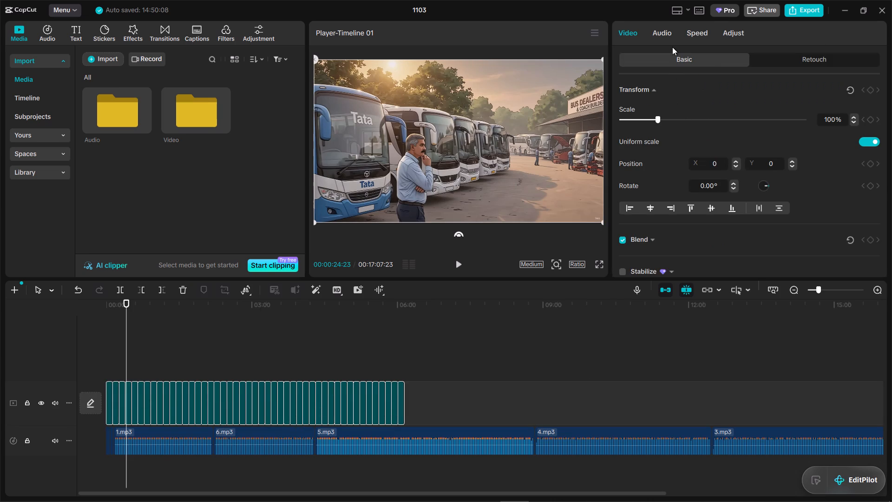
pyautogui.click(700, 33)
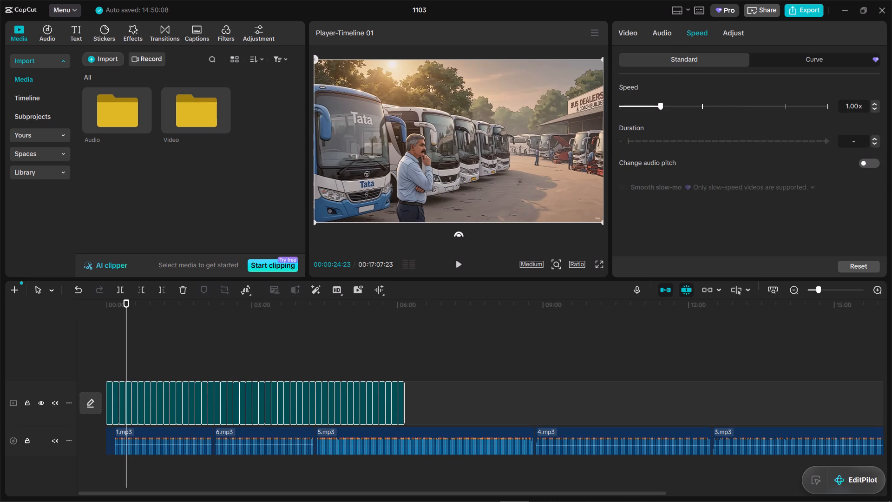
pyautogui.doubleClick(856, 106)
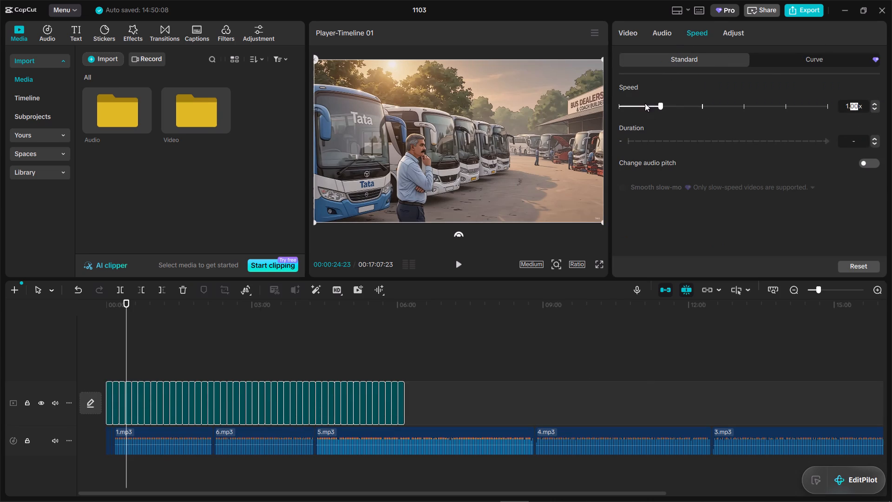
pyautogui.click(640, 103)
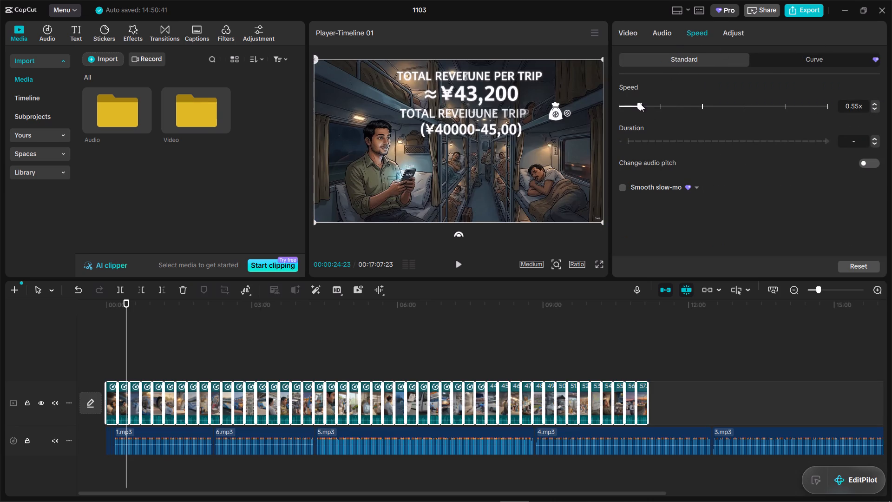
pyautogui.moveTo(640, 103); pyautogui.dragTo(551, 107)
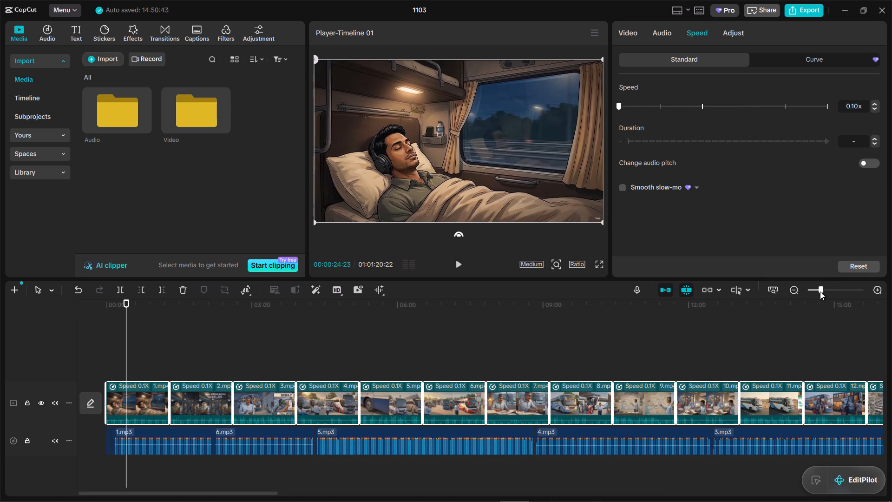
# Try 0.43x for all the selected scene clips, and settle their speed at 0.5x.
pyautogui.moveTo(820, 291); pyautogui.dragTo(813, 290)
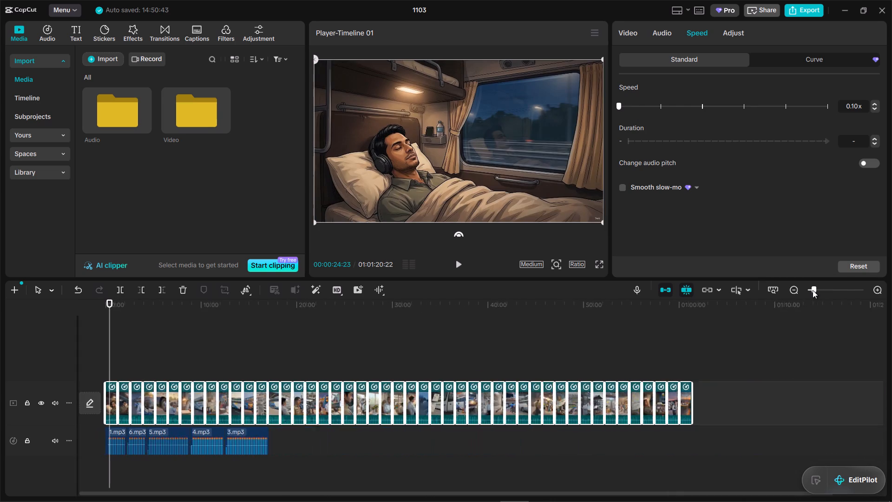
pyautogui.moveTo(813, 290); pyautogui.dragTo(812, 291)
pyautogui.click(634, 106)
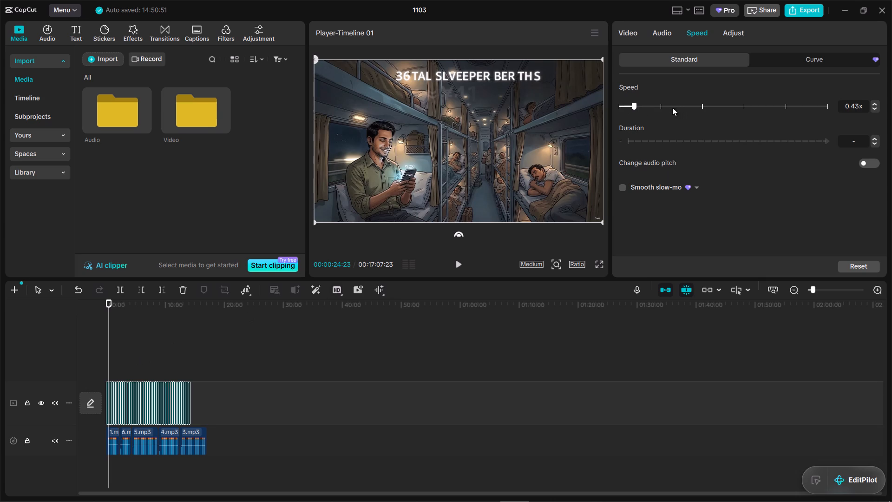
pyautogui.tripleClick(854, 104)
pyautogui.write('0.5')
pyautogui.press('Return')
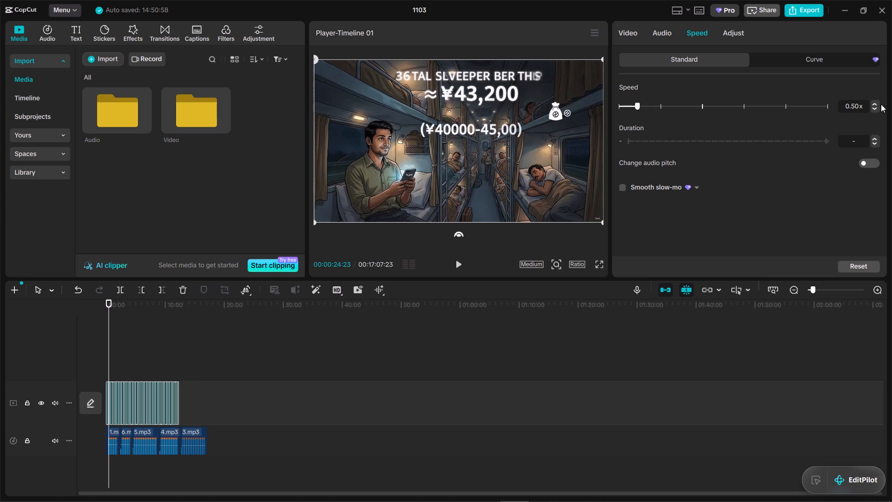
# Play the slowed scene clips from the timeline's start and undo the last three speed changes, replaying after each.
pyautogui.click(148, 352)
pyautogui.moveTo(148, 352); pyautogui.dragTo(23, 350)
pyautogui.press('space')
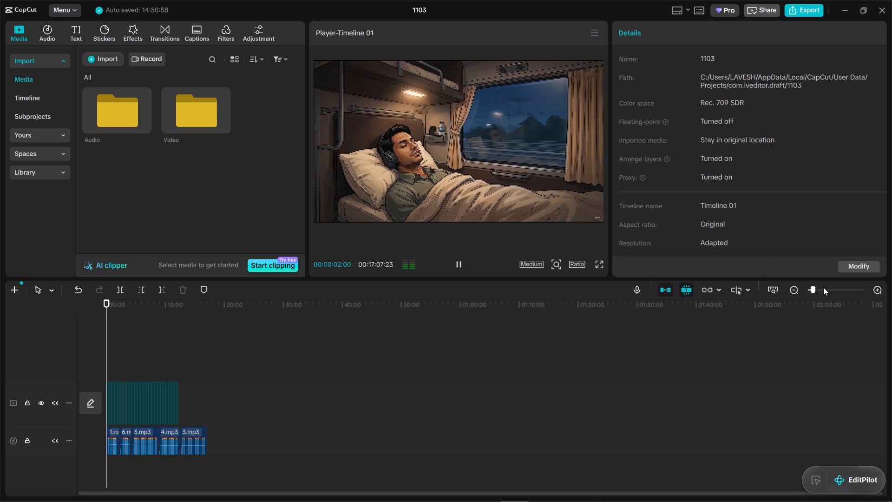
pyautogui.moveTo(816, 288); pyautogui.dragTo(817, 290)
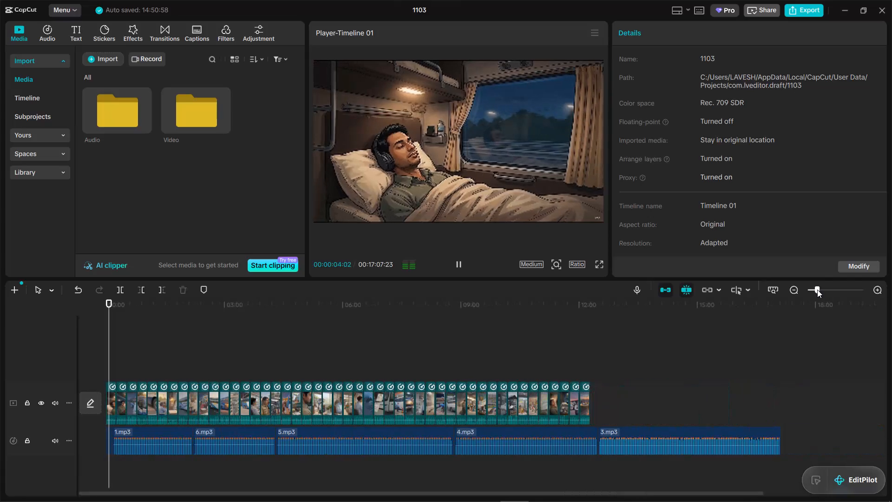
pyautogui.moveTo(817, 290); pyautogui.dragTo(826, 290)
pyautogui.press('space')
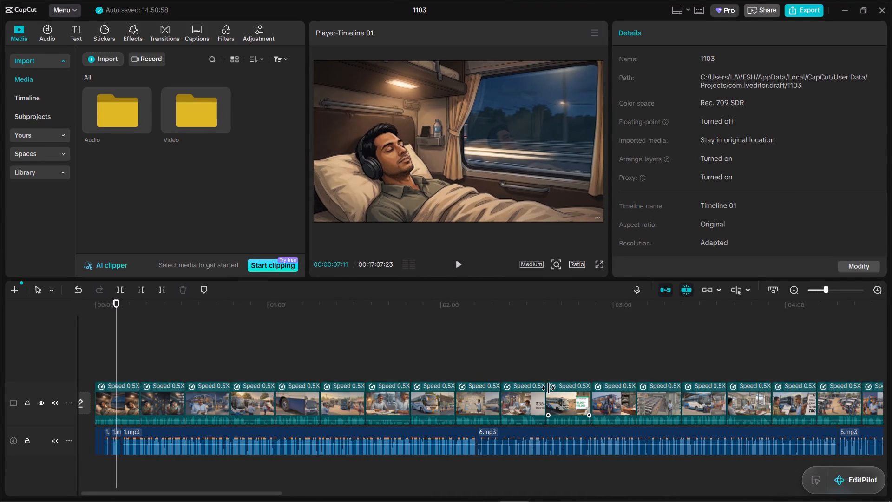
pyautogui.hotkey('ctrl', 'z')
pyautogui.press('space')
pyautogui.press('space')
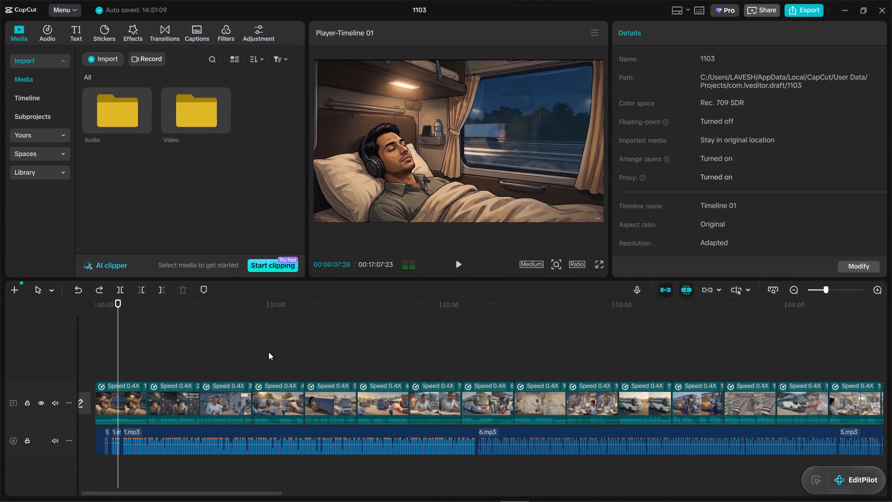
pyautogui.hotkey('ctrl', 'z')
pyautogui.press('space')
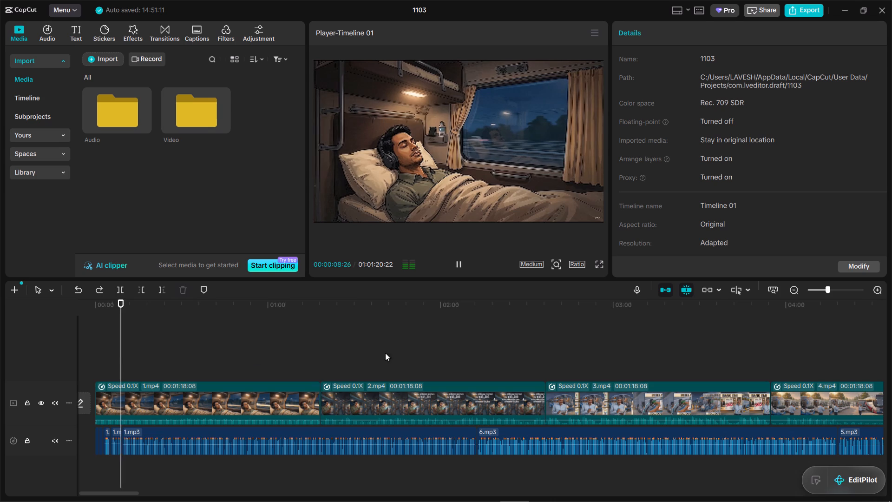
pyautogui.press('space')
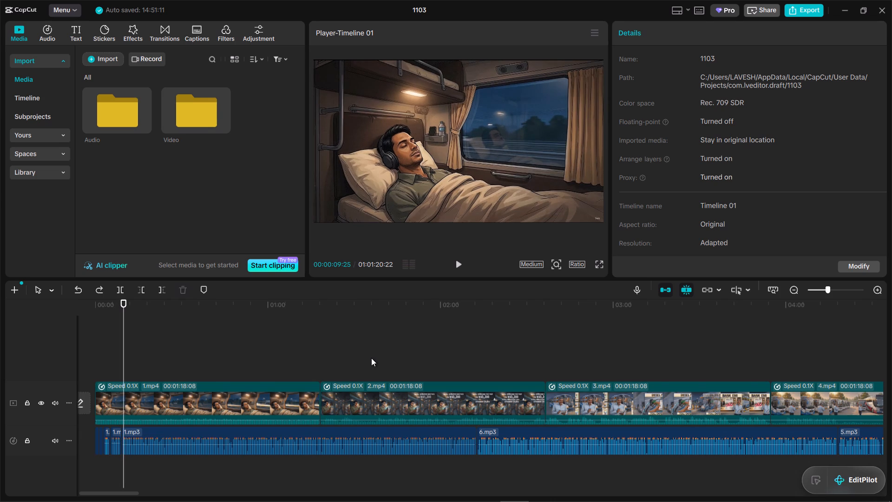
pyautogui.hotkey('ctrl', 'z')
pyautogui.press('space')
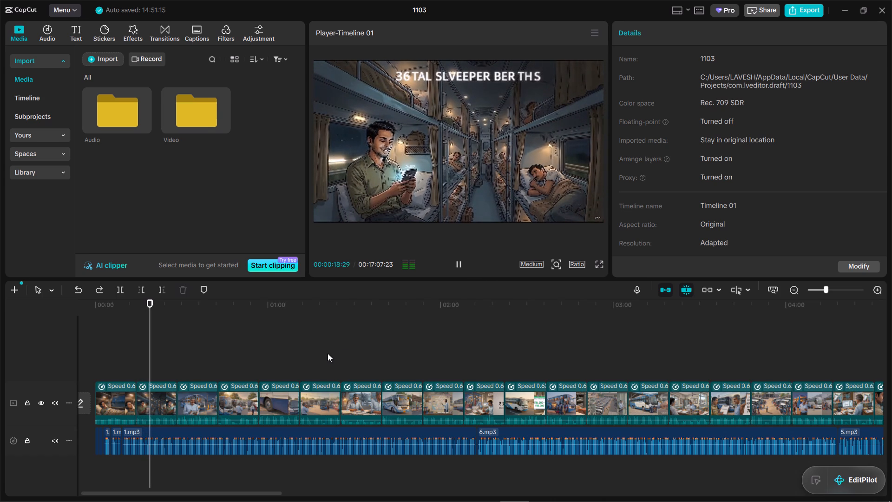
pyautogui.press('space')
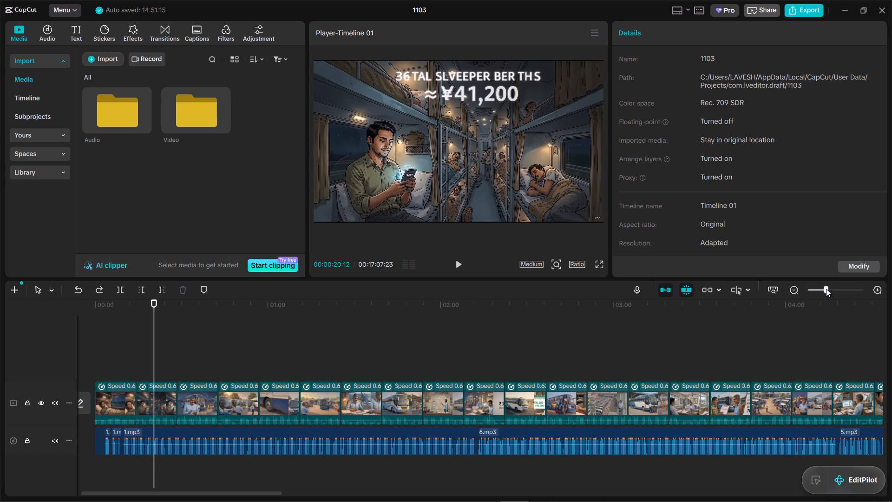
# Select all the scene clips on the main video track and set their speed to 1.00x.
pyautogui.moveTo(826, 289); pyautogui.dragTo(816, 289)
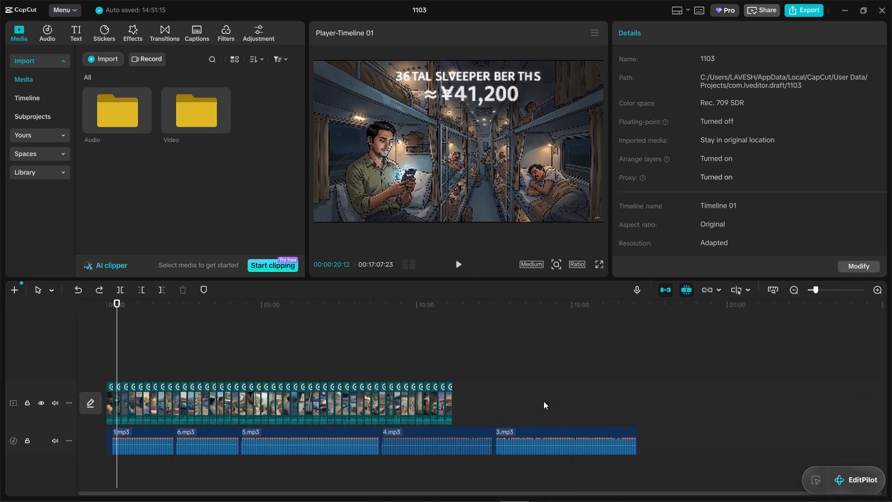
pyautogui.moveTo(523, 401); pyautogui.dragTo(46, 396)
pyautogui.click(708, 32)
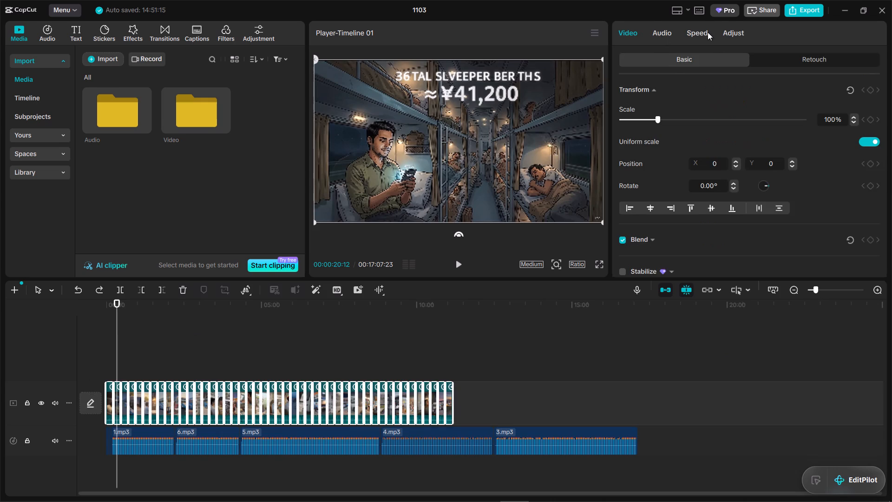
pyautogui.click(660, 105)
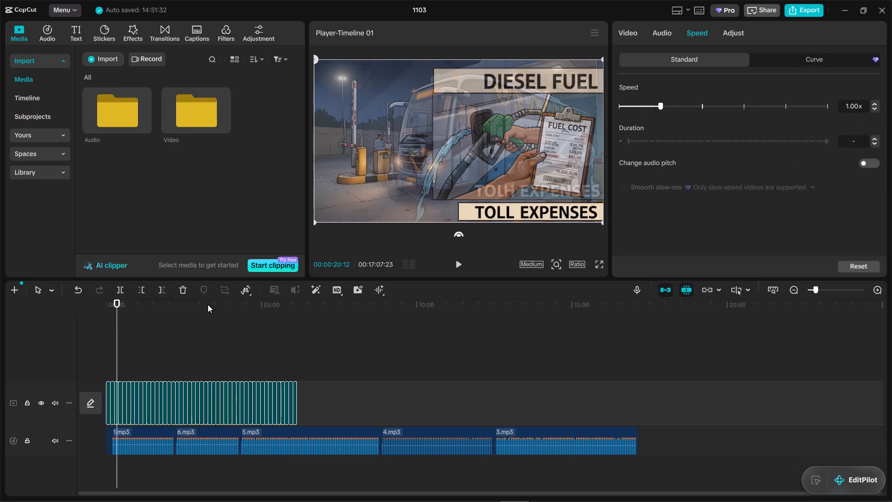
# Play the opening from the timeline's start and mute the scene clips' sound for the whole main video track.
pyautogui.click(167, 368)
pyautogui.moveTo(167, 368); pyautogui.dragTo(10, 343)
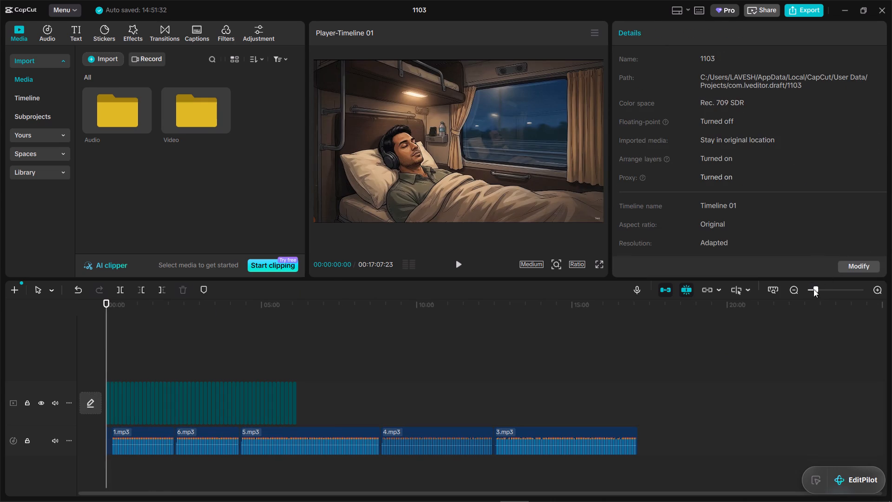
pyautogui.moveTo(815, 289); pyautogui.dragTo(833, 292)
pyautogui.press('space')
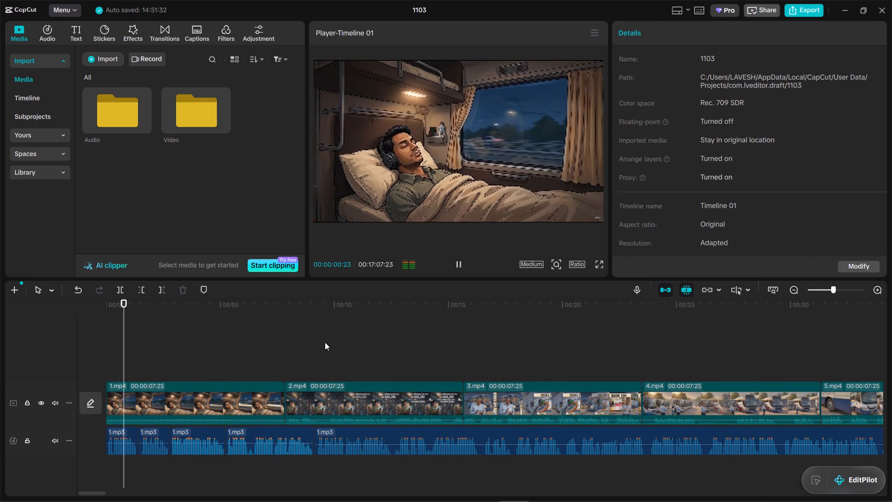
pyautogui.press('space')
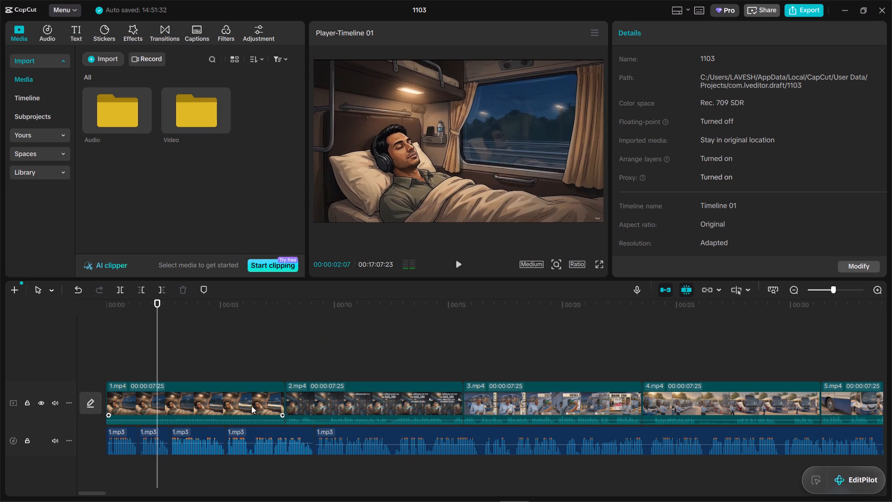
pyautogui.moveTo(833, 292); pyautogui.dragTo(821, 292)
pyautogui.moveTo(605, 393); pyautogui.dragTo(42, 387)
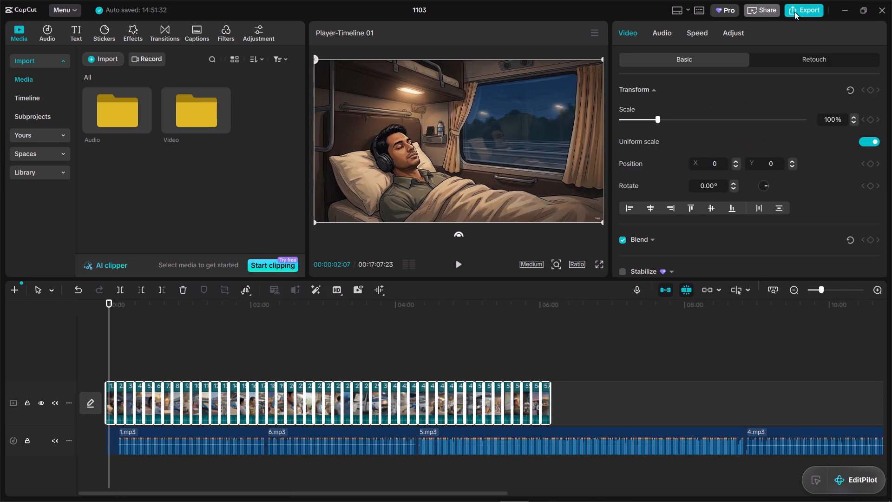
pyautogui.click(661, 32)
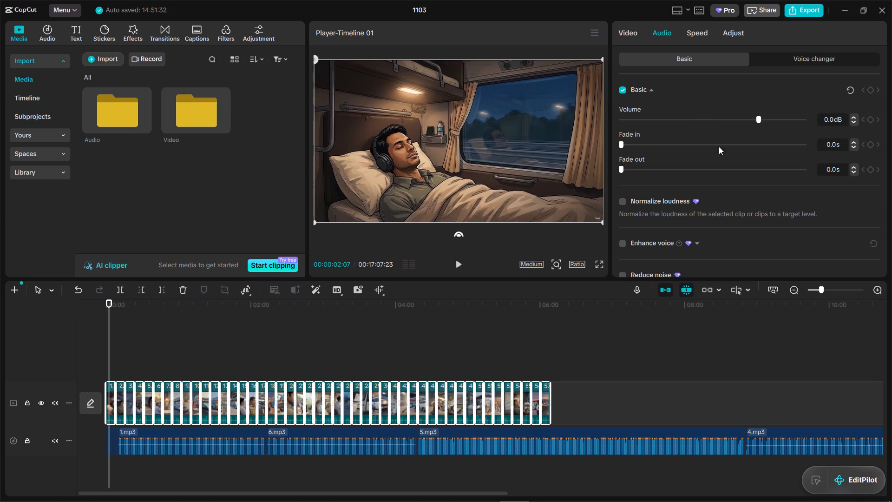
pyautogui.click(53, 404)
# Play the opening narration, slow 1.mp4 to 0.80x speed and trim its end to the narration break at 00:00:09:04.
pyautogui.click(163, 358)
pyautogui.moveTo(163, 358); pyautogui.dragTo(68, 352)
pyautogui.moveTo(822, 289); pyautogui.dragTo(842, 289)
pyautogui.press('space')
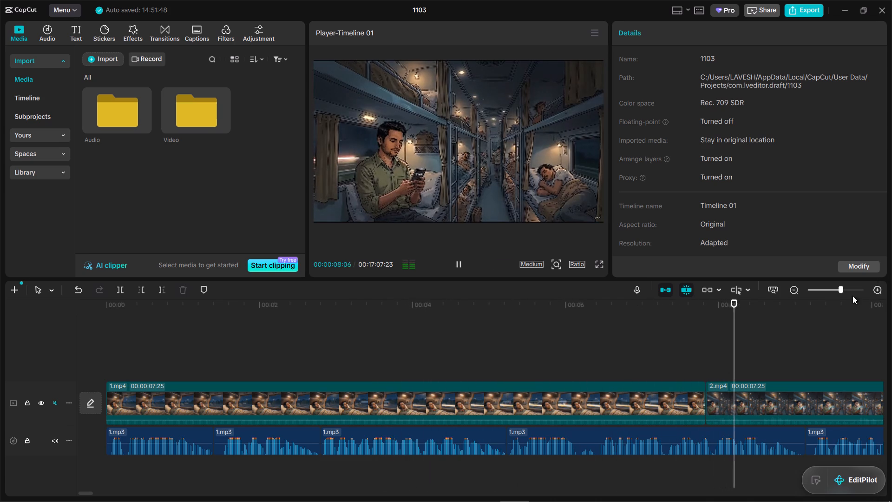
pyautogui.press('space')
pyautogui.click(806, 356)
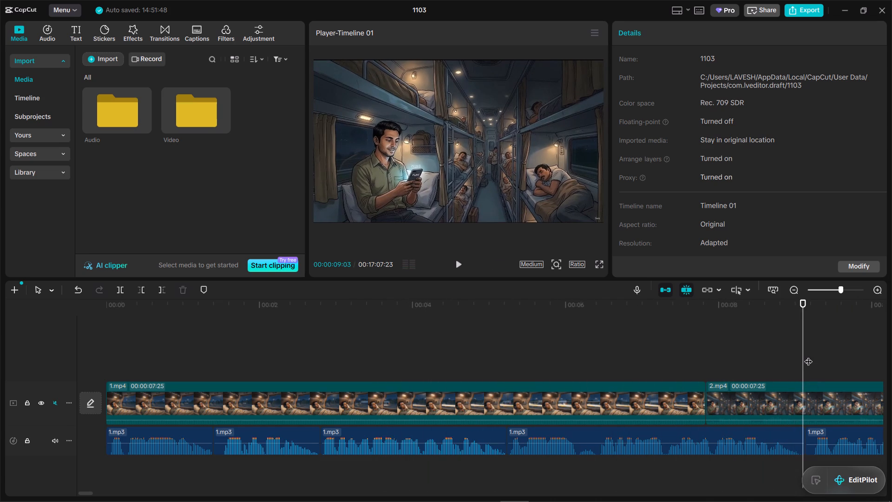
pyautogui.click(653, 403)
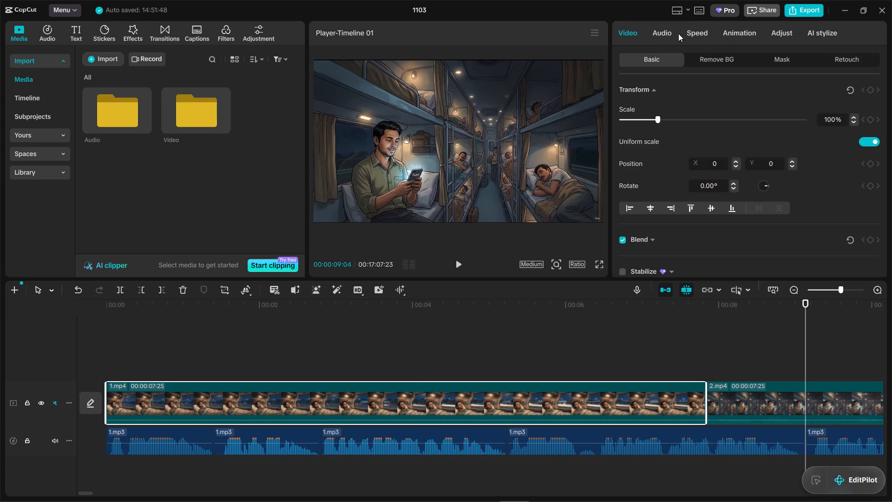
pyautogui.click(697, 34)
pyautogui.doubleClick(874, 108)
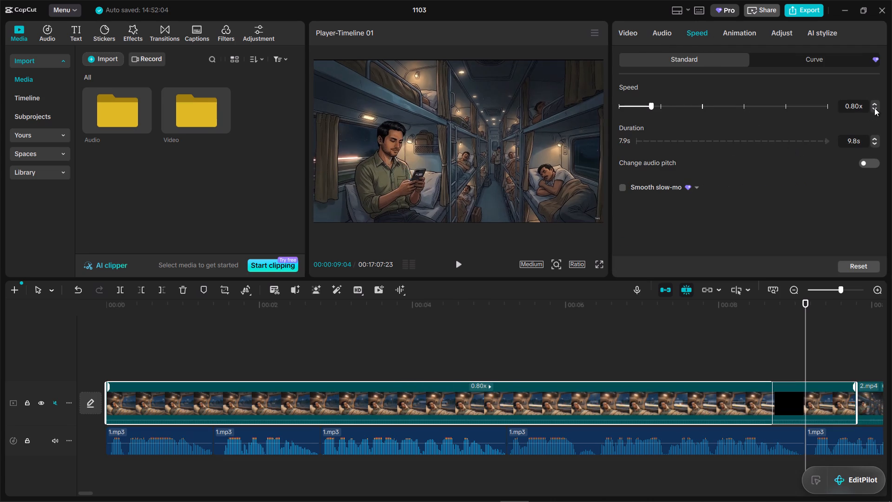
pyautogui.click(877, 103)
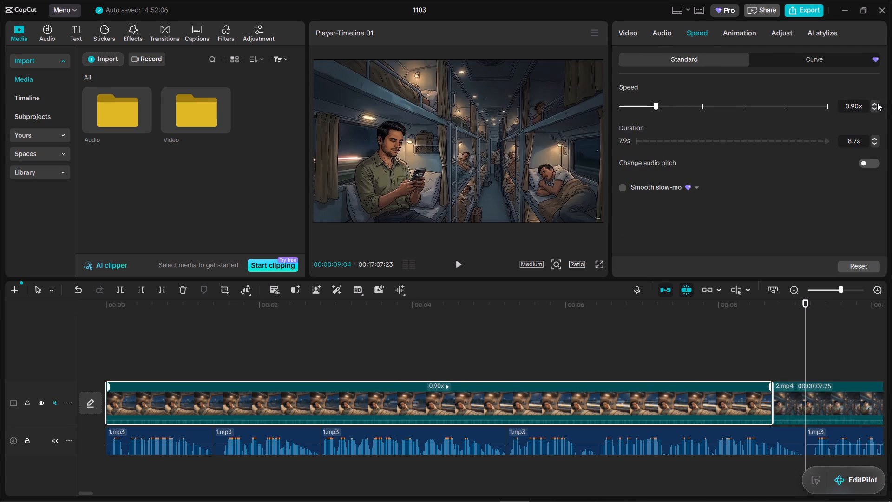
pyautogui.click(876, 108)
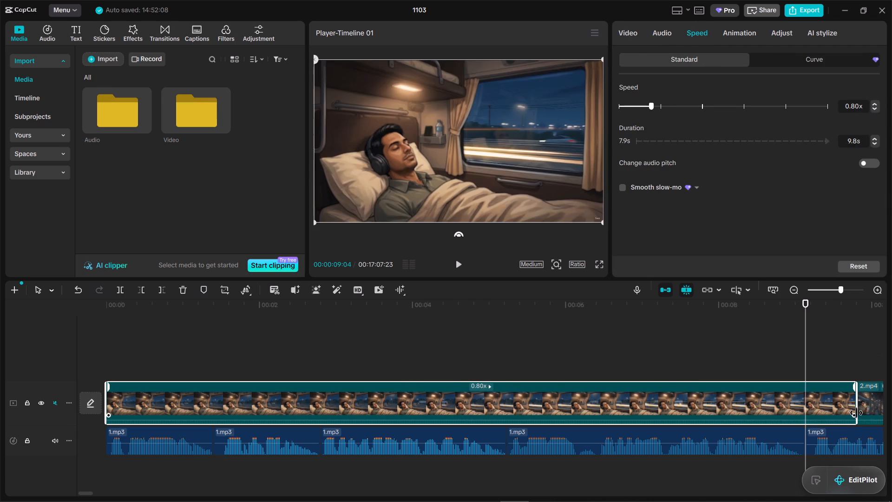
pyautogui.moveTo(856, 413); pyautogui.dragTo(800, 410)
# Review 1.mp4 and 2.mp4 against the narration from the timeline's start, partly in full screen, and return to about 7 seconds.
pyautogui.click(719, 366)
pyautogui.moveTo(719, 363); pyautogui.dragTo(0, 361)
pyautogui.press('space')
pyautogui.click(602, 265)
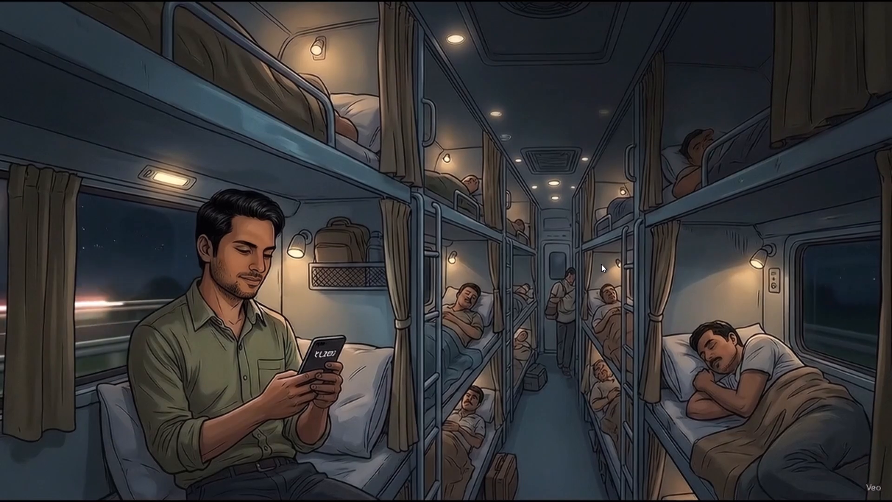
pyautogui.press('Escape')
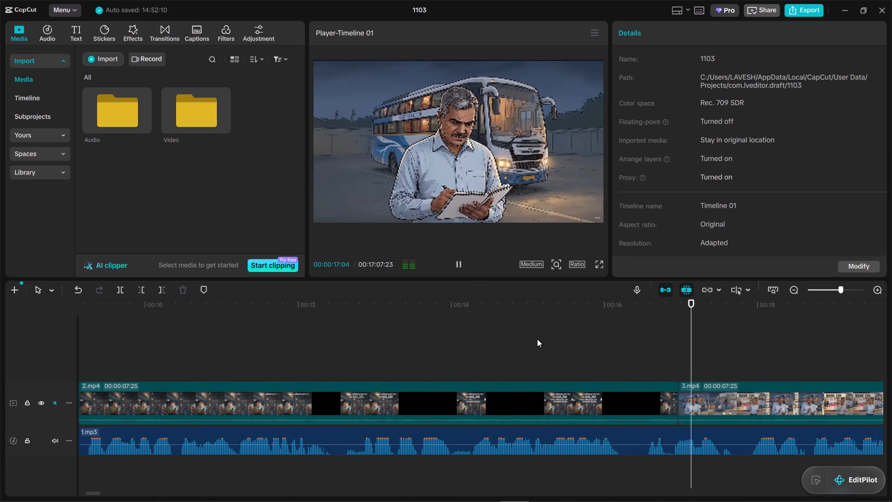
pyautogui.press('space')
pyautogui.click(517, 346)
pyautogui.moveTo(517, 346); pyautogui.dragTo(216, 358)
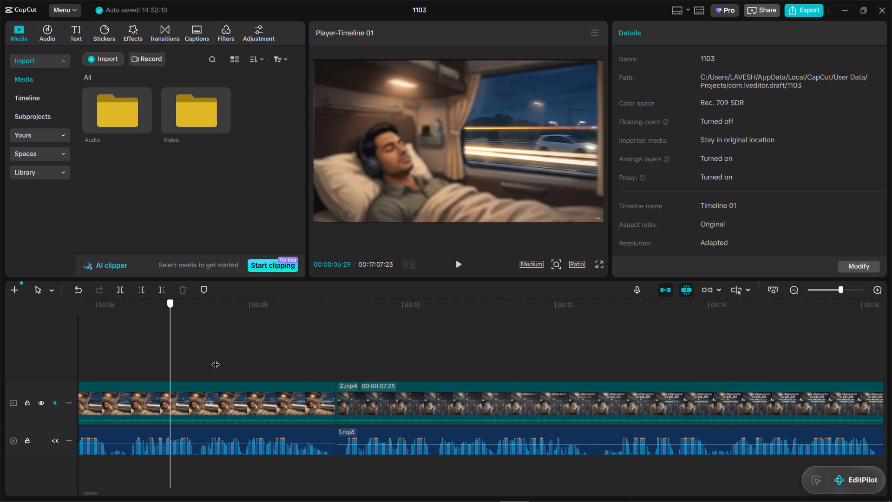
# Play the opening from the timeline's start through 1.mp4 and 2.mp4 against the narration.
pyautogui.moveTo(216, 358); pyautogui.dragTo(0, 396)
pyautogui.press('space')
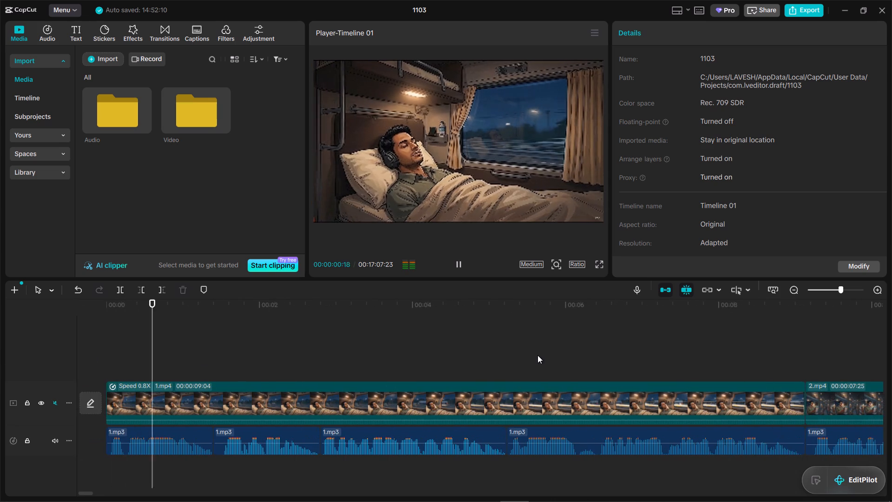
# Look through the scene clips across the whole timeline up to 57.mp4 and play the scene around 56.mp4.
pyautogui.moveTo(840, 290); pyautogui.dragTo(832, 289)
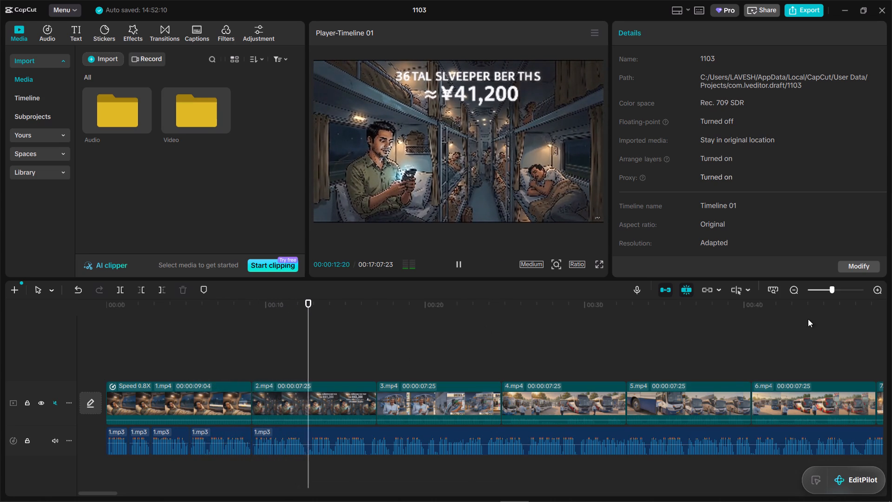
pyautogui.click(827, 290)
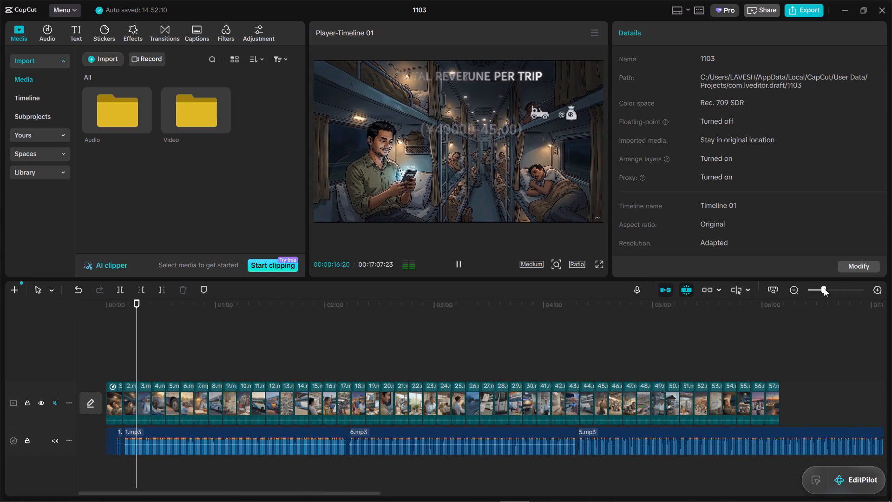
pyautogui.click(666, 369)
pyautogui.press('space')
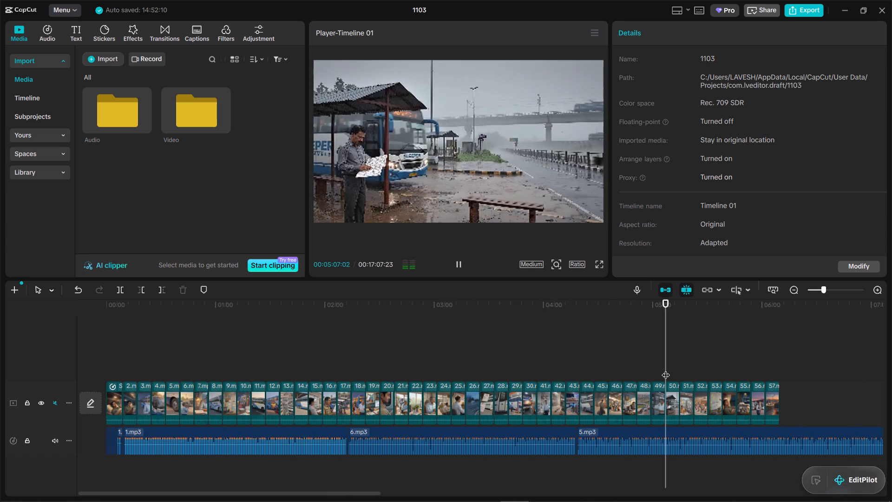
pyautogui.press('space')
pyautogui.click(652, 351)
pyautogui.moveTo(652, 351); pyautogui.dragTo(417, 352)
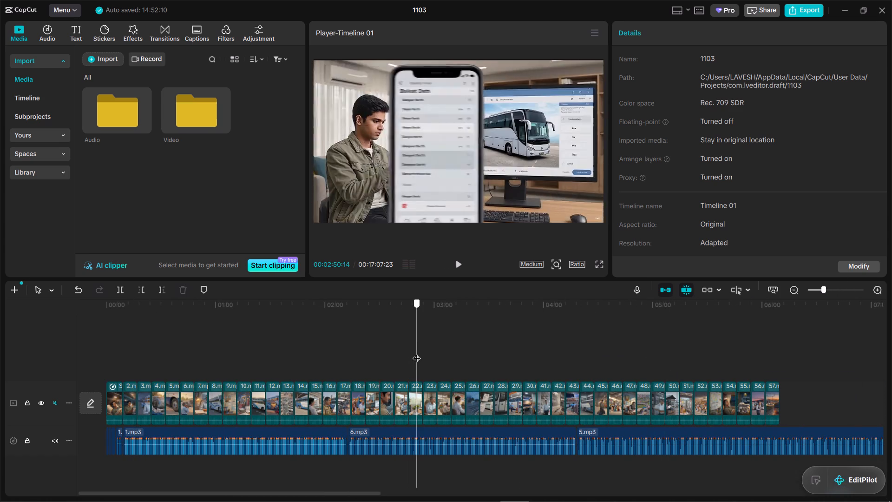
pyautogui.moveTo(417, 352); pyautogui.dragTo(744, 371)
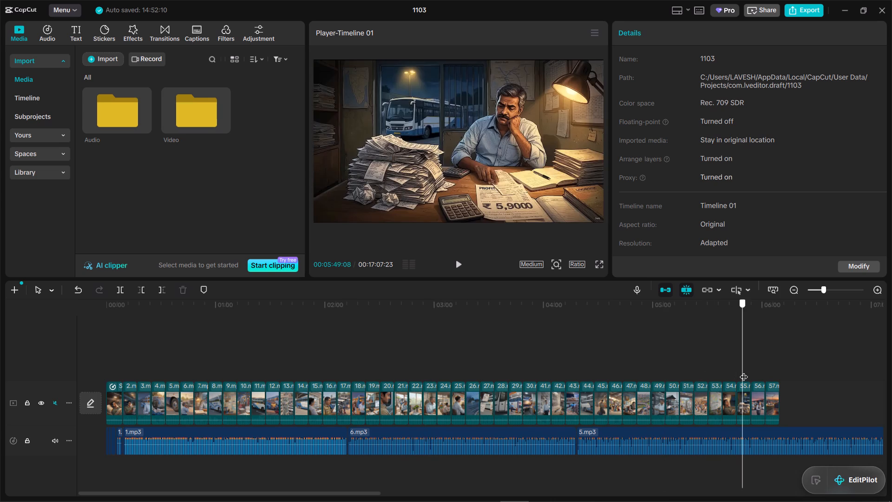
pyautogui.moveTo(744, 371); pyautogui.dragTo(770, 376)
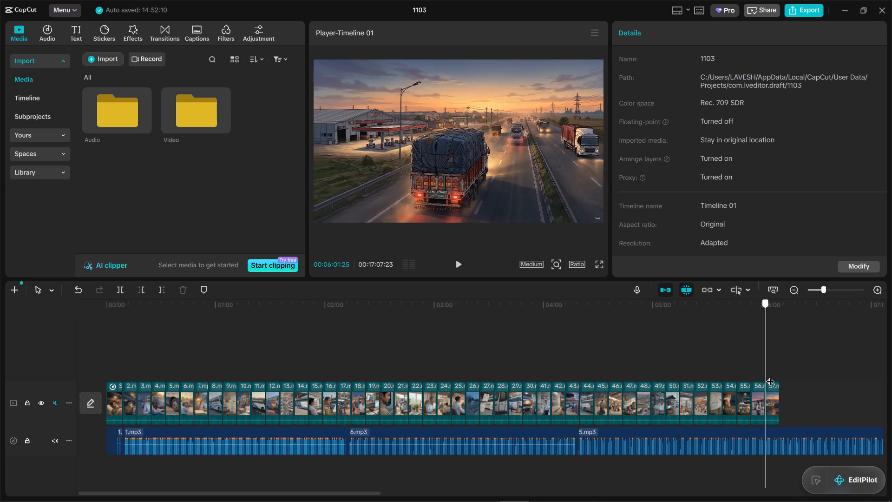
pyautogui.moveTo(770, 376); pyautogui.dragTo(748, 373)
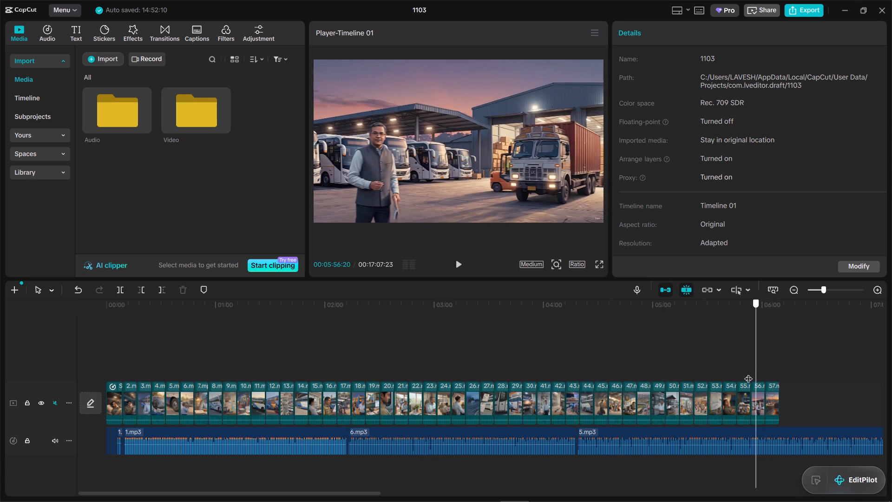
pyautogui.moveTo(748, 373); pyautogui.dragTo(747, 373)
pyautogui.press('space')
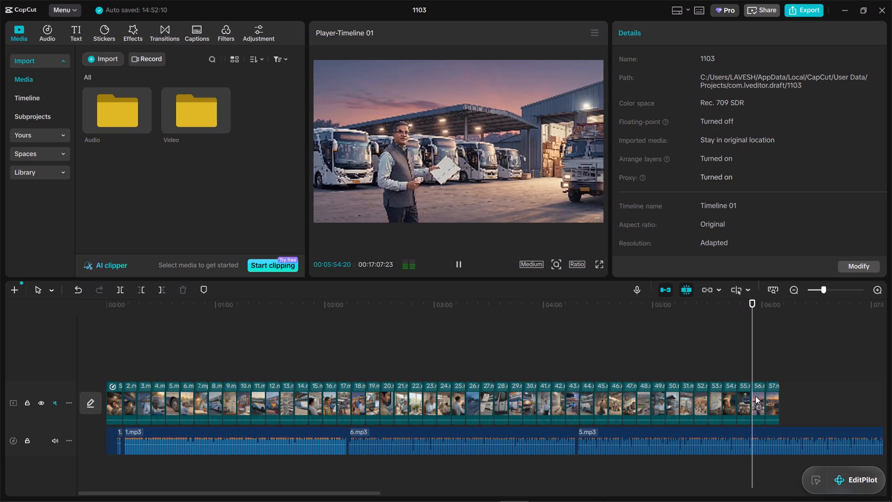
pyautogui.press('space')
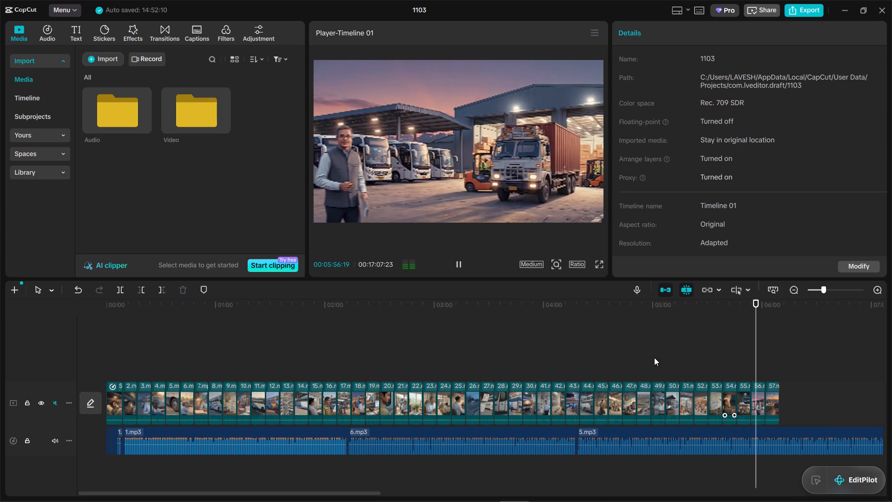
# Review the scene clips backward from about 5 minutes to 28.mp4, playing the fuel-station scene partly in full screen.
pyautogui.click(652, 356)
pyautogui.press('space')
pyautogui.press('space')
pyautogui.click(652, 356)
pyautogui.moveTo(652, 356); pyautogui.dragTo(663, 357)
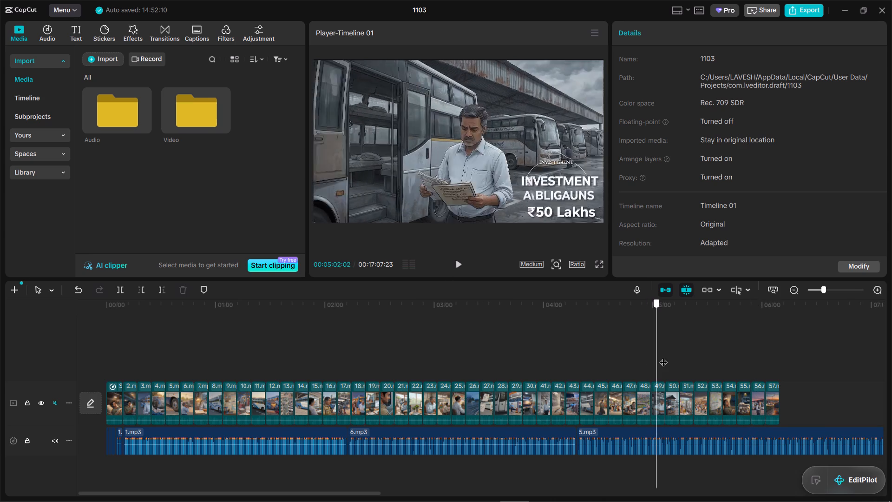
pyautogui.moveTo(663, 357); pyautogui.dragTo(659, 359)
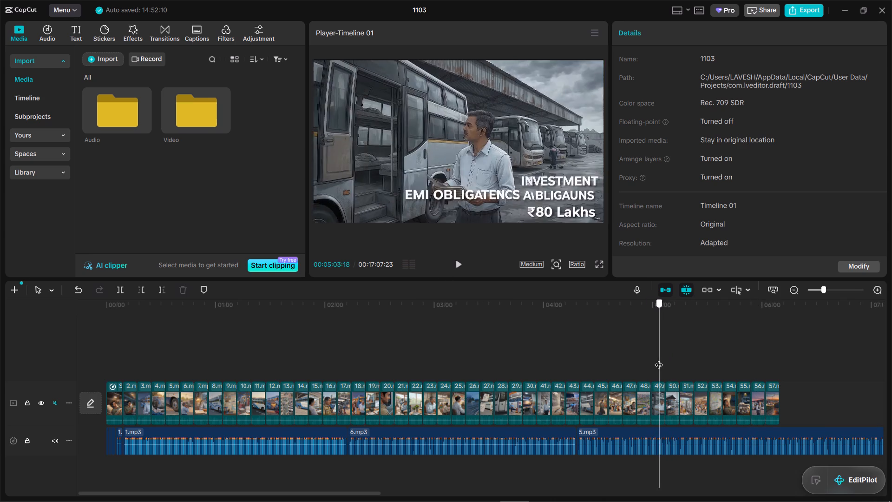
pyautogui.moveTo(659, 359); pyautogui.dragTo(630, 351)
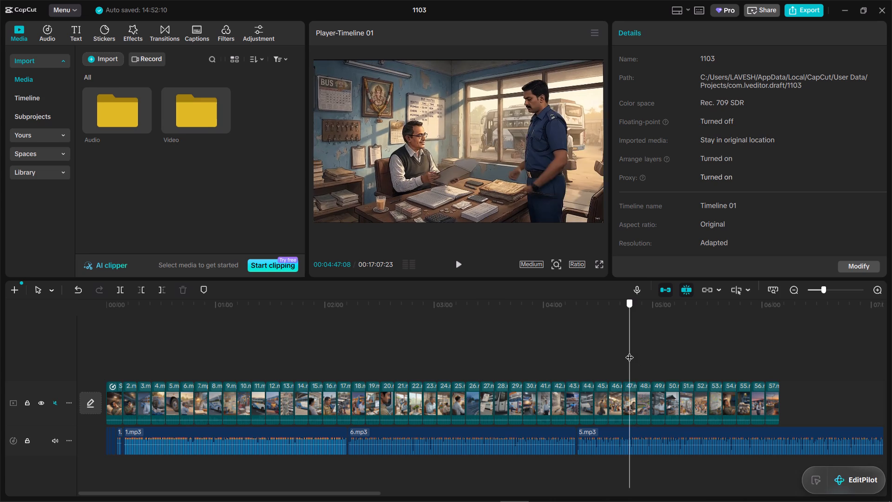
pyautogui.moveTo(630, 351); pyautogui.dragTo(600, 351)
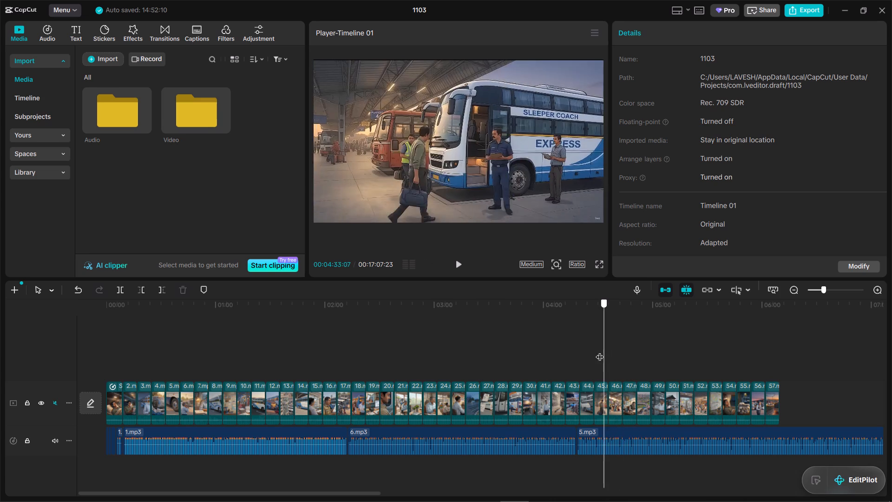
pyautogui.moveTo(600, 351); pyautogui.dragTo(576, 351)
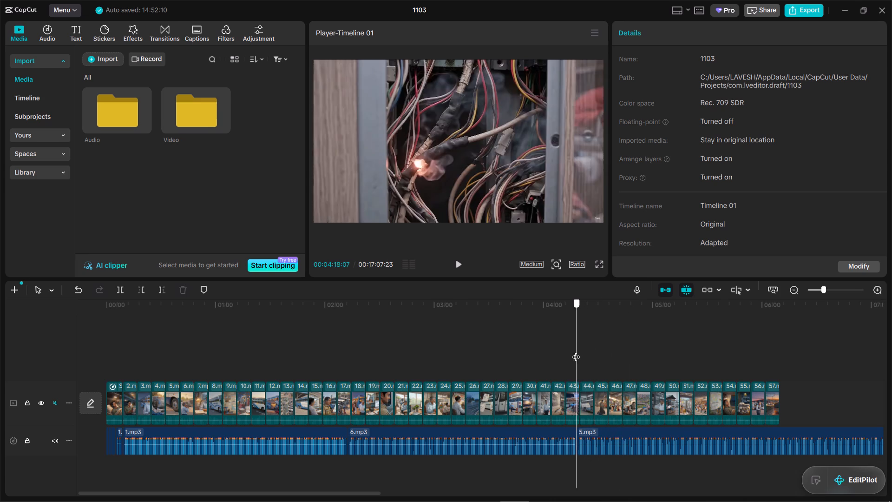
pyautogui.moveTo(576, 351); pyautogui.dragTo(539, 353)
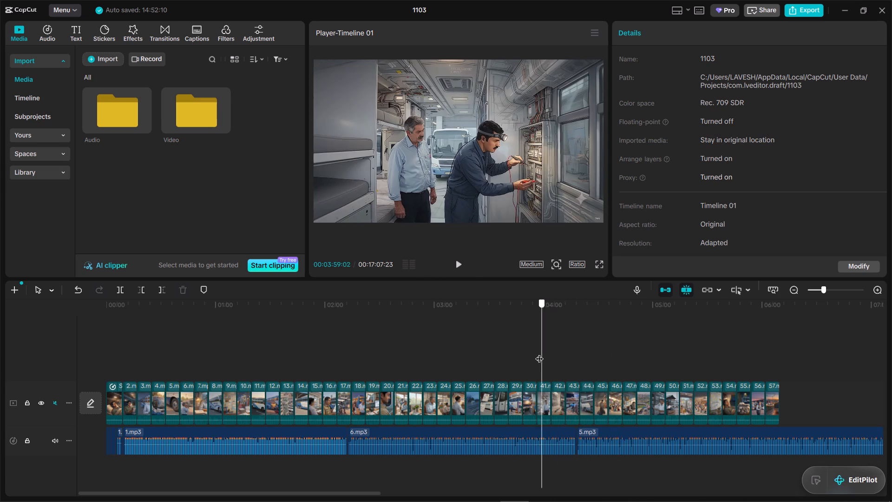
pyautogui.moveTo(539, 353); pyautogui.dragTo(522, 353)
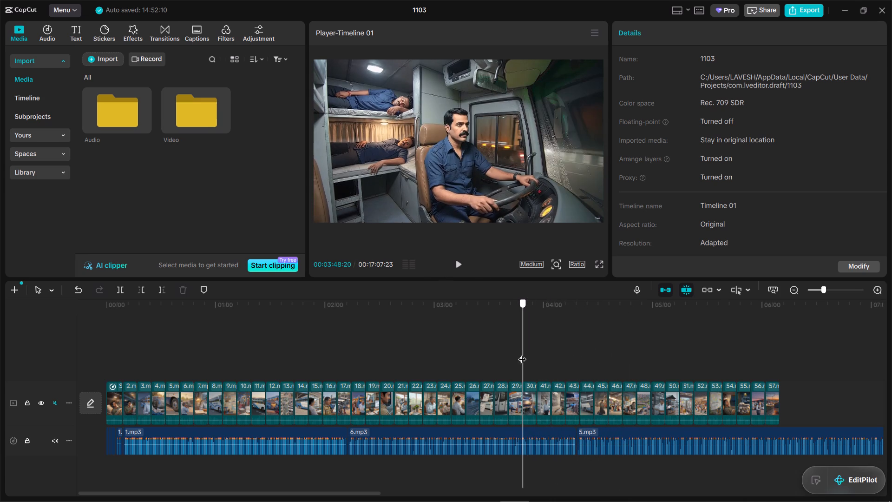
pyautogui.moveTo(522, 353); pyautogui.dragTo(503, 351)
pyautogui.moveTo(503, 351); pyautogui.dragTo(508, 351)
pyautogui.press('space')
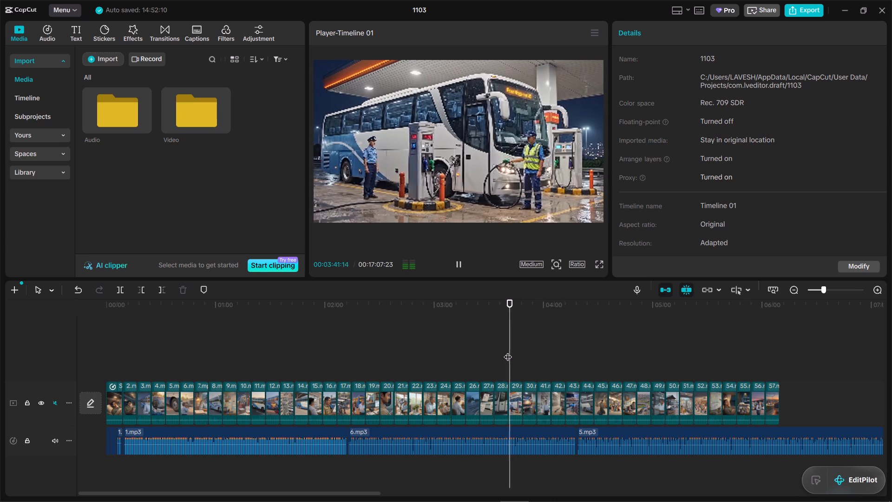
pyautogui.press('space')
pyautogui.click(596, 264)
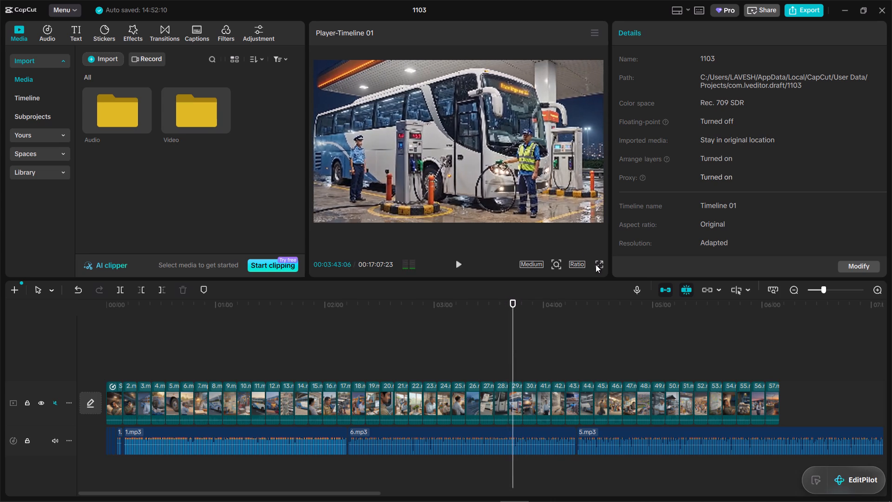
pyautogui.press('space')
pyautogui.press('space')
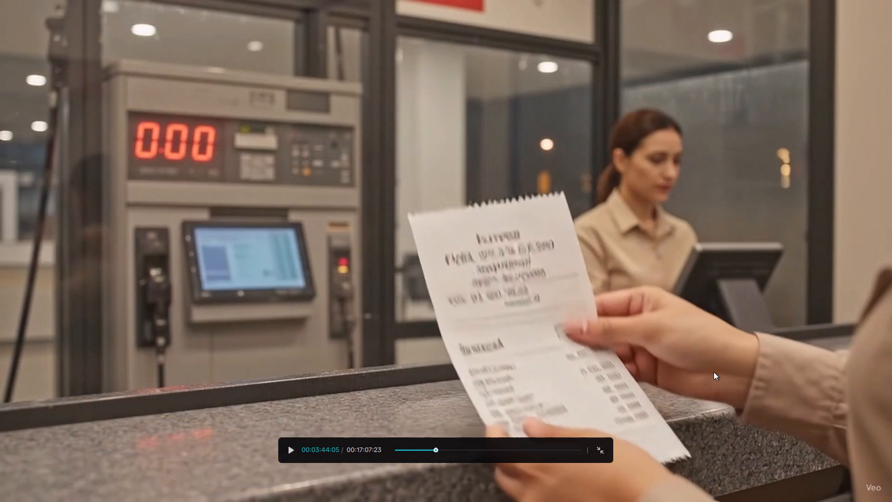
pyautogui.press('Escape')
pyautogui.press('space')
pyautogui.press('space')
# Look through the scenes from about 3 minutes back to 13.mp4 for one that suits the opening.
pyautogui.click(489, 359)
pyautogui.moveTo(489, 359); pyautogui.dragTo(427, 358)
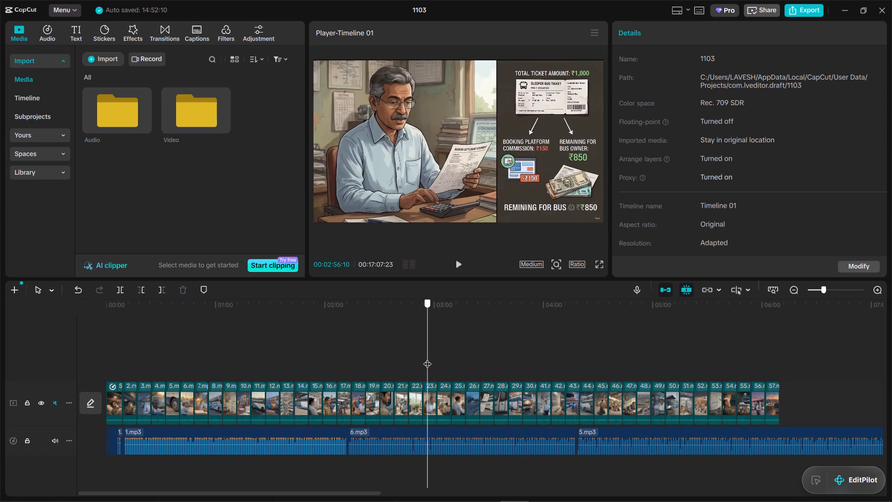
pyautogui.moveTo(427, 358); pyautogui.dragTo(379, 351)
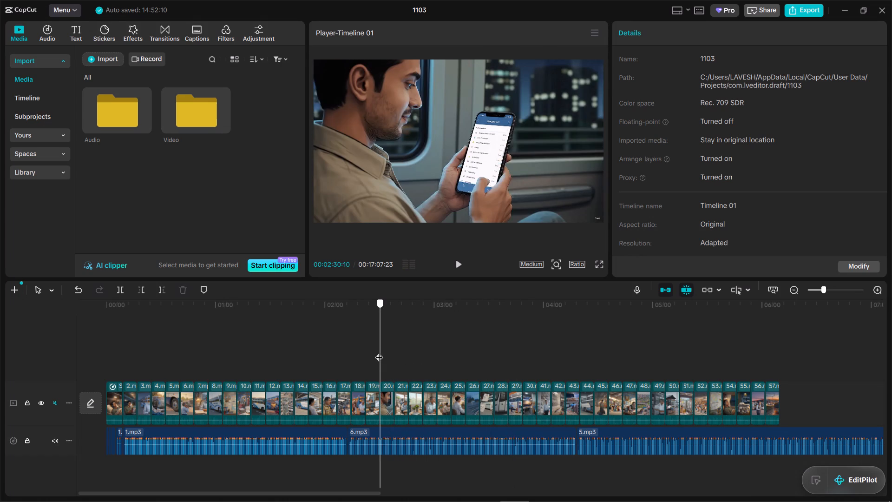
pyautogui.moveTo(379, 351); pyautogui.dragTo(357, 347)
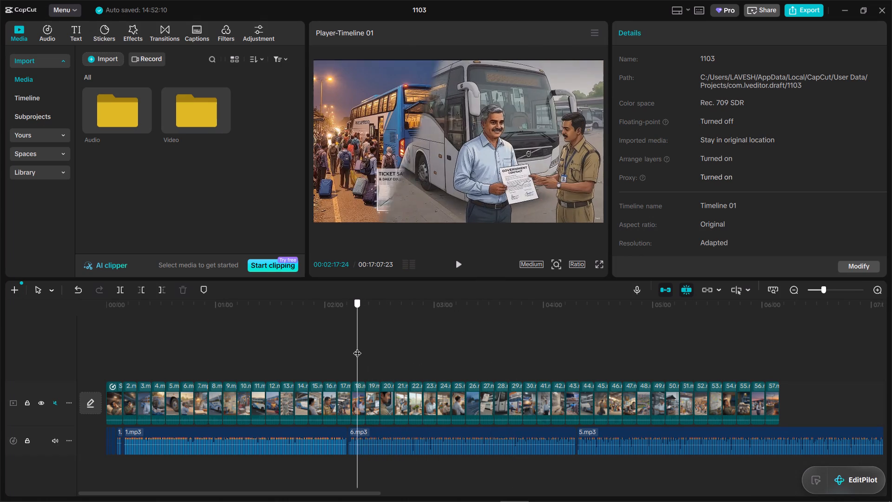
pyautogui.moveTo(357, 347); pyautogui.dragTo(358, 347)
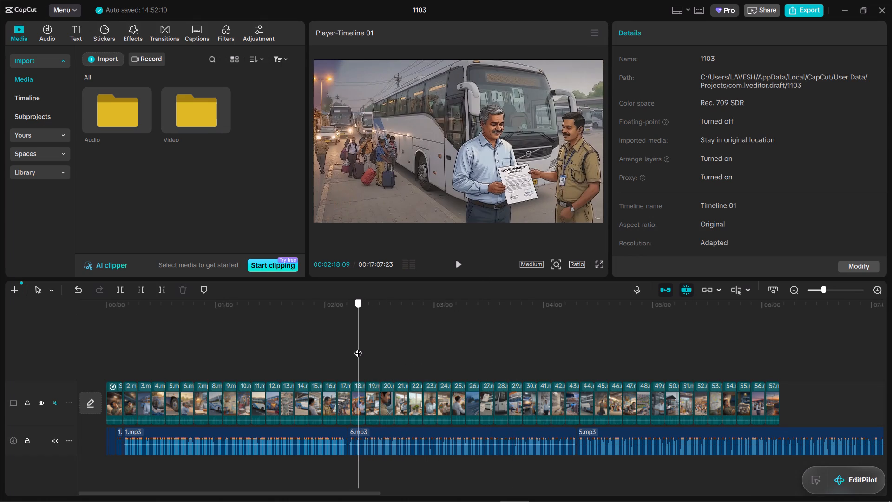
pyautogui.moveTo(358, 347); pyautogui.dragTo(344, 345)
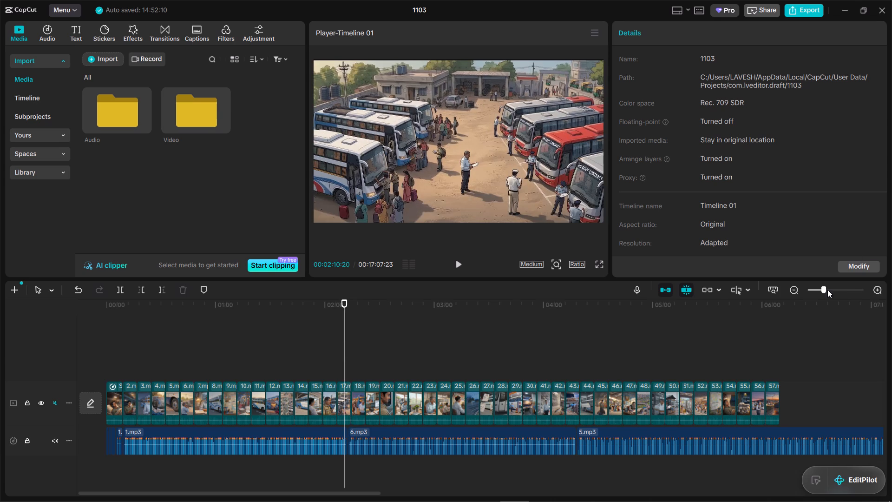
pyautogui.moveTo(824, 290); pyautogui.dragTo(832, 291)
pyautogui.moveTo(344, 352); pyautogui.dragTo(123, 353)
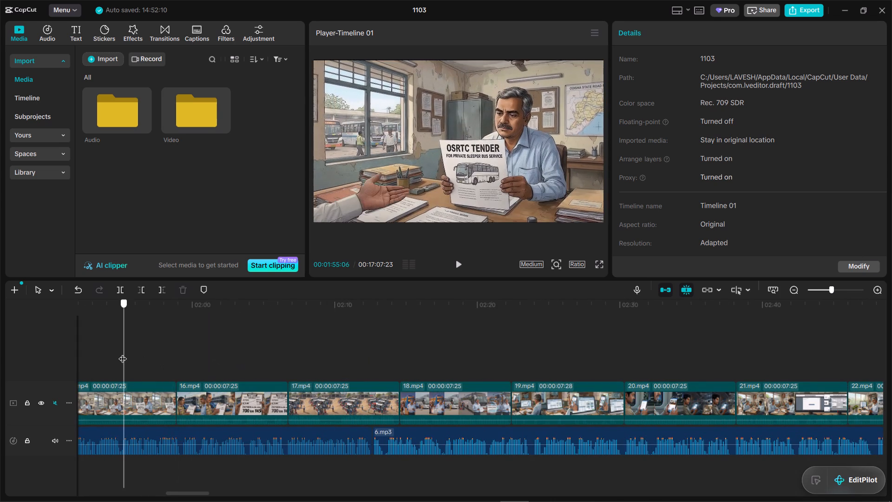
pyautogui.moveTo(123, 353); pyautogui.dragTo(114, 356)
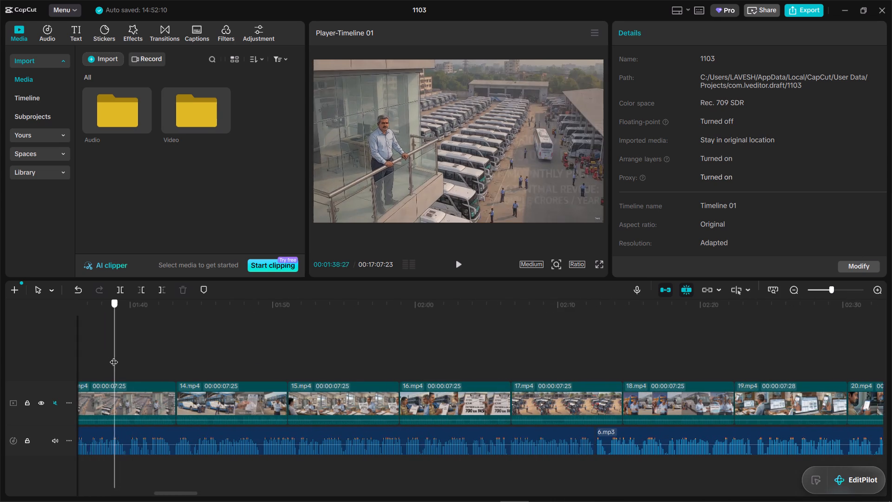
pyautogui.moveTo(114, 356); pyautogui.dragTo(313, 364)
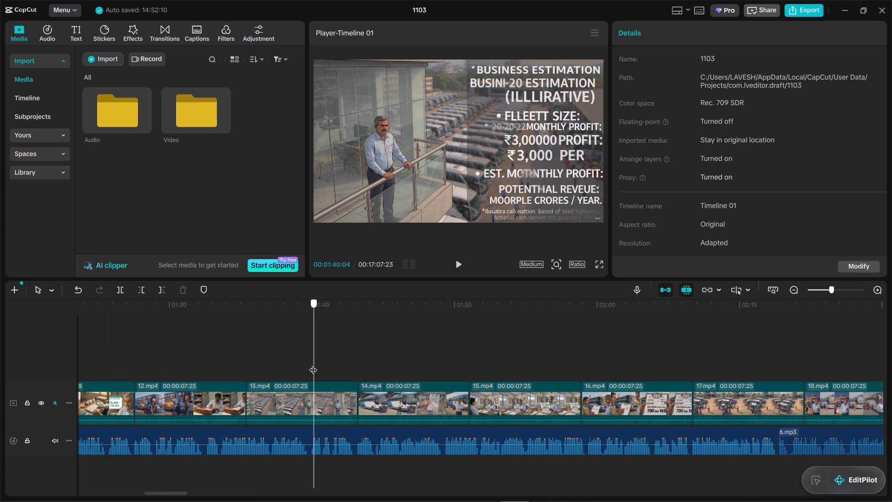
# Copy 13.mp4 and insert the copy on the main video track between 1.mp4 and 2.mp4.
pyautogui.moveTo(313, 364); pyautogui.dragTo(249, 357)
pyautogui.click(301, 403)
pyautogui.hotkey('ctrl', 'c')
pyautogui.click(311, 353)
pyautogui.moveTo(311, 353); pyautogui.dragTo(0, 384)
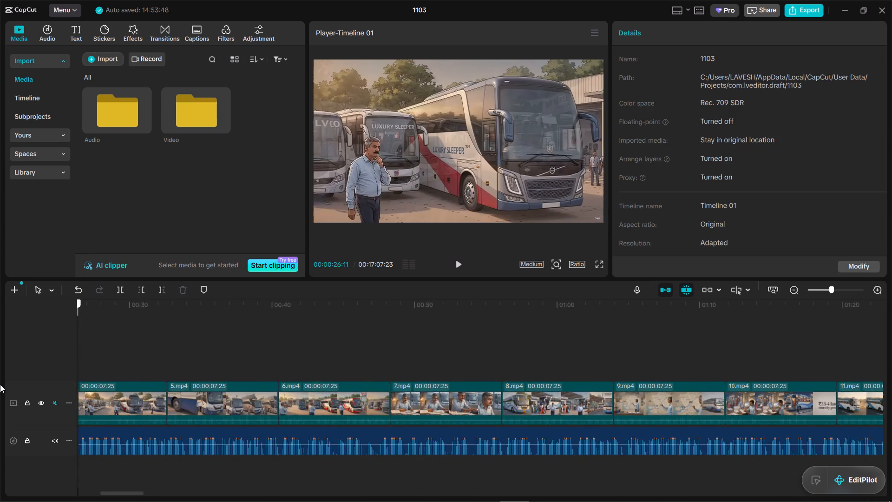
pyautogui.moveTo(0, 384); pyautogui.dragTo(235, 394)
pyautogui.hotkey('ctrl', 'v')
pyautogui.moveTo(277, 363); pyautogui.dragTo(278, 401)
# Play the inserted 13.mp4 against the narration and trim its end to a length of 00:00:05:08.
pyautogui.click(223, 346)
pyautogui.press('space')
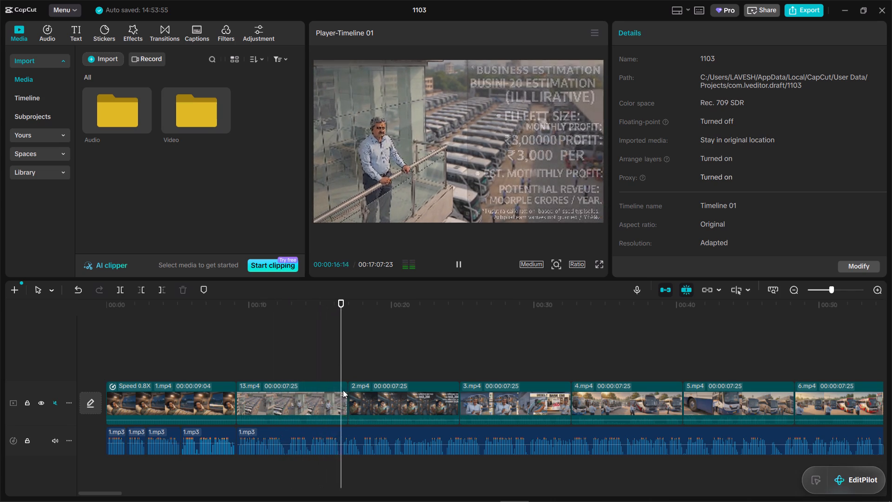
pyautogui.press('space')
pyautogui.press('space')
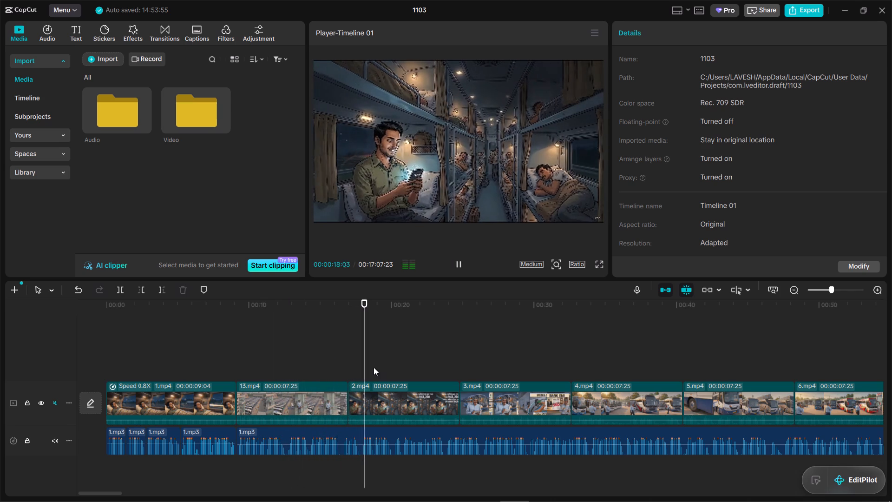
pyautogui.press('space')
pyautogui.click(326, 353)
pyautogui.moveTo(326, 353); pyautogui.dragTo(312, 353)
pyautogui.click(317, 396)
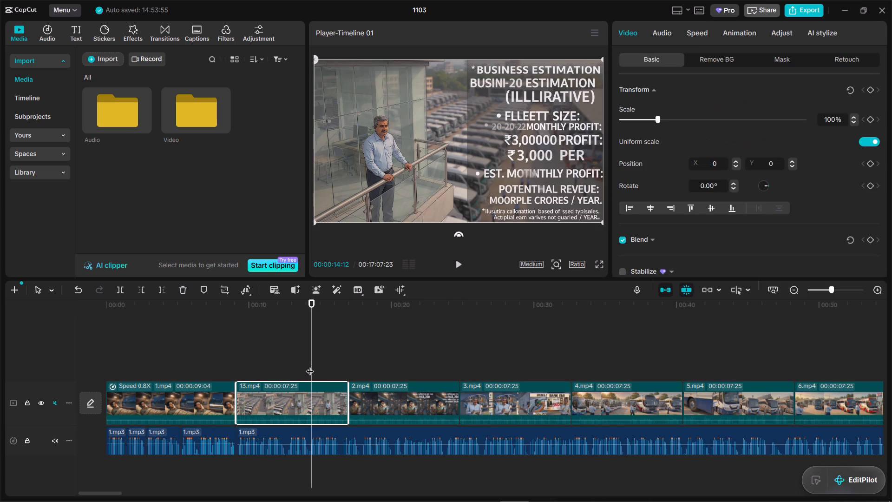
pyautogui.moveTo(348, 408); pyautogui.dragTo(327, 408)
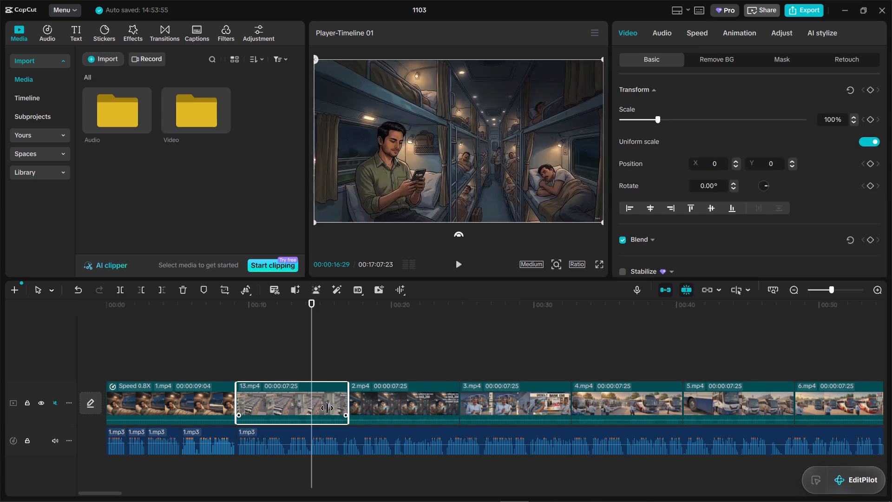
pyautogui.moveTo(327, 408); pyautogui.dragTo(306, 405)
# Extend the end of 1.mp4 to a length of 00:00:09:24.
pyautogui.click(248, 365)
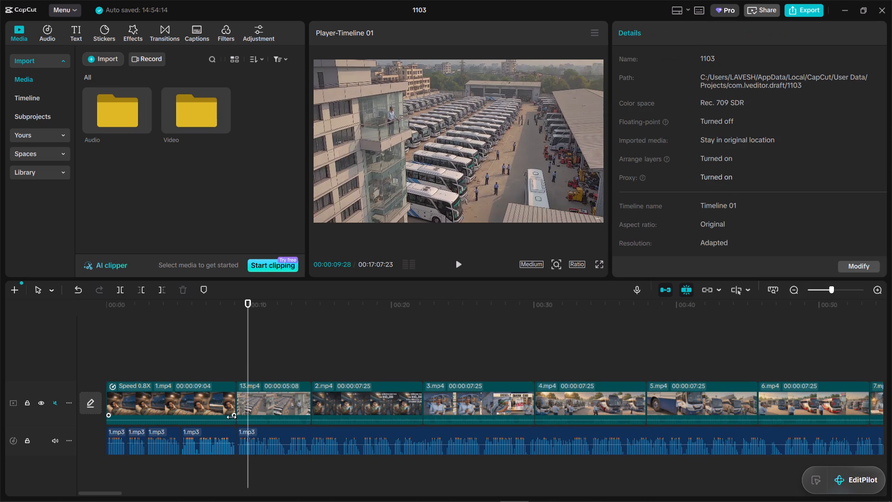
pyautogui.click(221, 407)
pyautogui.moveTo(237, 407); pyautogui.dragTo(268, 407)
pyautogui.click(222, 360)
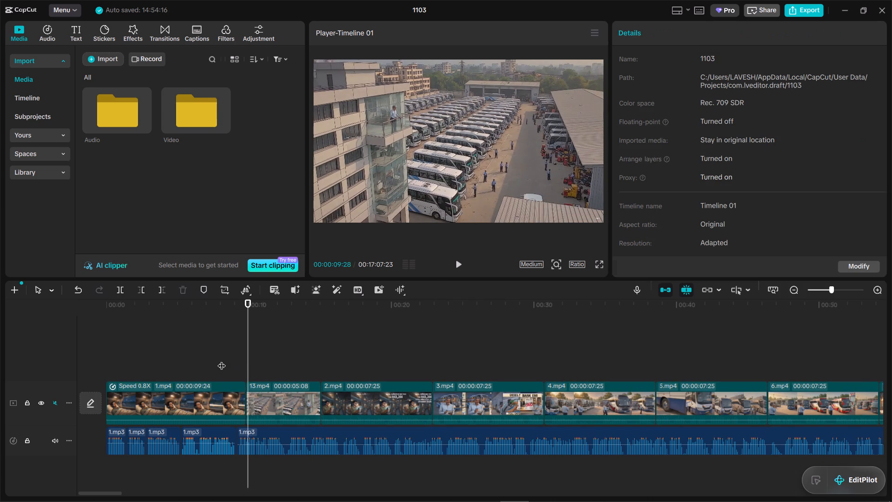
# Play the inserted 13.mp4 against the narration and delete it from between 1.mp4 and 2.mp4.
pyautogui.press('space')
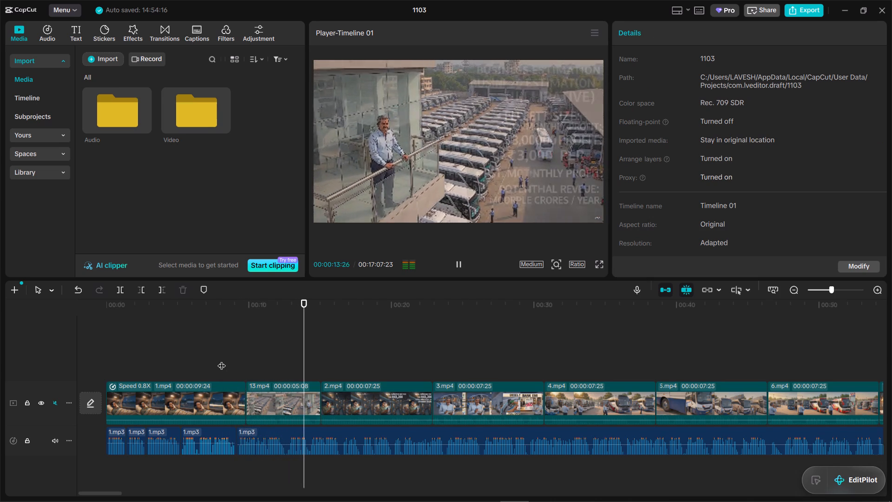
pyautogui.press('space')
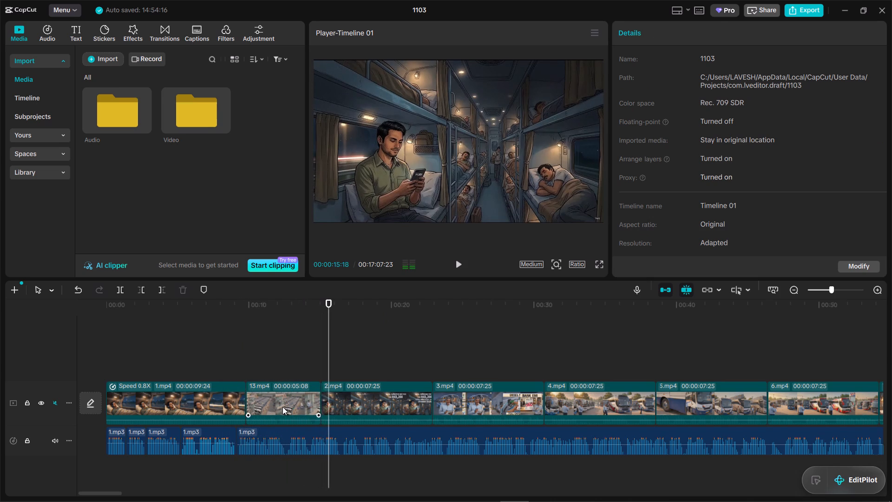
pyautogui.click(282, 407)
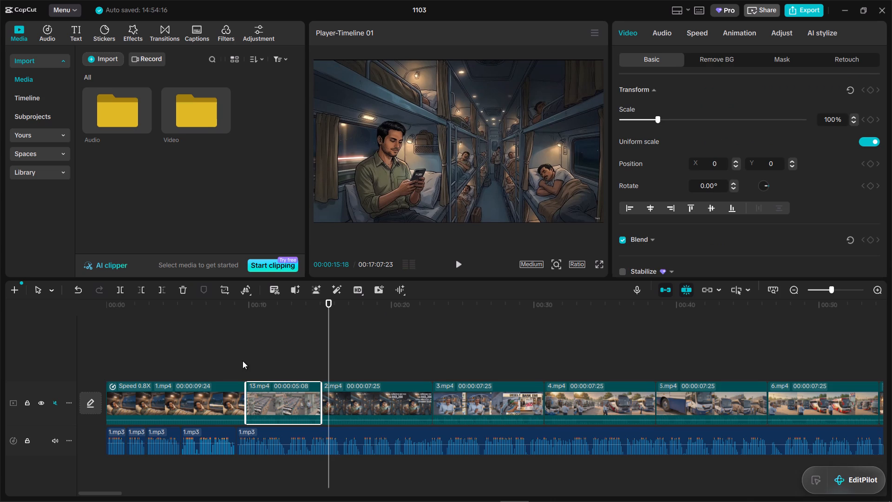
pyautogui.doubleClick(244, 365)
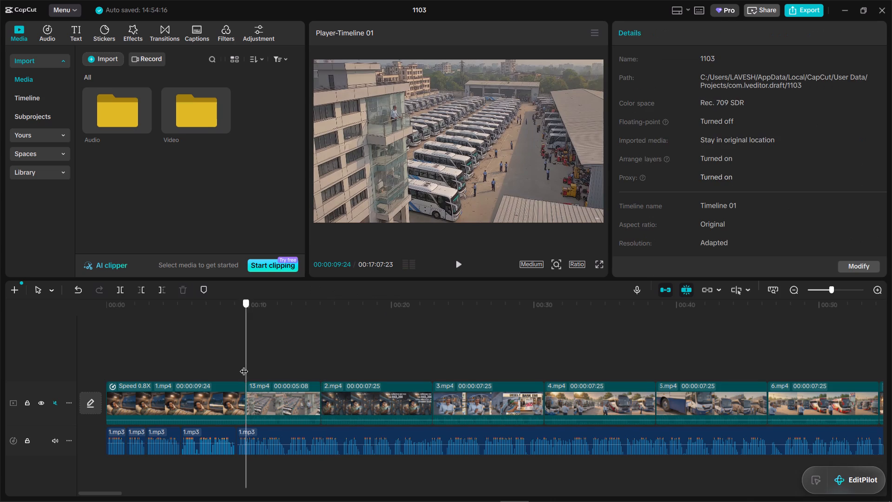
pyautogui.press('d')
pyautogui.click(278, 402)
pyautogui.press('d')
# Find a fitting replacement scene and insert a copy of 4.mp4 on the main video track between 1.mp4 and 2.mp4.
pyautogui.moveTo(251, 358); pyautogui.dragTo(314, 360)
pyautogui.click(314, 360)
pyautogui.moveTo(314, 360); pyautogui.dragTo(400, 371)
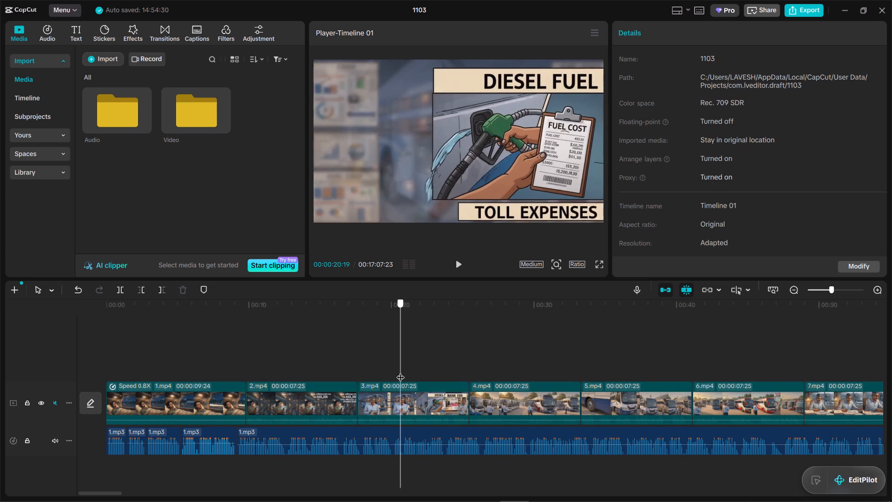
pyautogui.moveTo(400, 371); pyautogui.dragTo(590, 371)
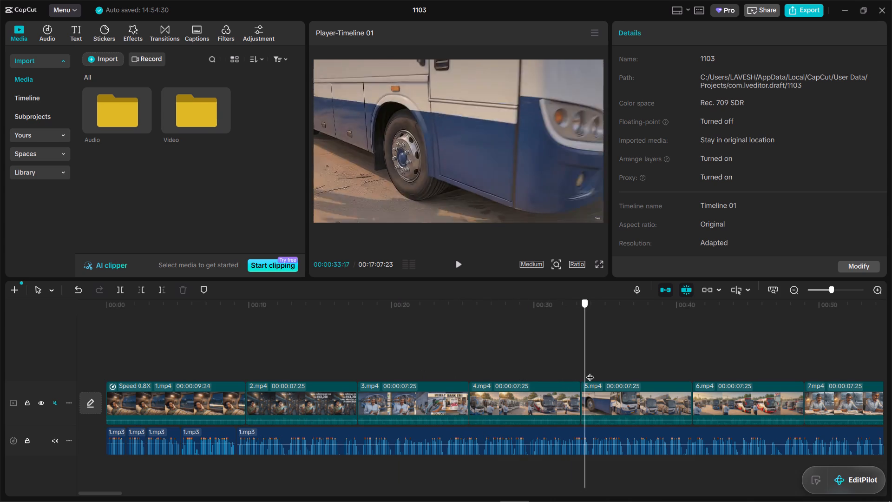
pyautogui.moveTo(590, 371); pyautogui.dragTo(486, 369)
pyautogui.press('space')
pyautogui.press('space')
pyautogui.click(497, 391)
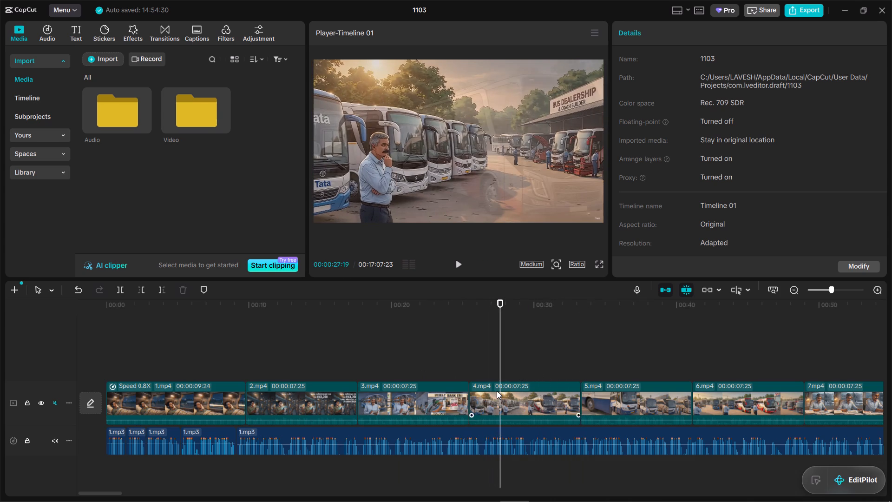
pyautogui.hotkey('ctrl', 'c')
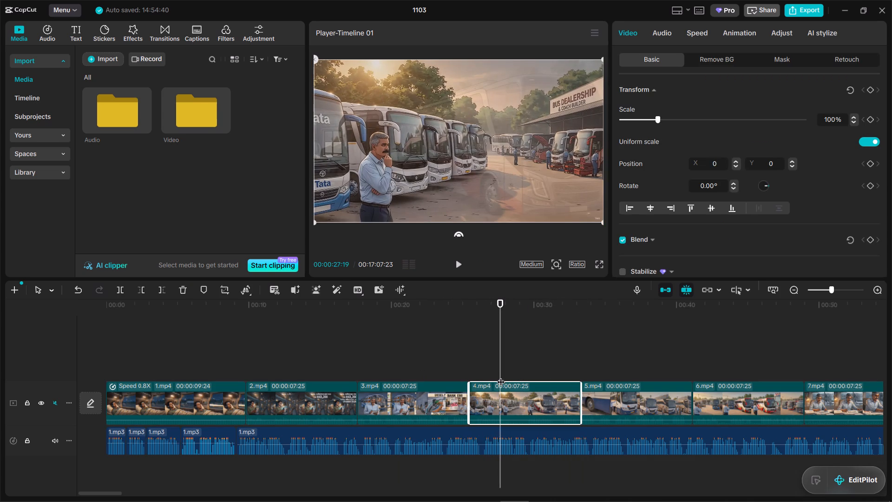
pyautogui.click(500, 367)
pyautogui.moveTo(500, 367); pyautogui.dragTo(248, 365)
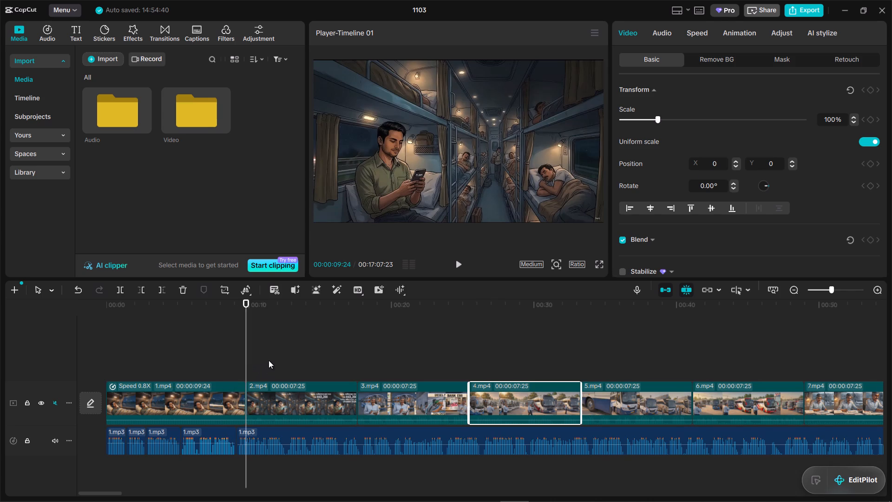
pyautogui.doubleClick(269, 360)
pyautogui.moveTo(269, 360); pyautogui.dragTo(241, 356)
pyautogui.moveTo(241, 356); pyautogui.dragTo(248, 356)
pyautogui.hotkey('ctrl', 'v')
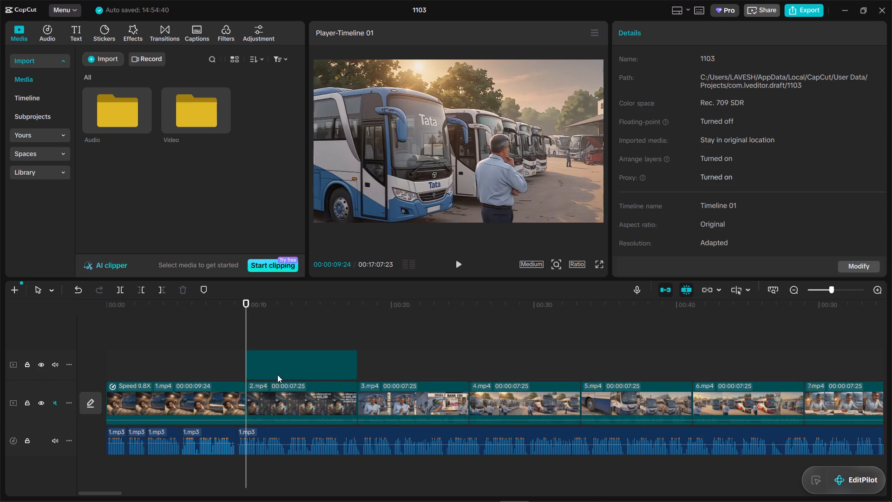
pyautogui.moveTo(282, 363); pyautogui.dragTo(283, 397)
# Check the cut into the inserted 4.mp4 and trim the end of 1.mp4 to a length of 00:00:09:04.
pyautogui.click(268, 363)
pyautogui.moveTo(268, 363); pyautogui.dragTo(242, 362)
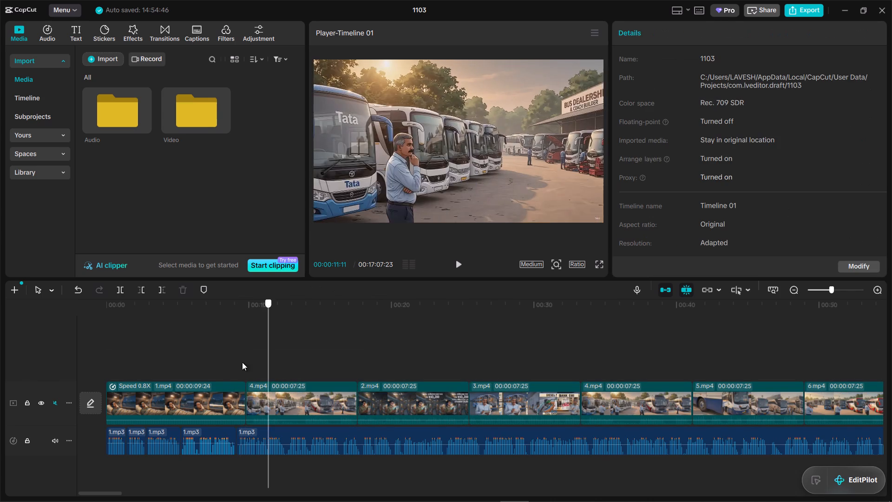
pyautogui.moveTo(242, 362); pyautogui.dragTo(235, 361)
pyautogui.press('space')
pyautogui.press('space')
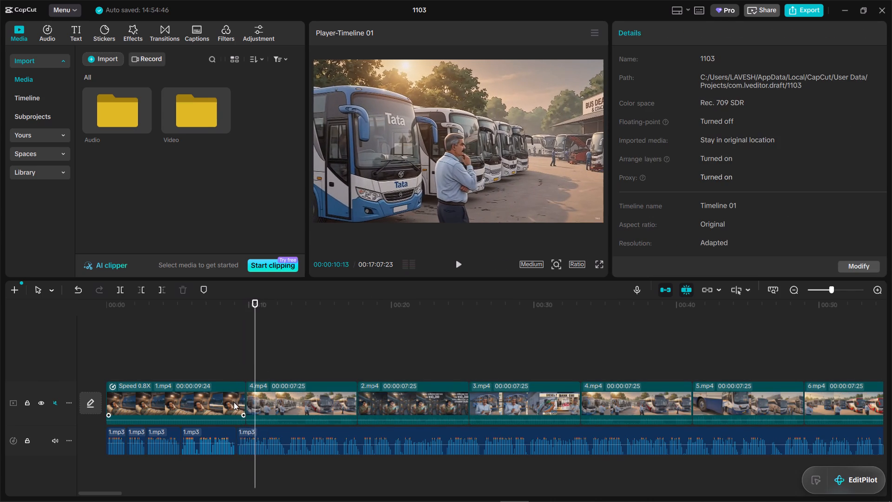
pyautogui.click(234, 402)
pyautogui.moveTo(244, 409); pyautogui.dragTo(235, 409)
pyautogui.click(230, 359)
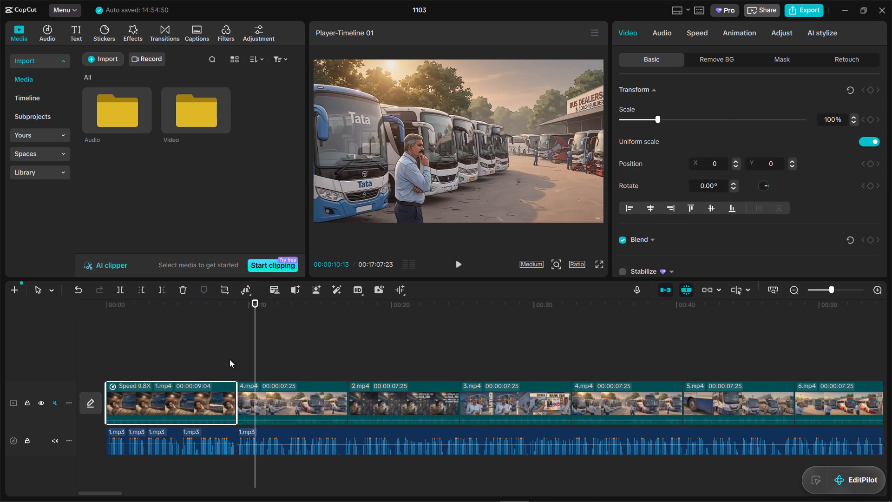
# Play the inserted 4.mp4 against the narration and trim its end to a length of 00:00:07:08.
pyautogui.press('space')
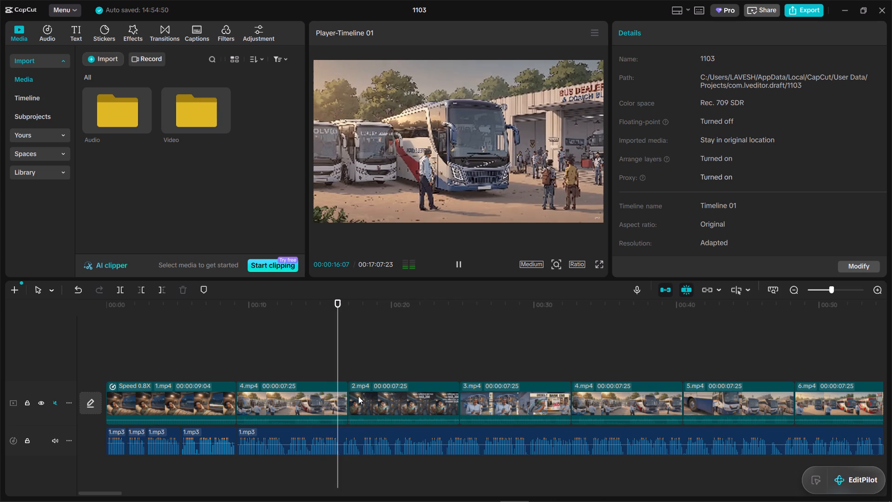
pyautogui.press('space')
pyautogui.click(340, 366)
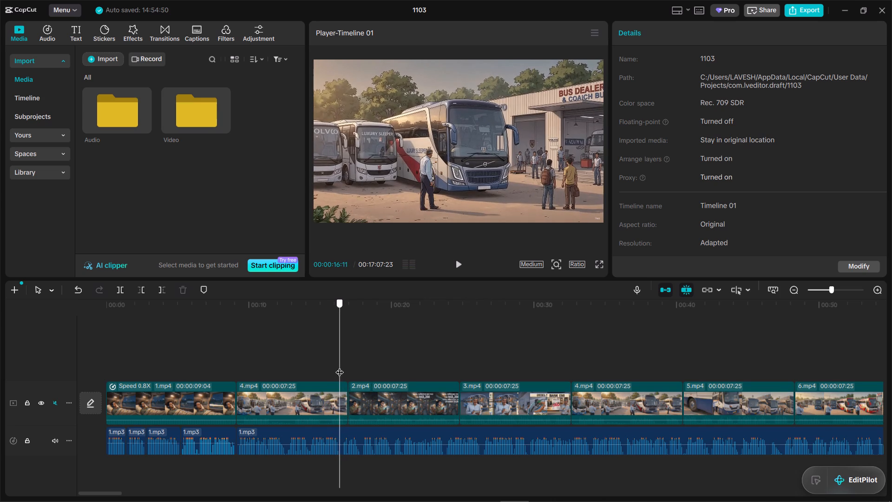
pyautogui.moveTo(833, 288); pyautogui.dragTo(837, 288)
pyautogui.click(343, 345)
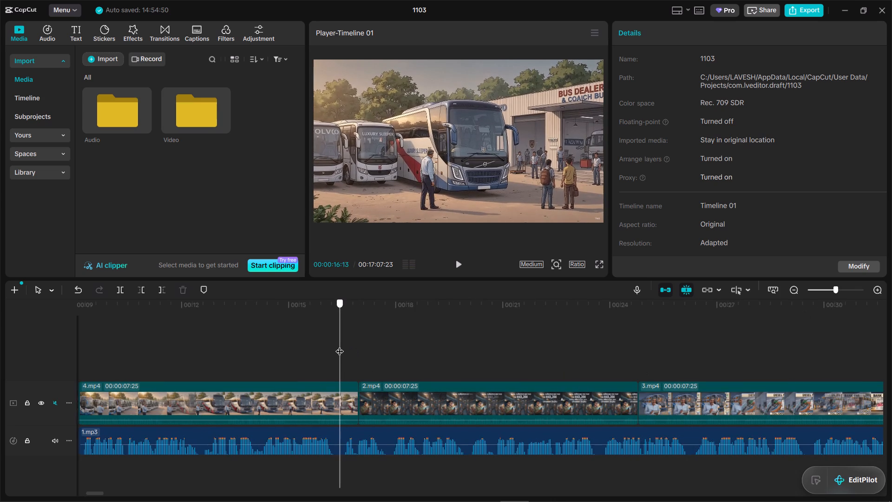
pyautogui.click(347, 421)
pyautogui.moveTo(360, 402); pyautogui.dragTo(341, 403)
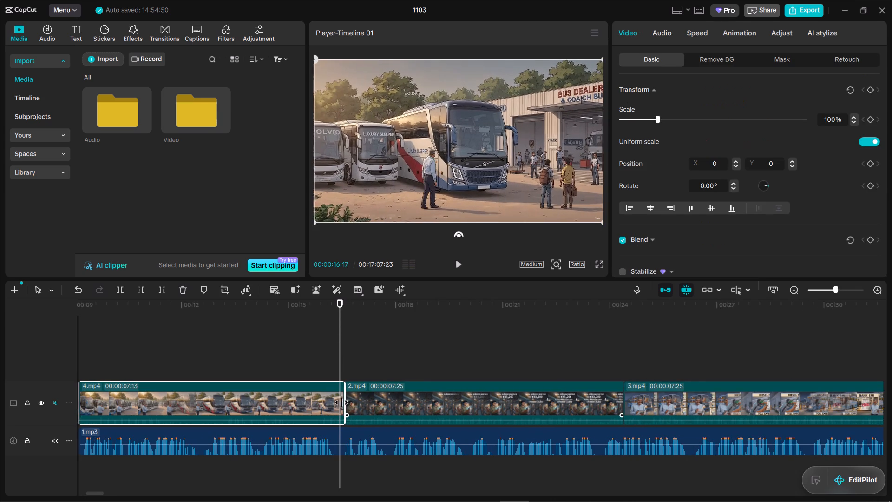
pyautogui.moveTo(341, 403); pyautogui.dragTo(338, 403)
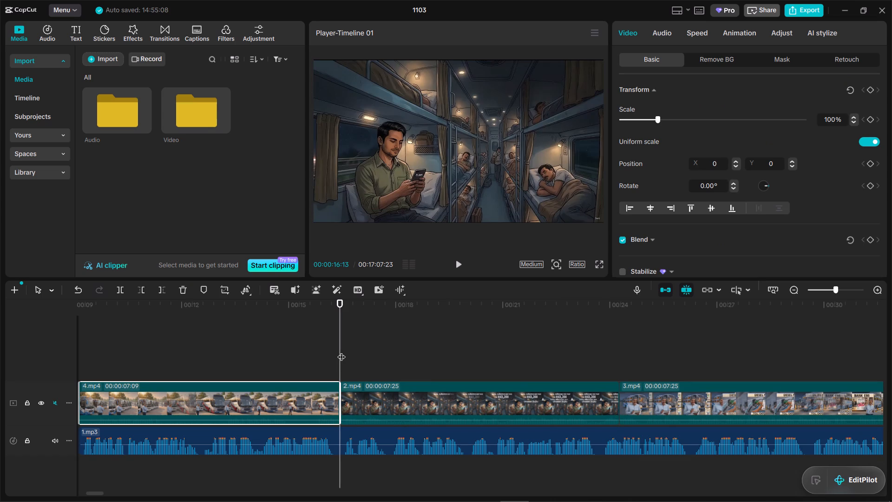
pyautogui.press('Left')
pyautogui.moveTo(341, 401); pyautogui.dragTo(334, 401)
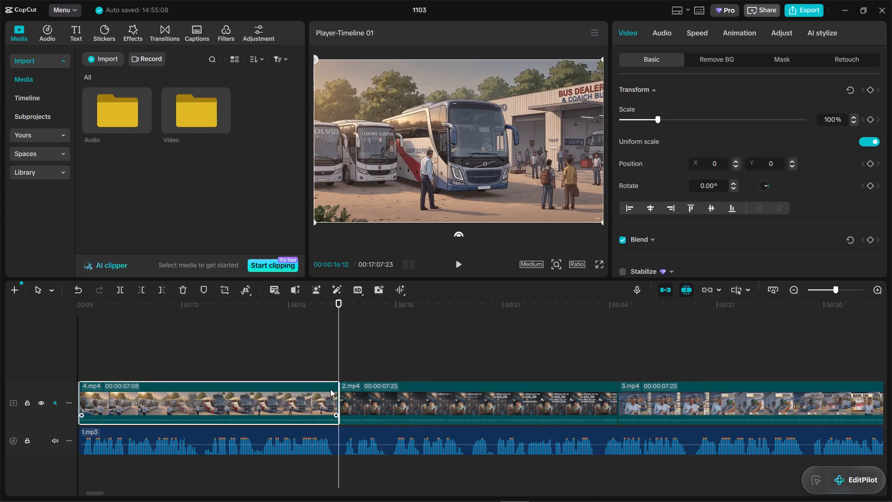
pyautogui.click(322, 363)
pyautogui.press('space')
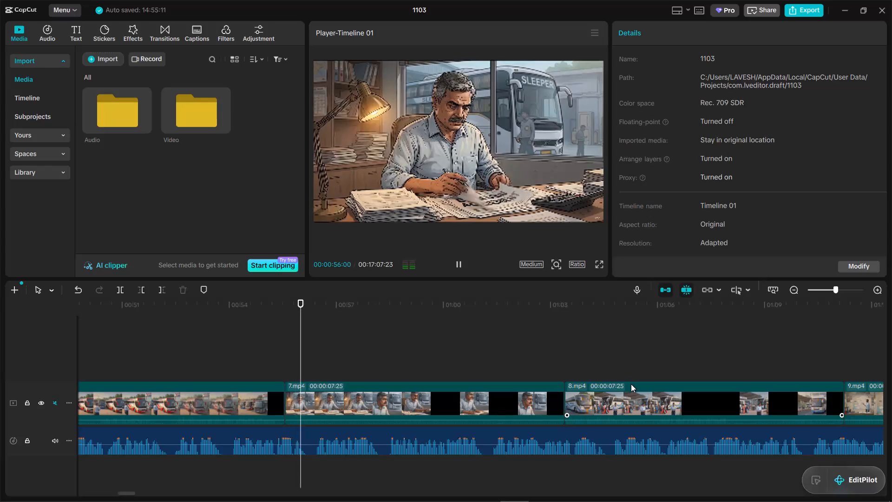
pyautogui.press('space')
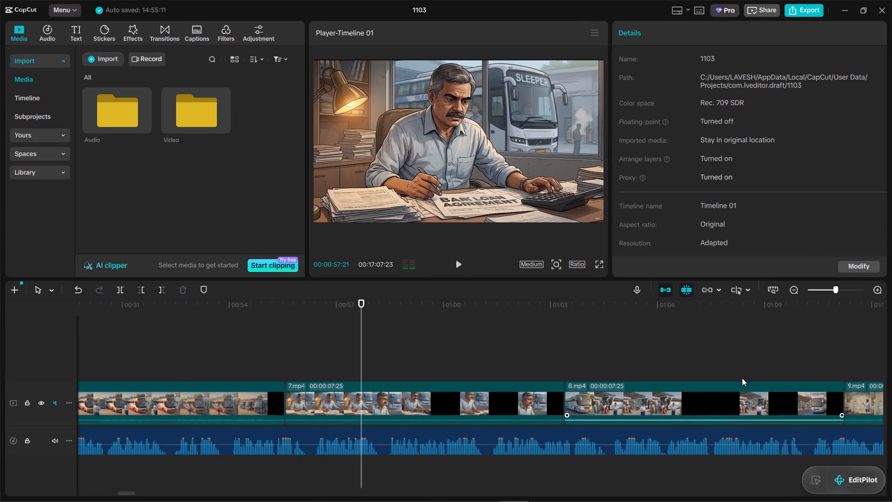
pyautogui.click(226, 348)
pyautogui.moveTo(226, 348); pyautogui.dragTo(148, 354)
pyautogui.press('space')
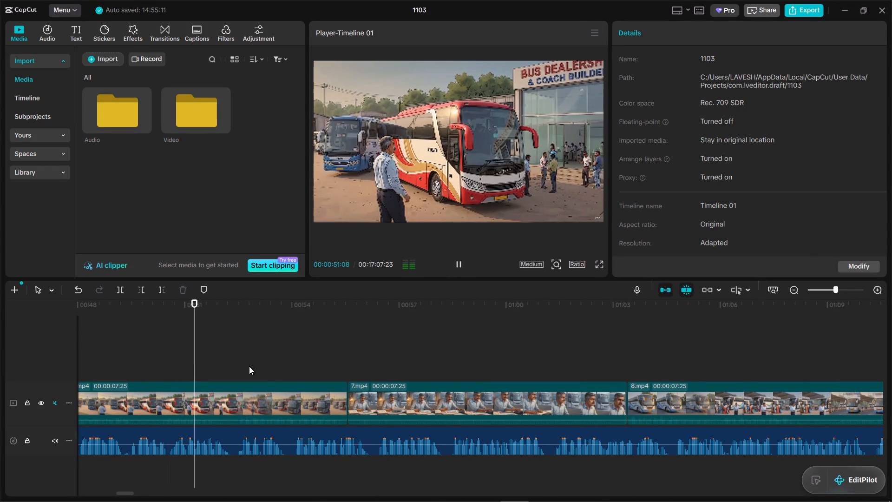
pyautogui.press('space')
pyautogui.click(206, 350)
pyautogui.moveTo(206, 350); pyautogui.dragTo(218, 357)
pyautogui.press('space')
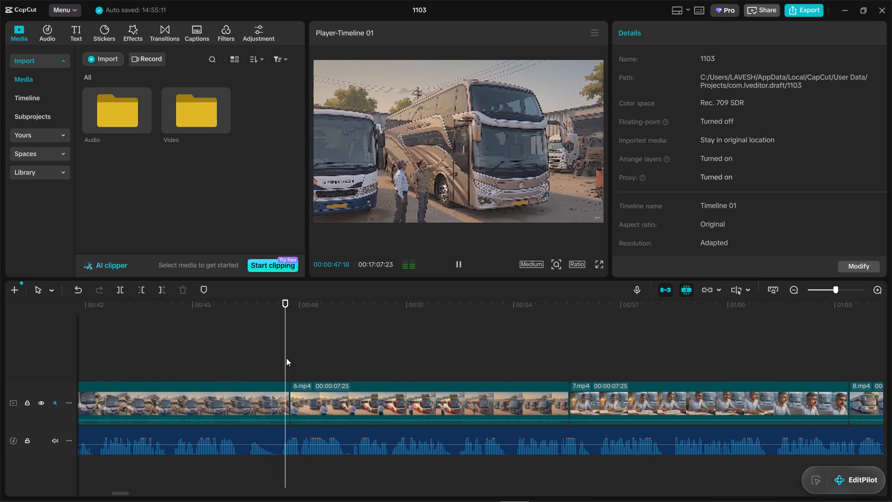
pyautogui.press('space')
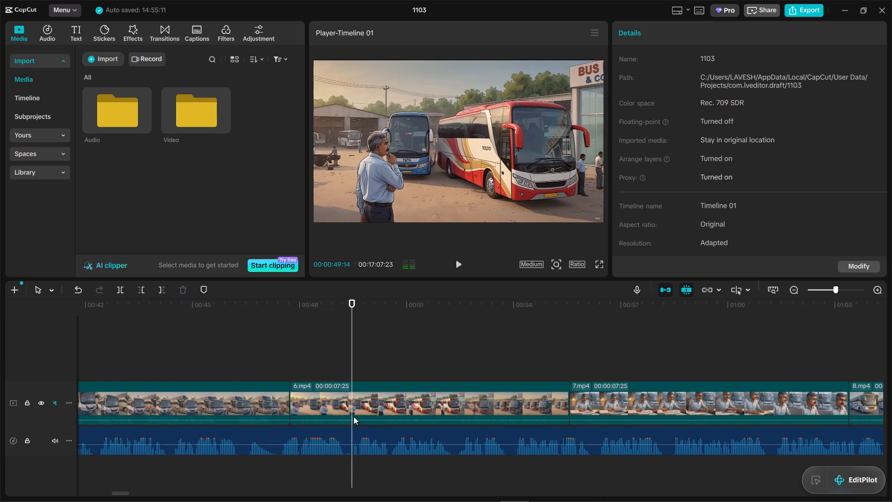
# Locate the pause in the narration under 6.mp4 and split the 1.mp3 audio at 00:00:49:19.
pyautogui.press('space')
pyautogui.press('space')
pyautogui.click(369, 338)
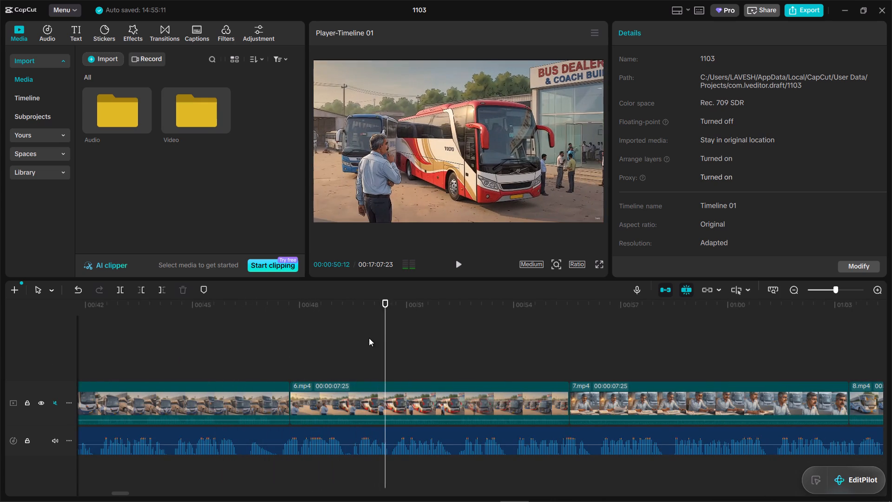
pyautogui.moveTo(369, 338); pyautogui.dragTo(354, 332)
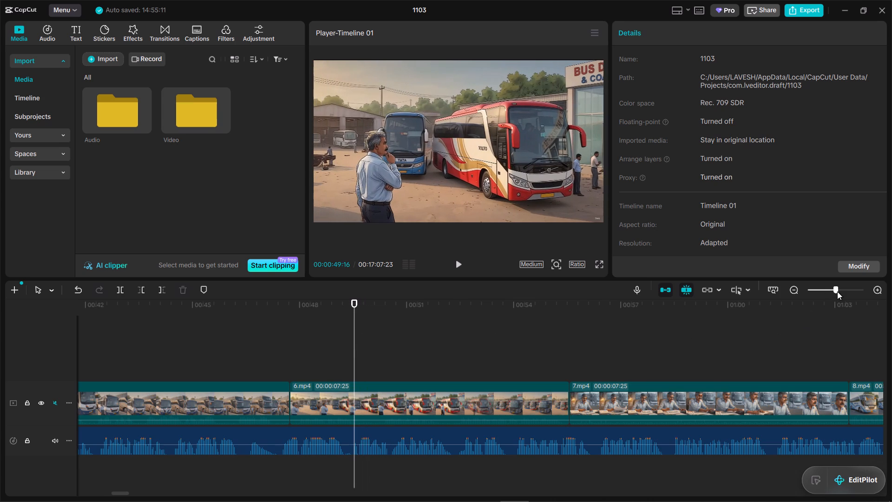
pyautogui.moveTo(838, 291); pyautogui.dragTo(843, 289)
pyautogui.press('space')
pyautogui.press('space')
pyautogui.moveTo(370, 353); pyautogui.dragTo(363, 352)
pyautogui.click(364, 430)
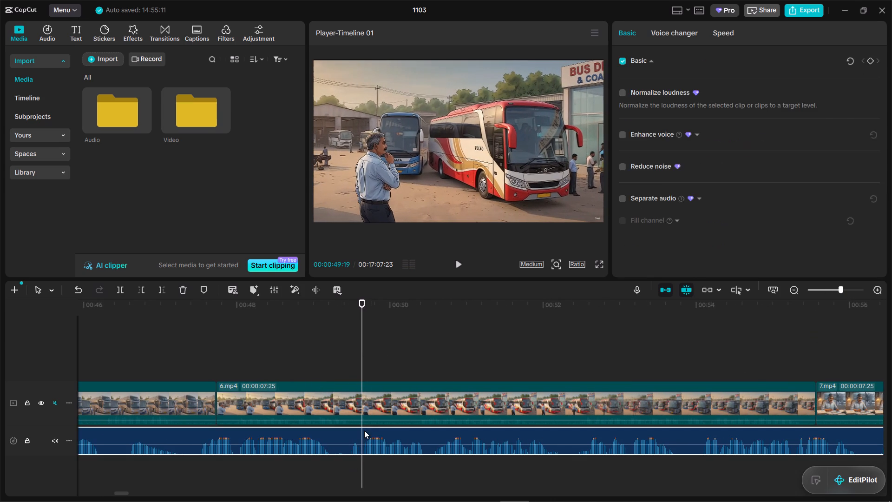
pyautogui.press('b')
# Split the 1.mp3 narration at 00:00:47:12 and delete the section between there and the following cut.
pyautogui.moveTo(361, 356); pyautogui.dragTo(114, 340)
pyautogui.press('space')
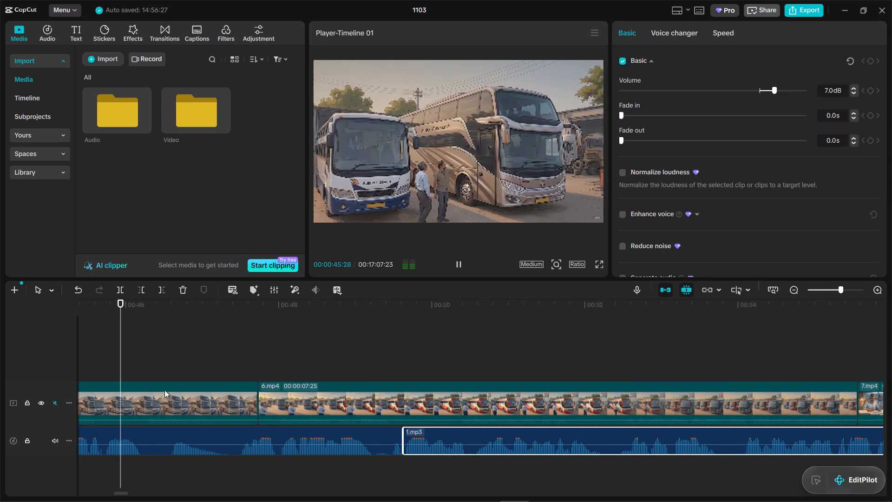
pyautogui.press('space')
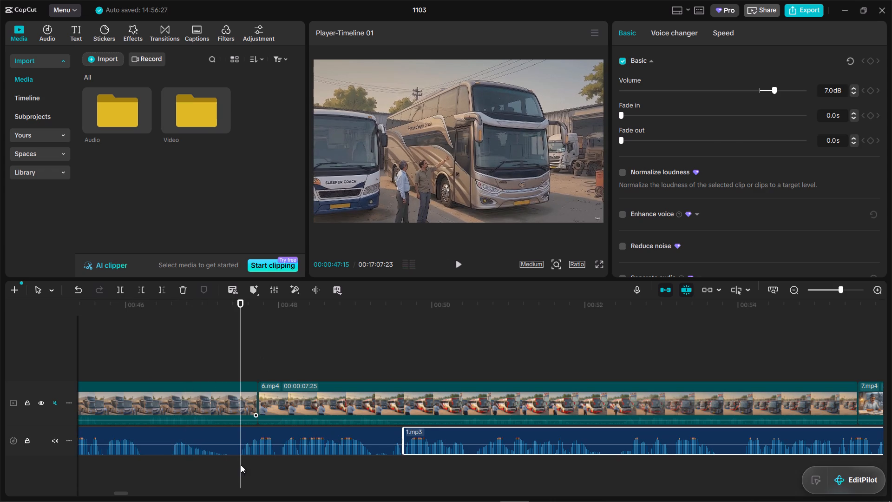
pyautogui.click(223, 330)
pyautogui.moveTo(220, 357); pyautogui.dragTo(233, 357)
pyautogui.click(249, 437)
pyautogui.press('b')
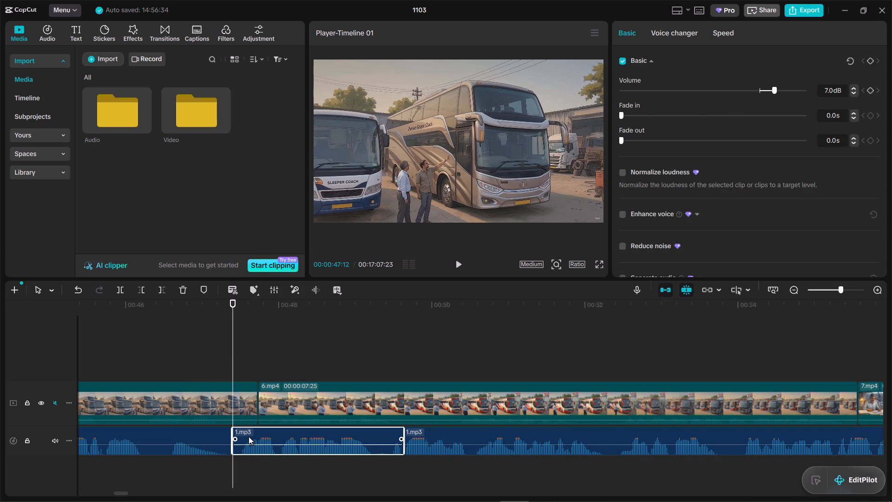
pyautogui.press('d')
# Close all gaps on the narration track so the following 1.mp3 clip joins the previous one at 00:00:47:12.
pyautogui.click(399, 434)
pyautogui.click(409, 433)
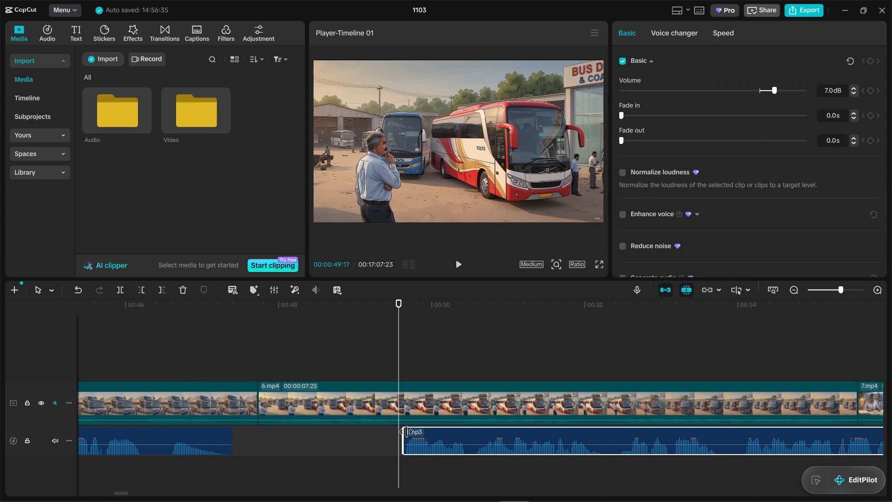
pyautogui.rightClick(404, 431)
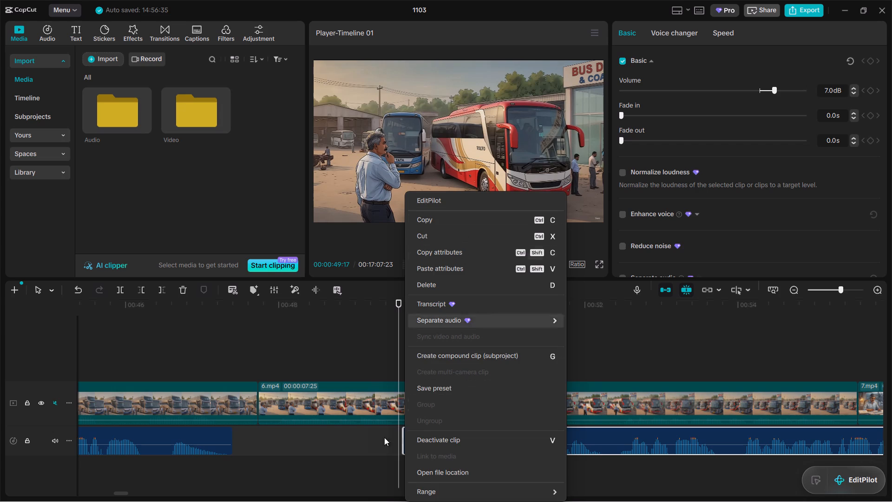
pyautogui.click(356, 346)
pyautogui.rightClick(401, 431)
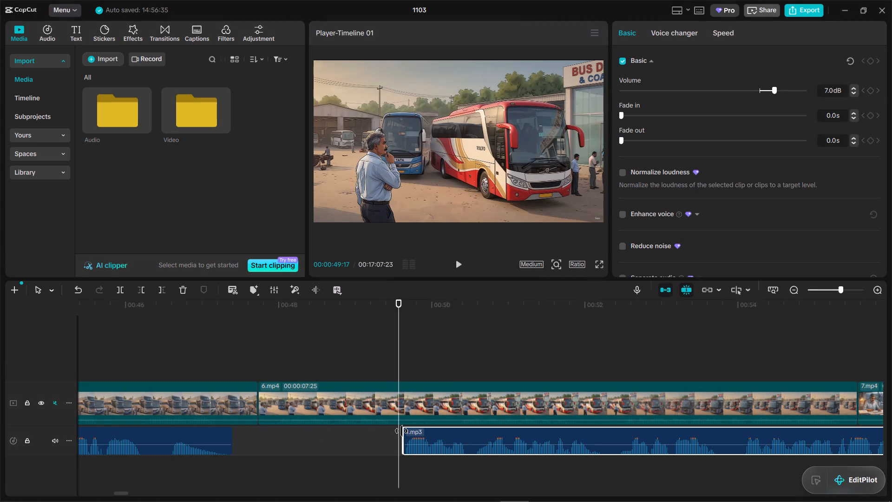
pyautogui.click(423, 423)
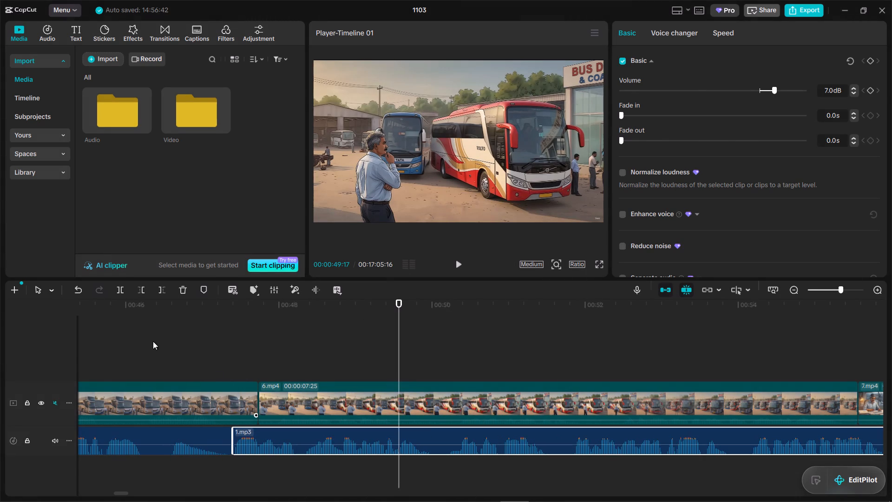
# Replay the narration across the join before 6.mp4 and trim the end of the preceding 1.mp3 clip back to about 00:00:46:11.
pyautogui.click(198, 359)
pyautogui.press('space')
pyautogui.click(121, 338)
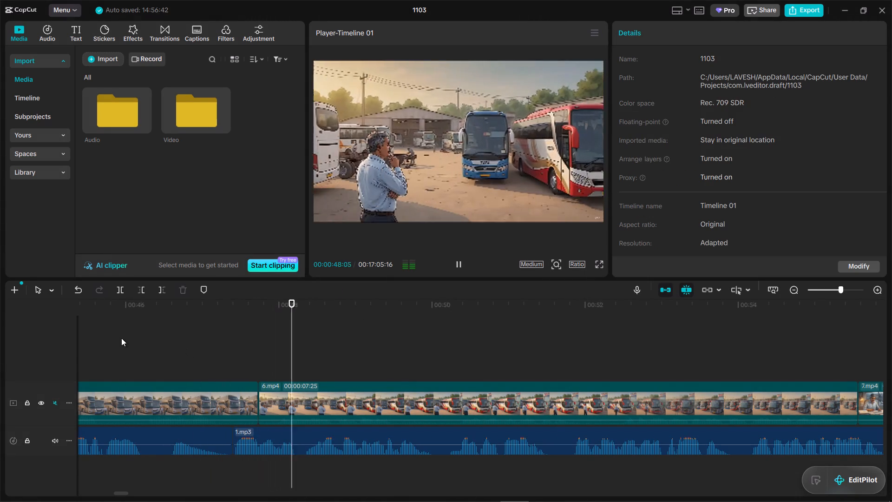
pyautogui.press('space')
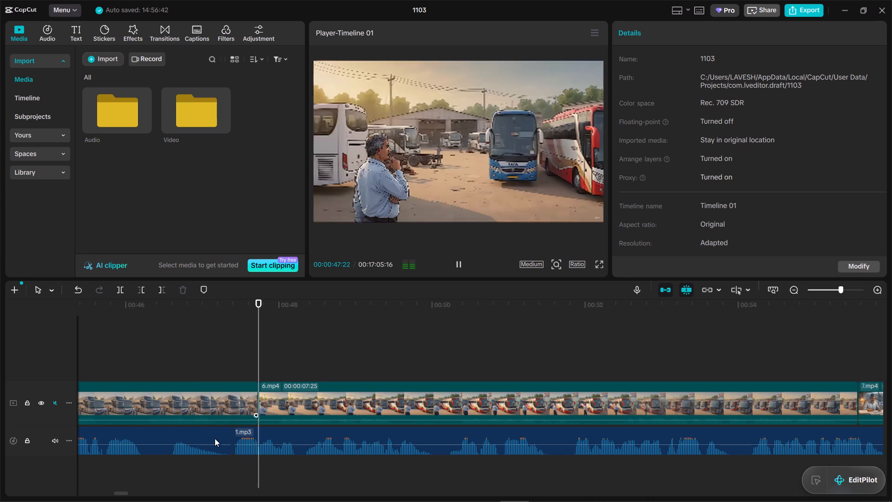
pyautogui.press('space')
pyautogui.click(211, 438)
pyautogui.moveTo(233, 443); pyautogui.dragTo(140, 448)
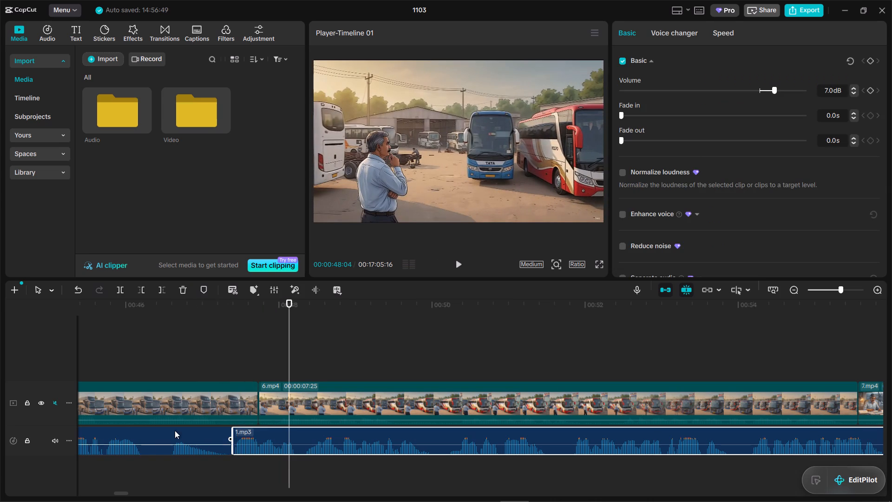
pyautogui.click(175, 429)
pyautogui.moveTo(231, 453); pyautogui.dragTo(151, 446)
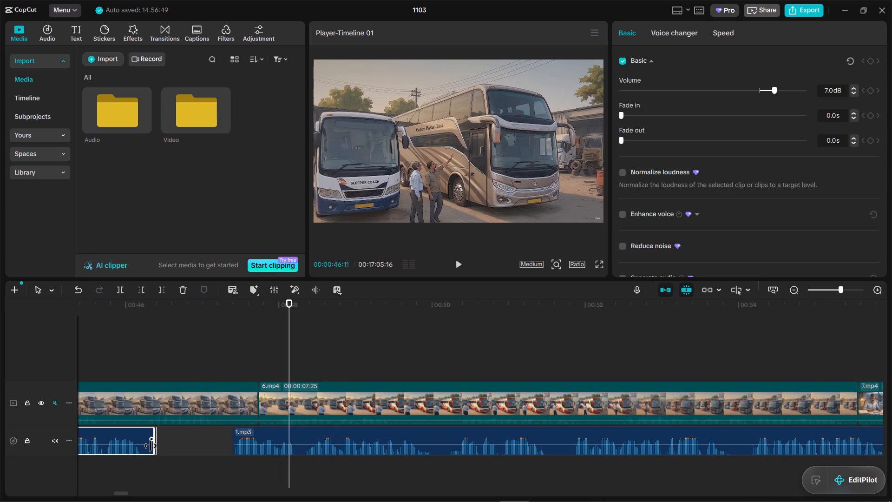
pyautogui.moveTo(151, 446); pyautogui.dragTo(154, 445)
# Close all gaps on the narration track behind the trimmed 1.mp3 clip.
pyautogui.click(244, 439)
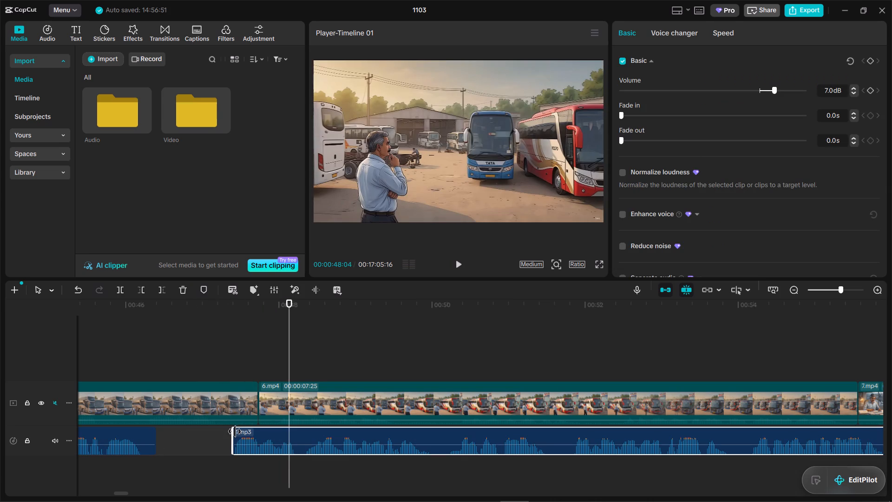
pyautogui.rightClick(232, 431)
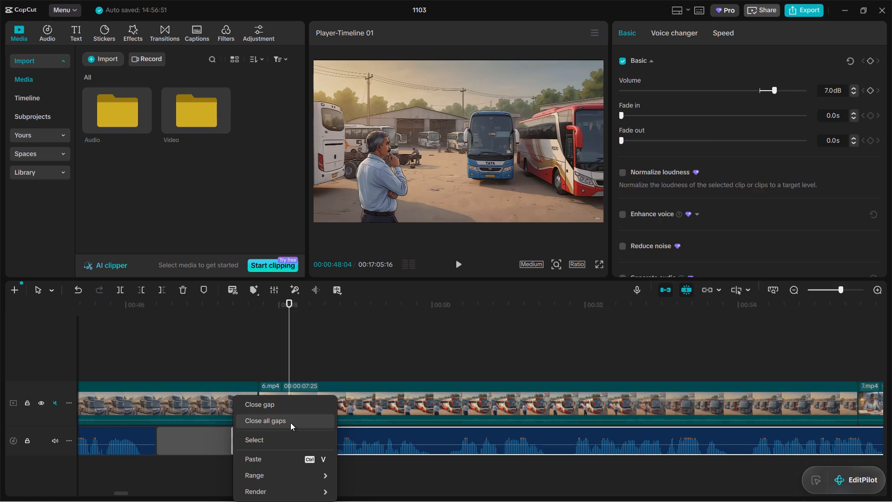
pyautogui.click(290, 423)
# Replay the narration around the new 1.mp3 join before 6.mp4 to check how the passage sounds.
pyautogui.click(152, 351)
pyautogui.moveTo(152, 351); pyautogui.dragTo(102, 344)
pyautogui.press('space')
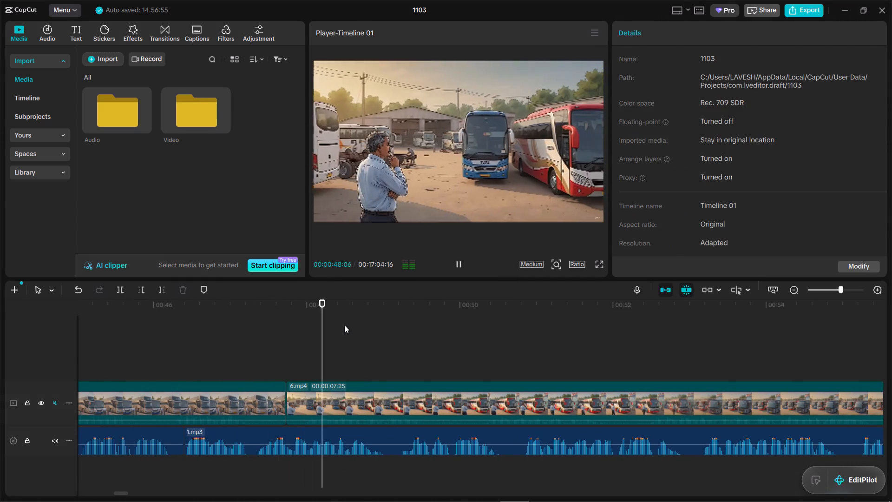
pyautogui.press('space')
pyautogui.click(227, 353)
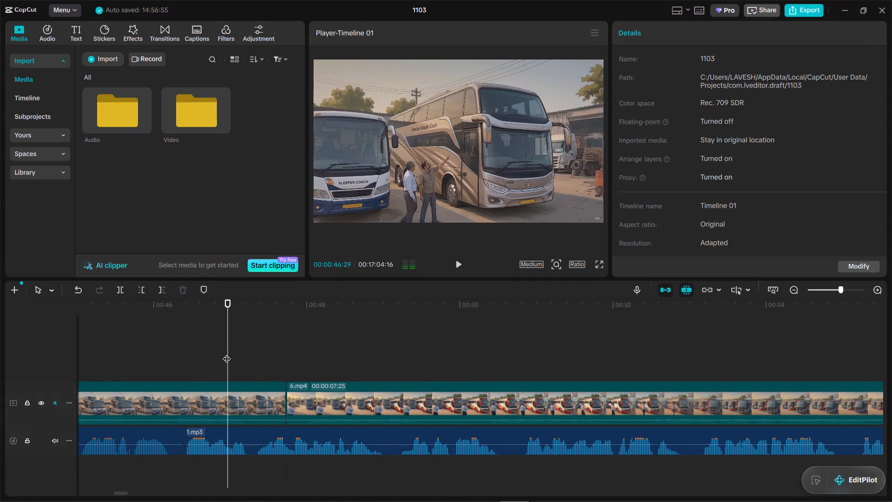
pyautogui.moveTo(227, 353); pyautogui.dragTo(70, 356)
pyautogui.press('space')
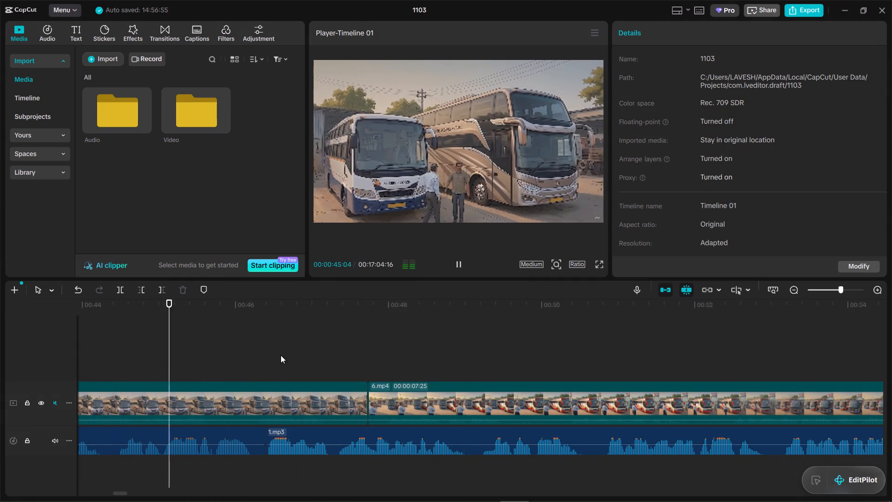
pyautogui.press('space')
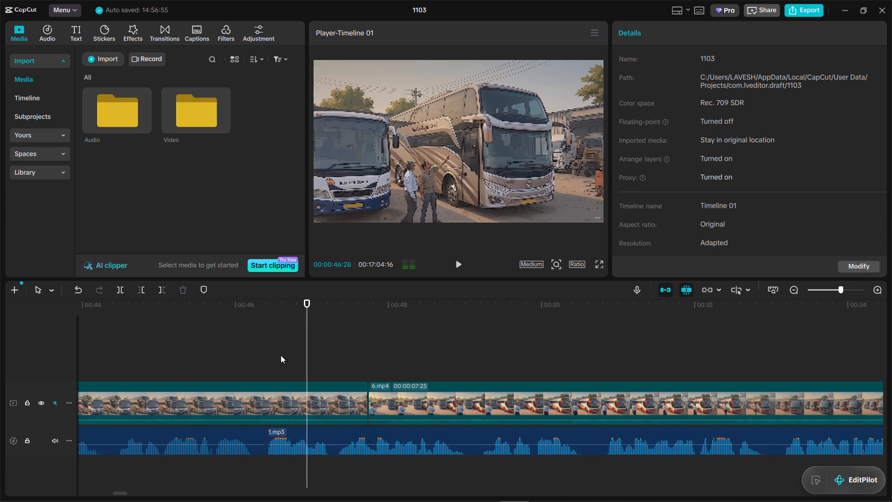
# Undo the recent narration edits: the gap closings, the trim, the deleted section and the split at 00:00:47:12.
pyautogui.hotkey('ctrl', 'z')
pyautogui.hotkey('ctrl', 'z')
pyautogui.hotkey('ctrl', 'z')
pyautogui.hotkey('ctrl', 'z')
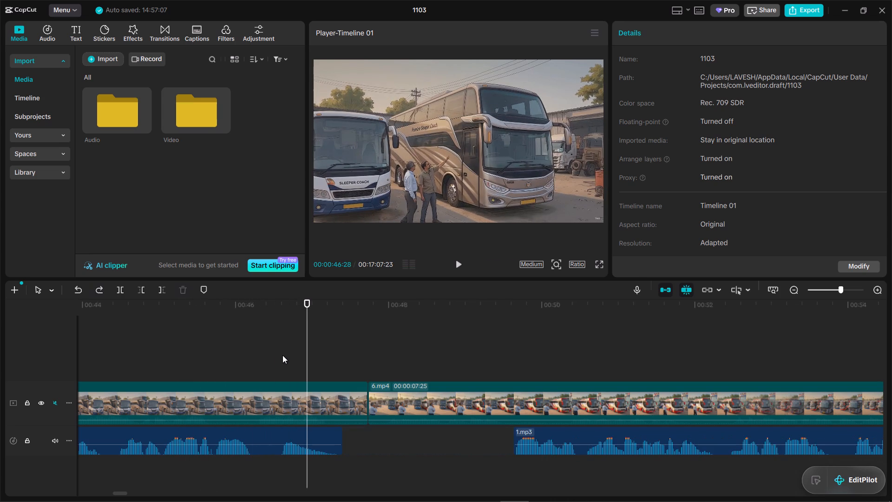
pyautogui.hotkey('ctrl', 'z')
pyautogui.hotkey('ctrl', 'z')
pyautogui.hotkey('ctrl', 'z')
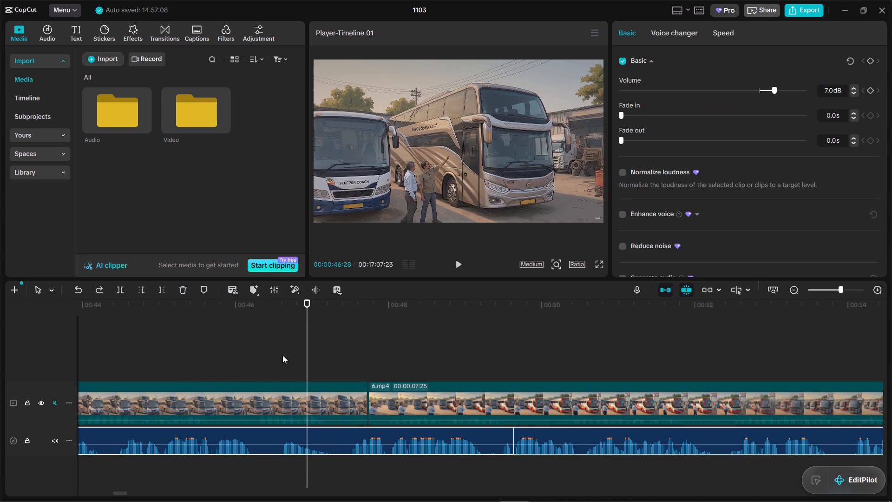
pyautogui.click(282, 355)
pyautogui.press('space')
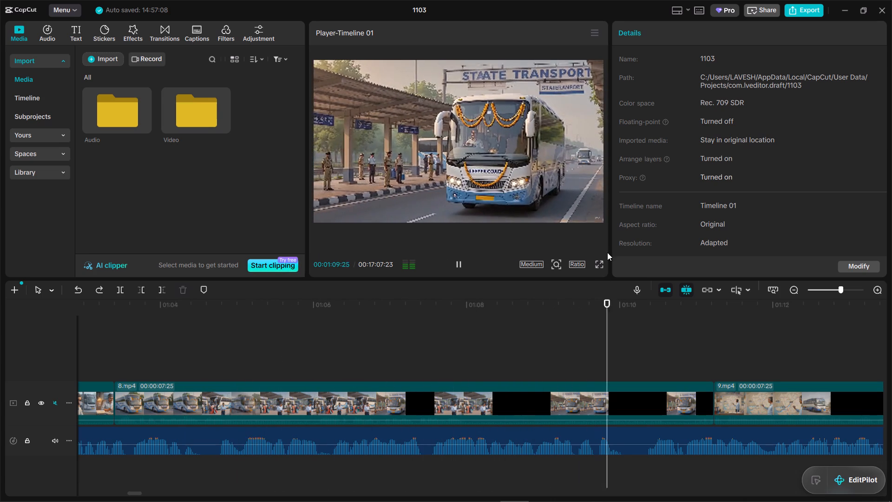
pyautogui.click(602, 264)
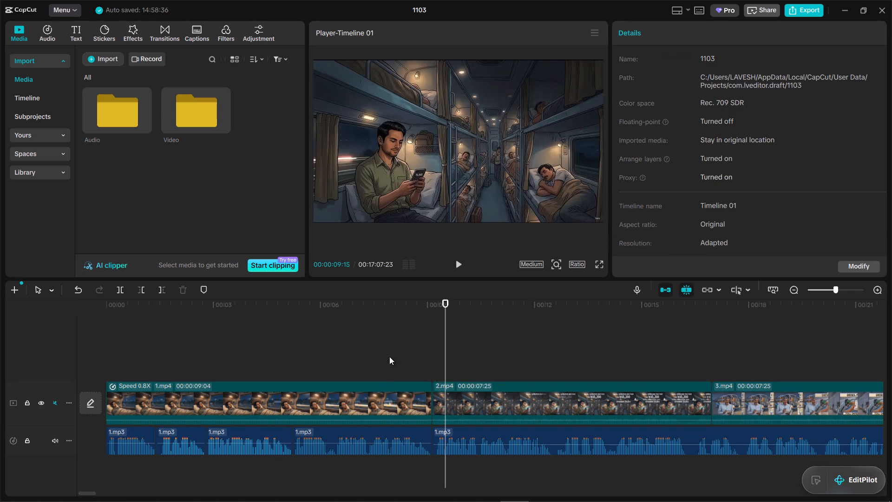
# Play 2.mp4 through to the start of 3.mp4 and scrub back over it, checking it against the Scene 2 narration.
pyautogui.press('space')
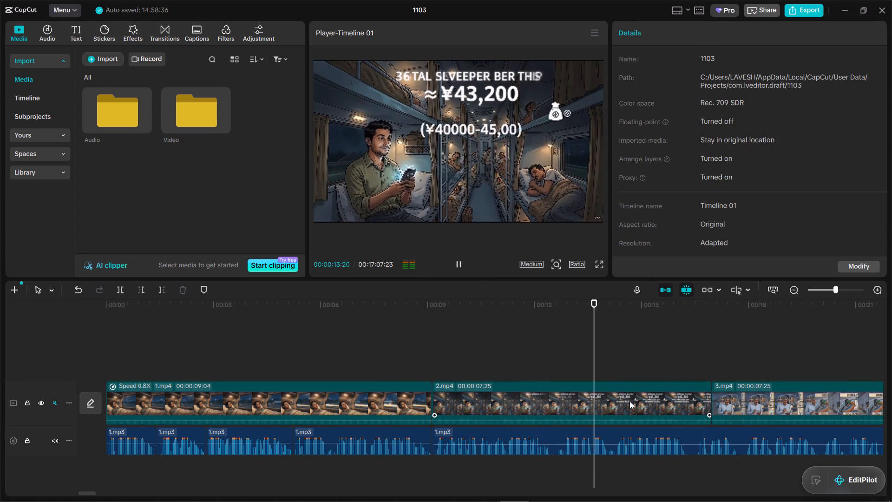
pyautogui.hotkey('alt', 'Tab')
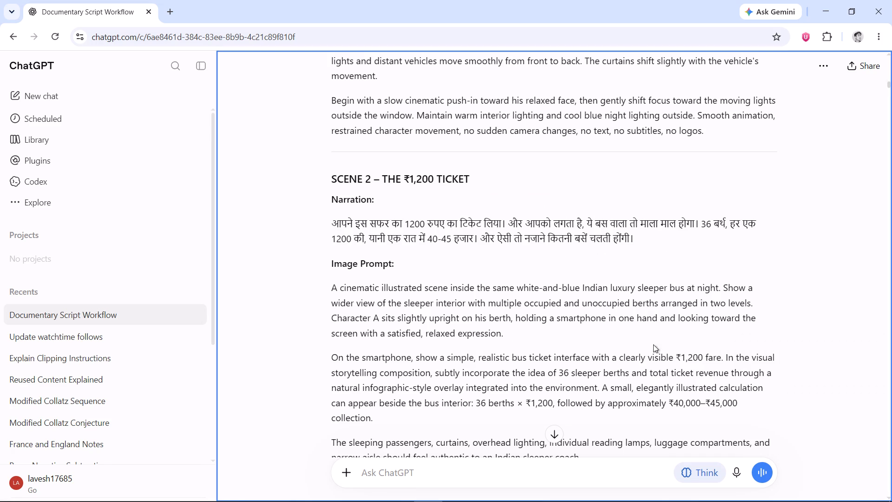
pyautogui.hotkey('alt', 'Tab')
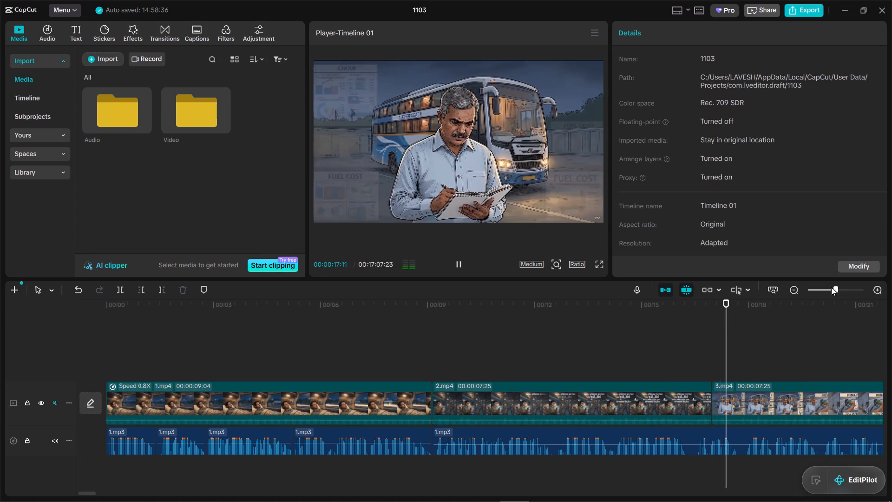
pyautogui.press('space')
pyautogui.click(834, 287)
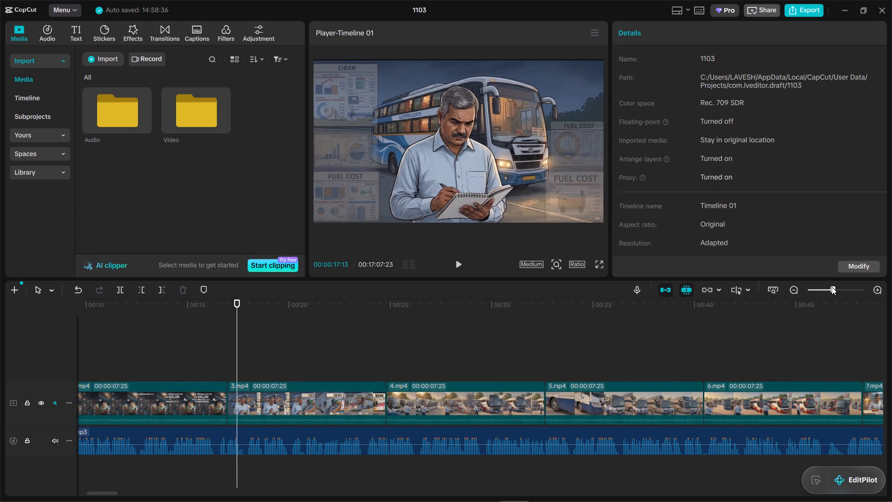
pyautogui.click(159, 336)
pyautogui.moveTo(159, 336); pyautogui.dragTo(208, 359)
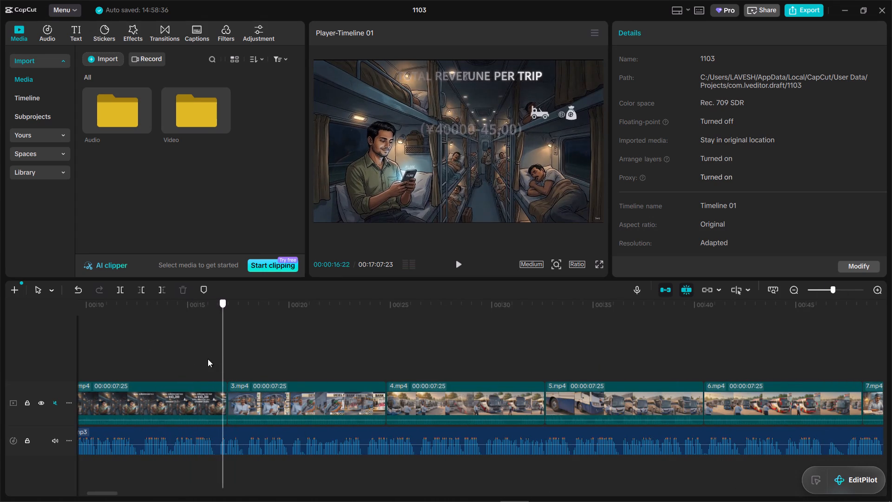
pyautogui.moveTo(208, 359); pyautogui.dragTo(177, 360)
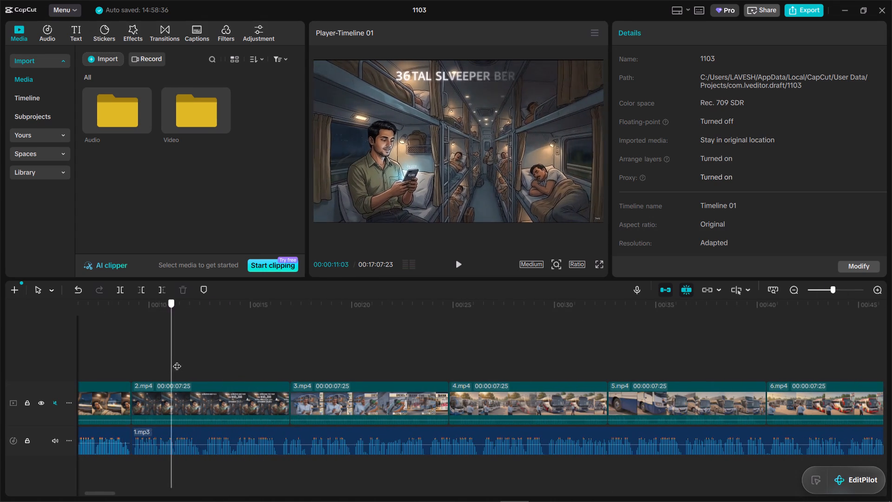
pyautogui.moveTo(177, 360); pyautogui.dragTo(161, 361)
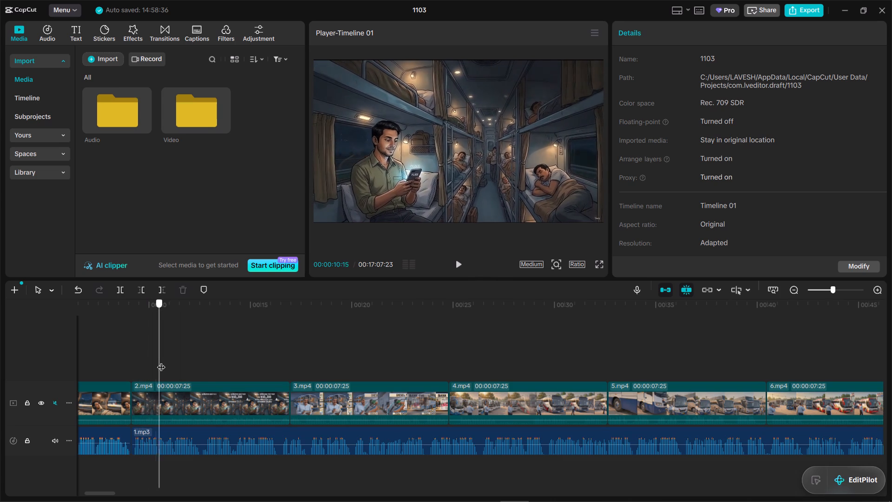
pyautogui.moveTo(161, 361); pyautogui.dragTo(263, 390)
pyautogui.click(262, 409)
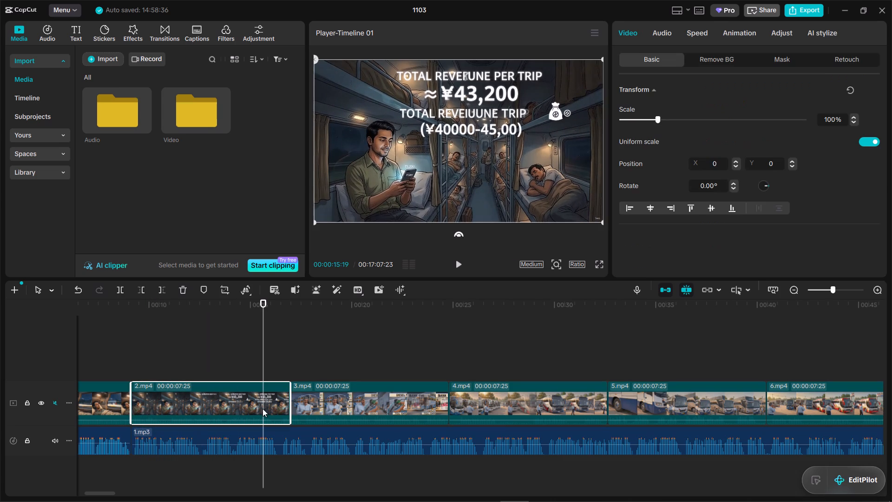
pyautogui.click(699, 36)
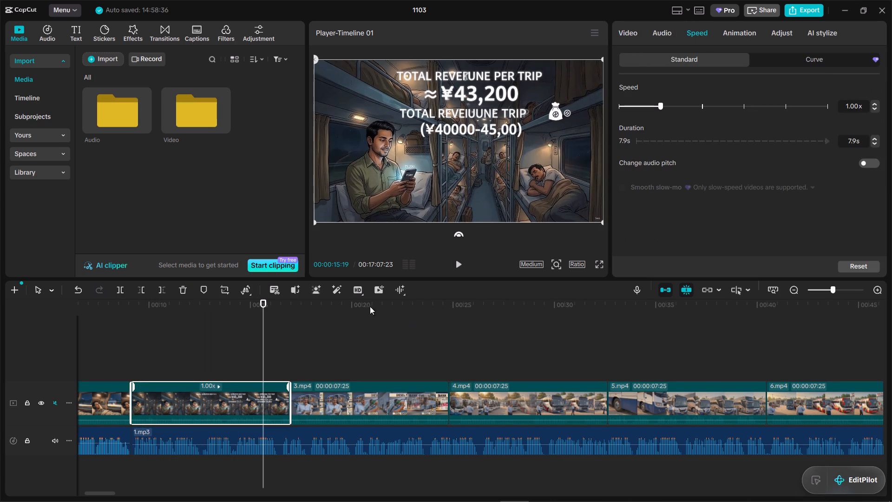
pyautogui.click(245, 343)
# Duplicate the 2.mp4 clip and place the copy on the main track between 2.mp4 and 3.mp4.
pyautogui.click(259, 409)
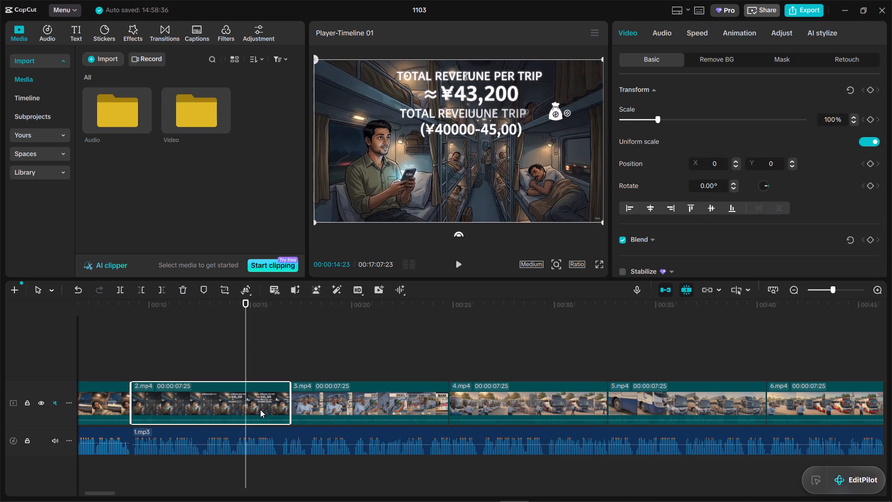
pyautogui.hotkey('ctrl', 'c')
pyautogui.moveTo(243, 350); pyautogui.dragTo(291, 354)
pyautogui.hotkey('ctrl', 'v')
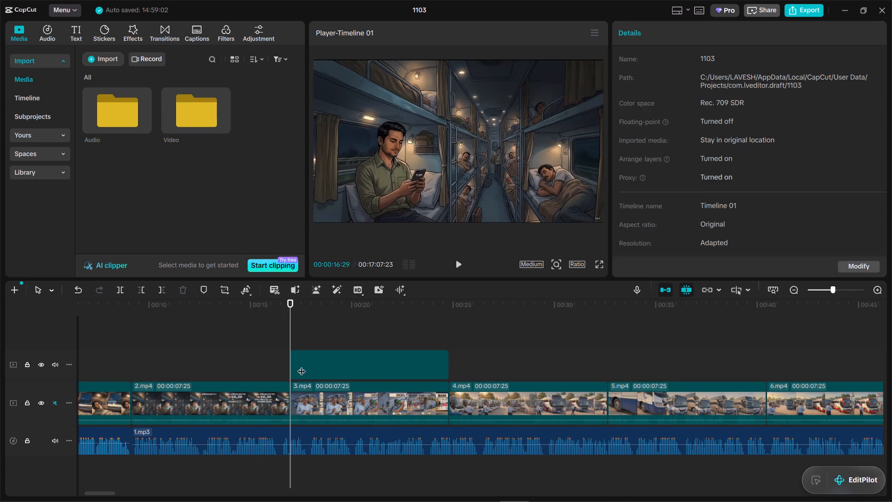
pyautogui.moveTo(318, 359); pyautogui.dragTo(312, 396)
pyautogui.click(258, 362)
# Play the first 2.mp4 clip against the narration and trim its end to 00:00:16:15.
pyautogui.moveTo(258, 362); pyautogui.dragTo(146, 345)
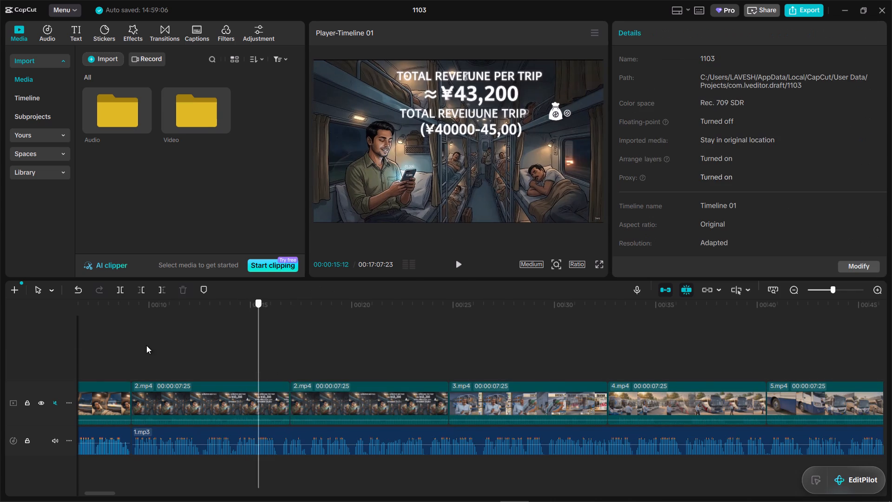
pyautogui.moveTo(146, 345); pyautogui.dragTo(109, 333)
pyautogui.press('space')
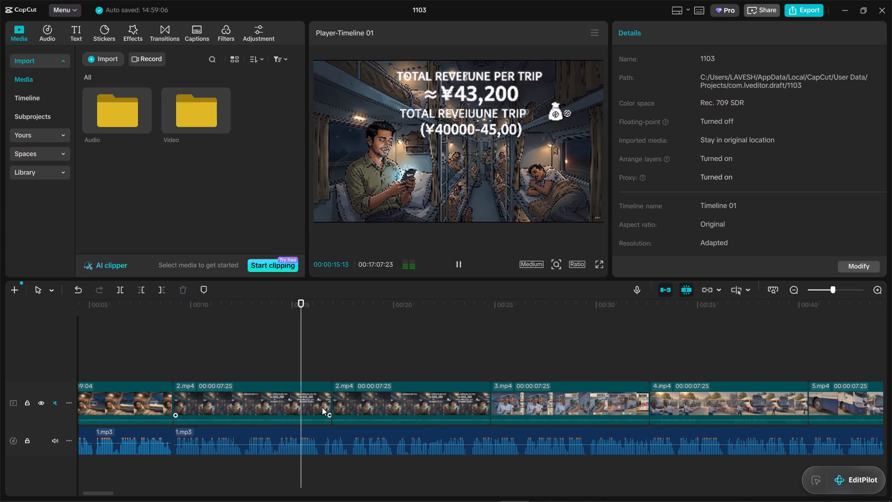
pyautogui.press('space')
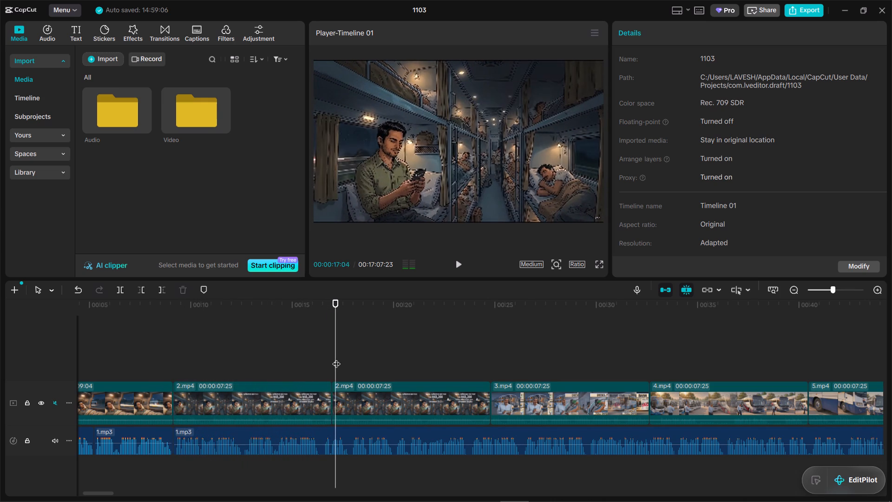
pyautogui.moveTo(336, 358); pyautogui.dragTo(323, 358)
pyautogui.click(325, 409)
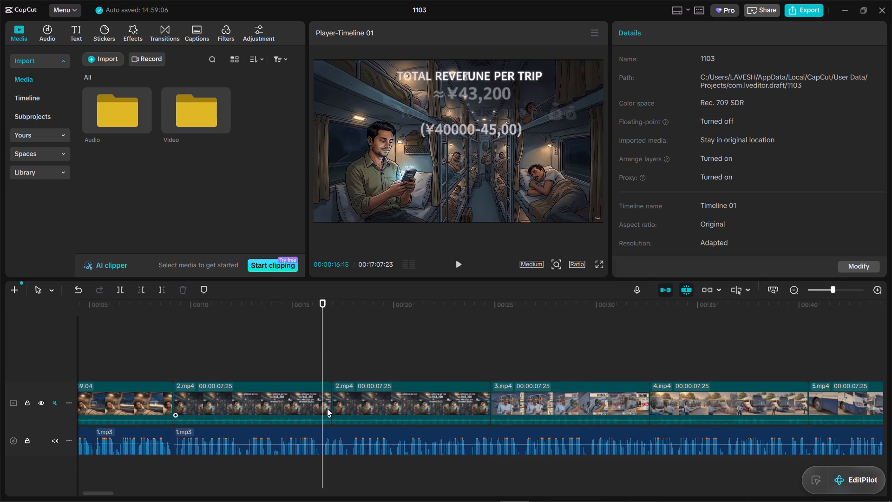
pyautogui.moveTo(331, 410); pyautogui.dragTo(320, 409)
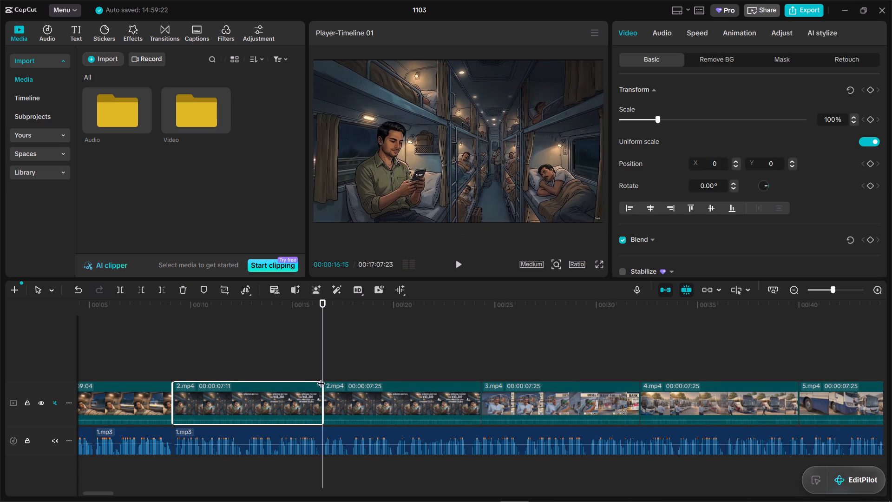
# Preview the second 2.mp4 clip and trim its start so the clip lasts 00:00:06:22, skipping the opening moment.
pyautogui.click(334, 396)
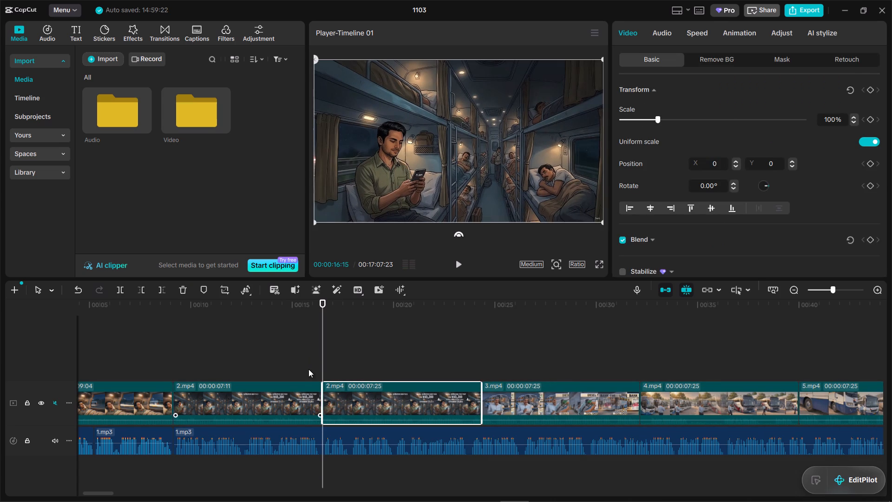
pyautogui.click(304, 361)
pyautogui.press('space')
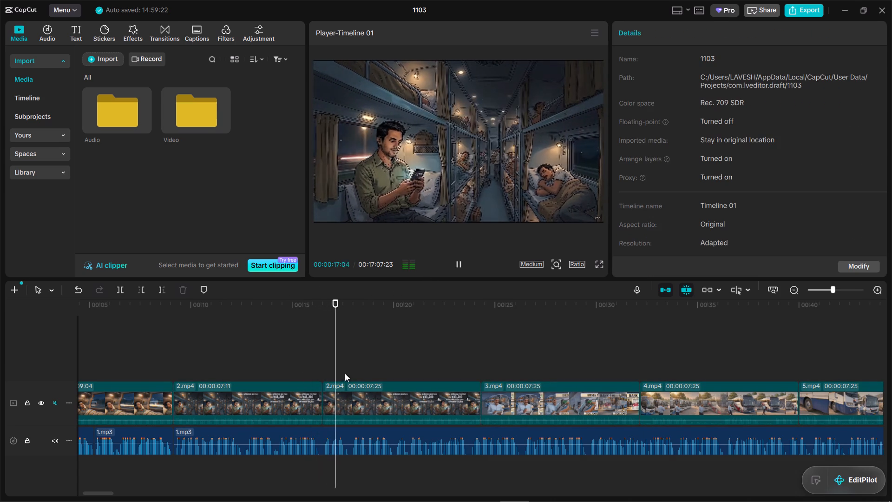
pyautogui.press('space')
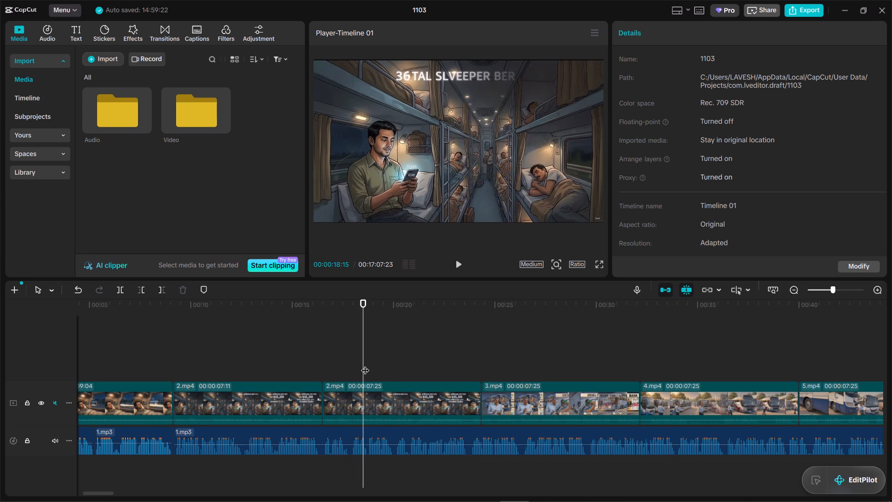
pyautogui.moveTo(364, 367); pyautogui.dragTo(351, 366)
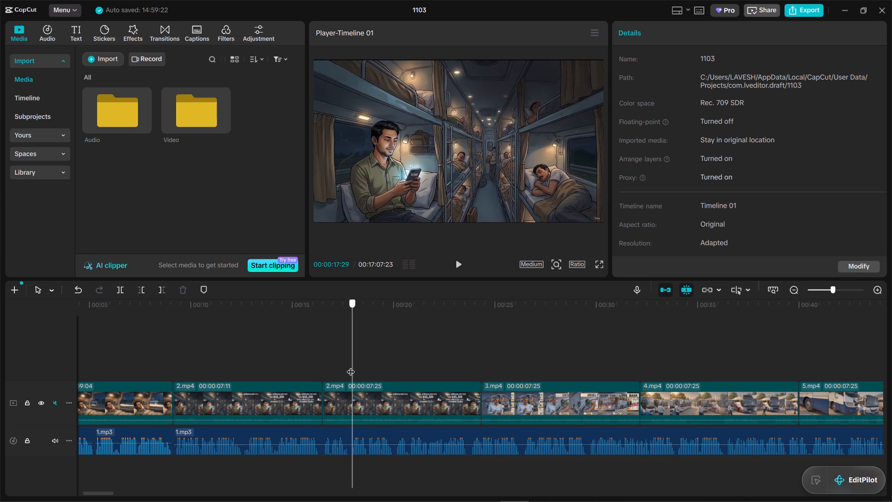
pyautogui.moveTo(351, 366); pyautogui.dragTo(349, 365)
pyautogui.click(336, 399)
pyautogui.moveTo(320, 398); pyautogui.dragTo(345, 403)
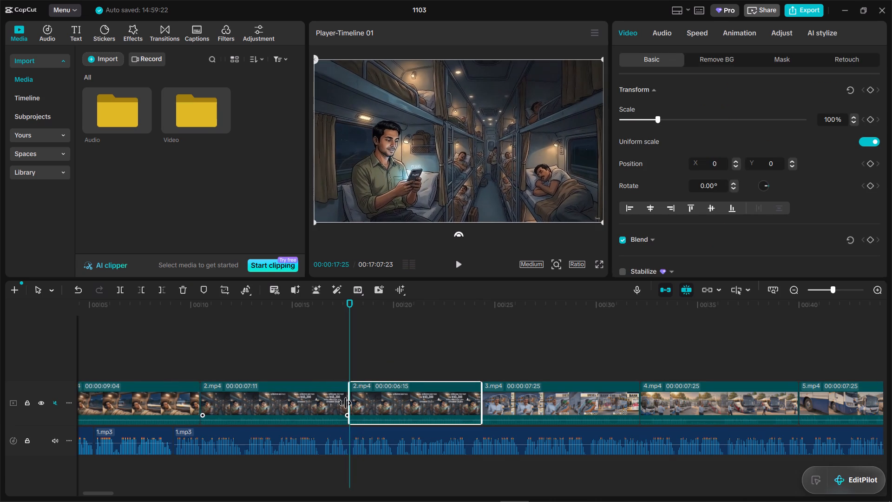
pyautogui.moveTo(345, 403); pyautogui.dragTo(344, 403)
# Replay the second 2.mp4 clip from its start into 3.mp4, checking it against the narration.
pyautogui.click(312, 367)
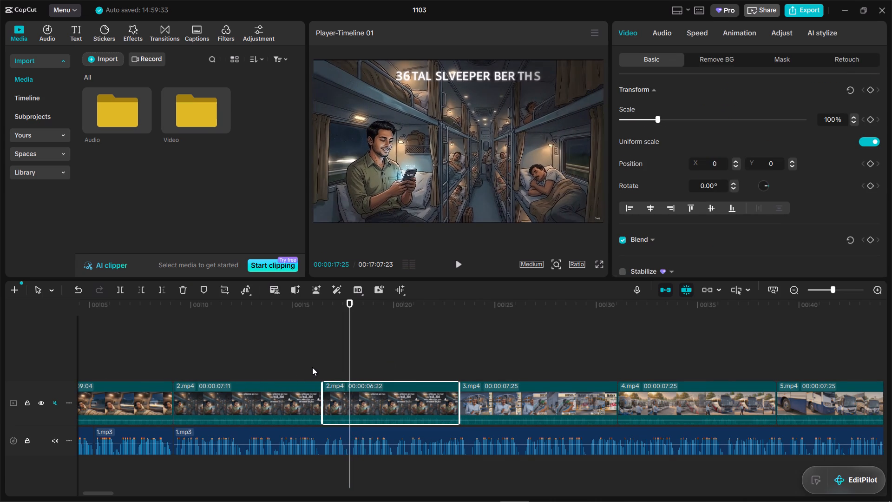
pyautogui.press('space')
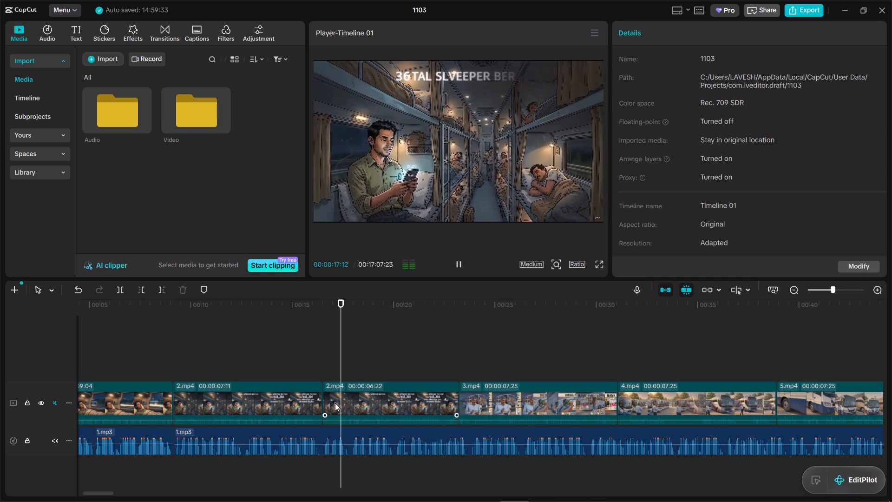
pyautogui.press('space')
pyautogui.moveTo(353, 366); pyautogui.dragTo(344, 365)
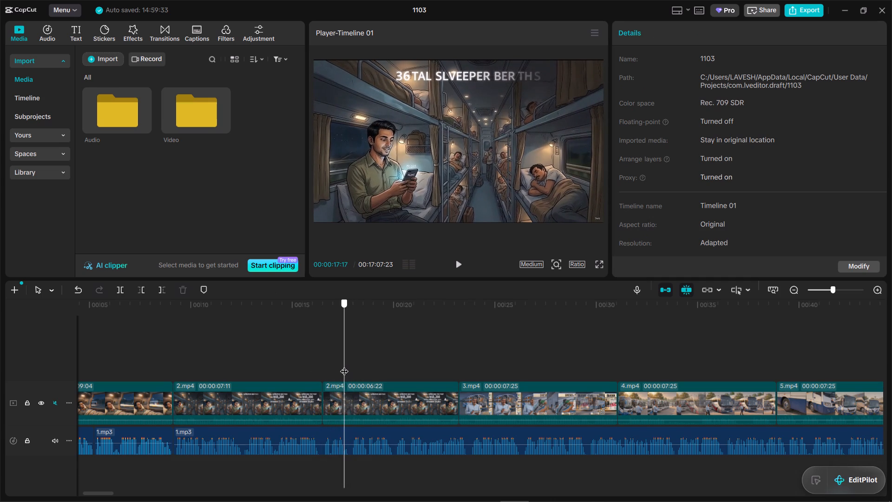
pyautogui.moveTo(344, 365); pyautogui.dragTo(328, 348)
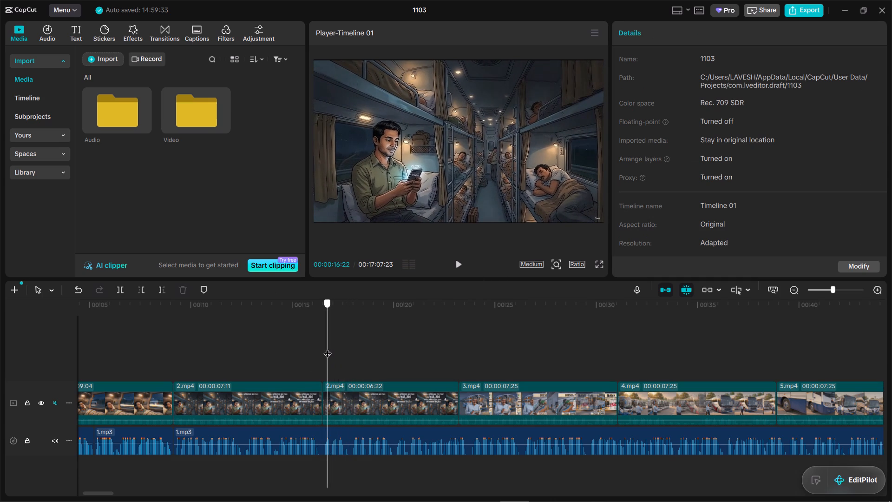
pyautogui.moveTo(328, 348); pyautogui.dragTo(325, 347)
pyautogui.click(331, 401)
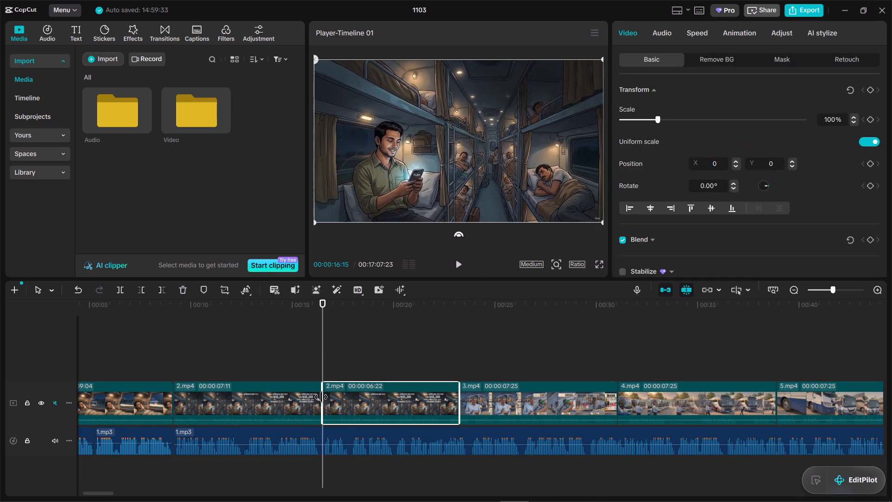
pyautogui.click(309, 368)
pyautogui.press('space')
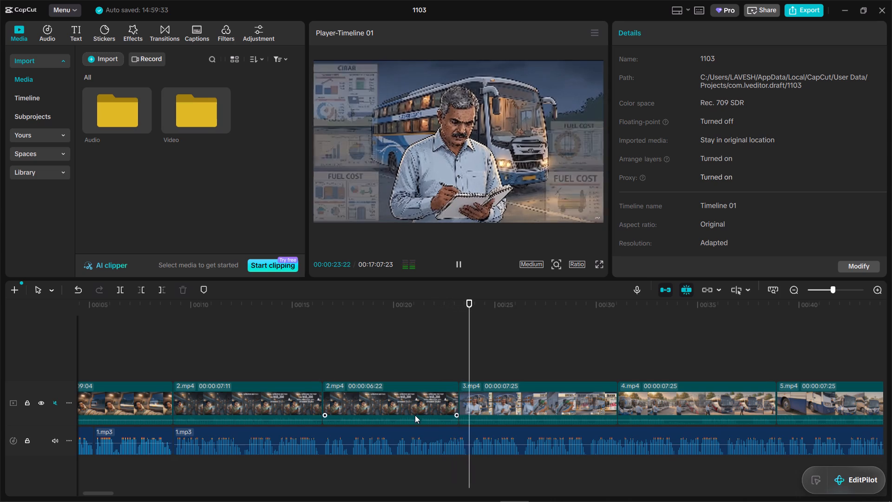
pyautogui.press('space')
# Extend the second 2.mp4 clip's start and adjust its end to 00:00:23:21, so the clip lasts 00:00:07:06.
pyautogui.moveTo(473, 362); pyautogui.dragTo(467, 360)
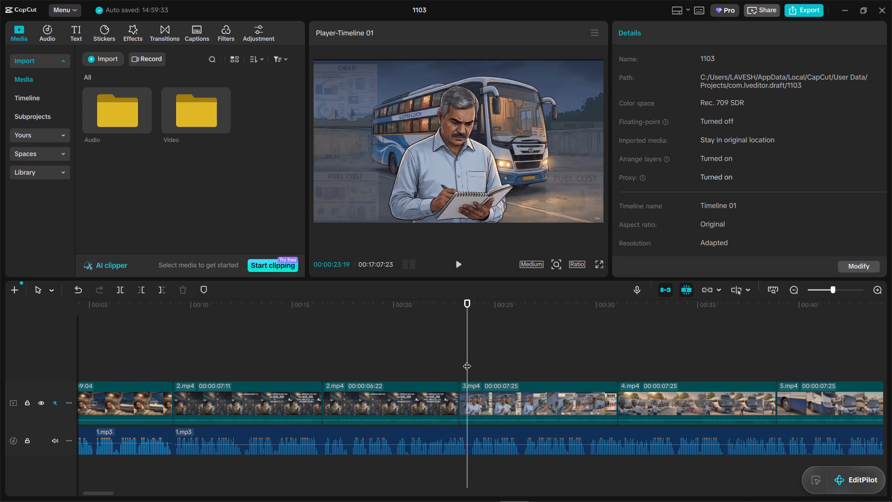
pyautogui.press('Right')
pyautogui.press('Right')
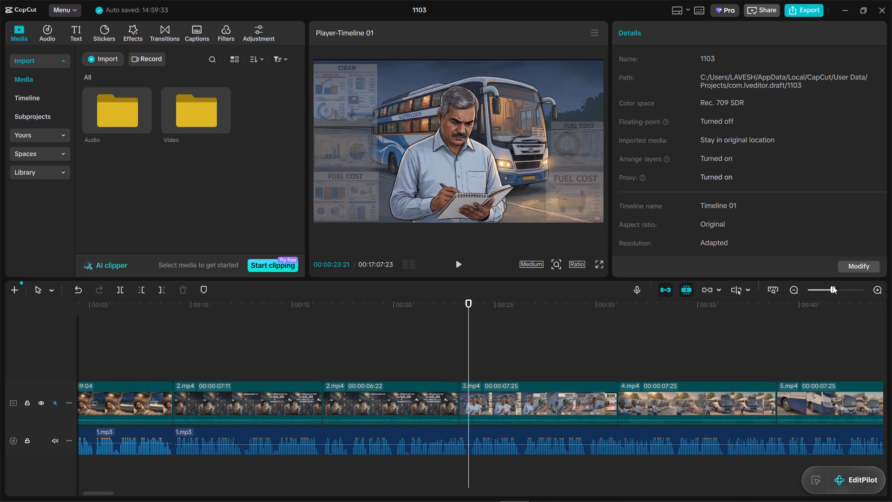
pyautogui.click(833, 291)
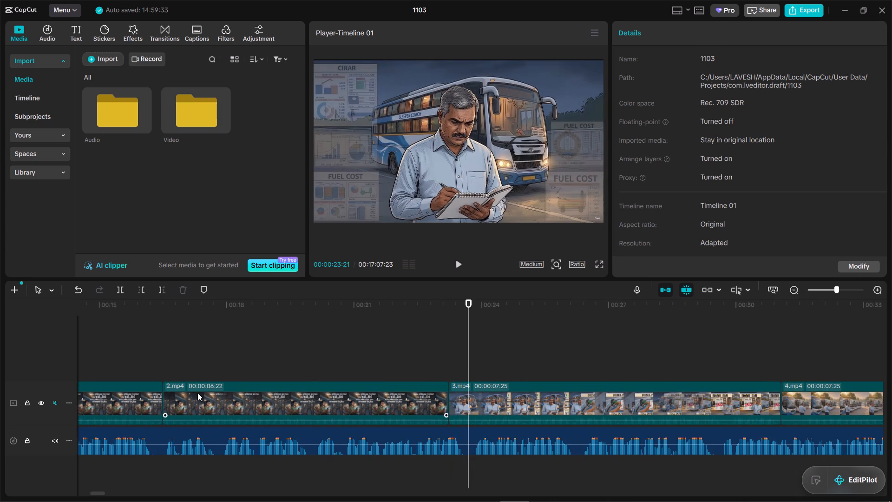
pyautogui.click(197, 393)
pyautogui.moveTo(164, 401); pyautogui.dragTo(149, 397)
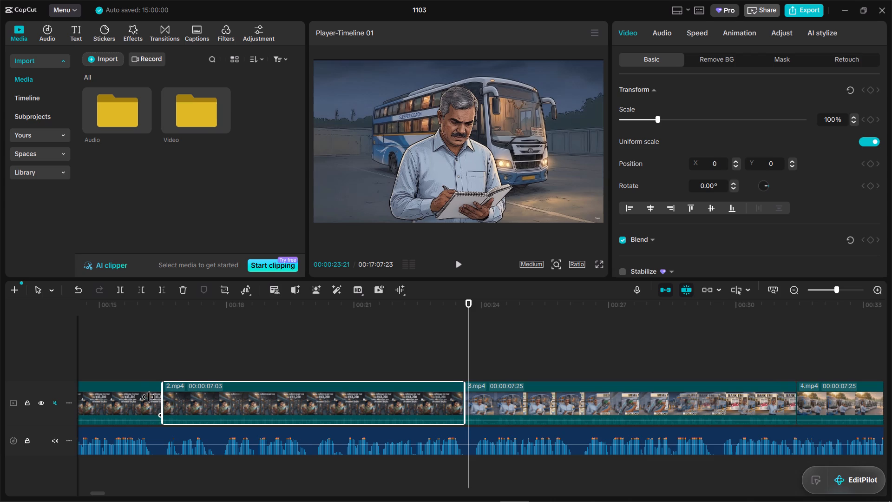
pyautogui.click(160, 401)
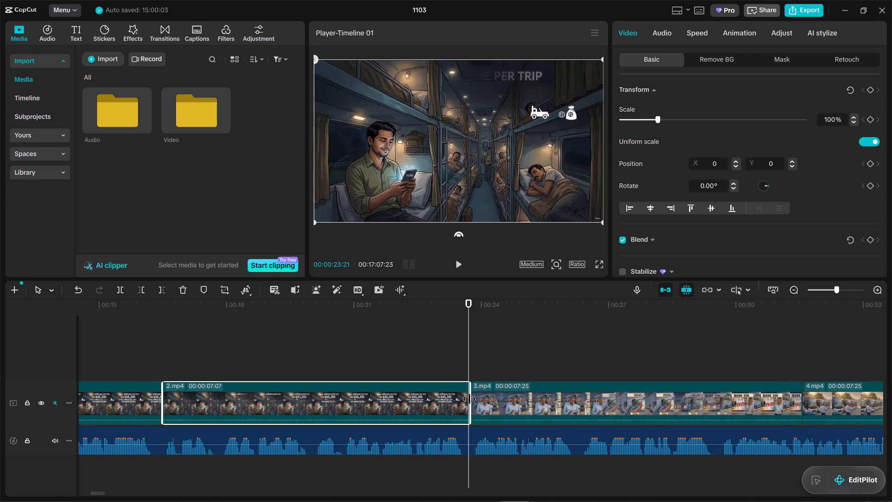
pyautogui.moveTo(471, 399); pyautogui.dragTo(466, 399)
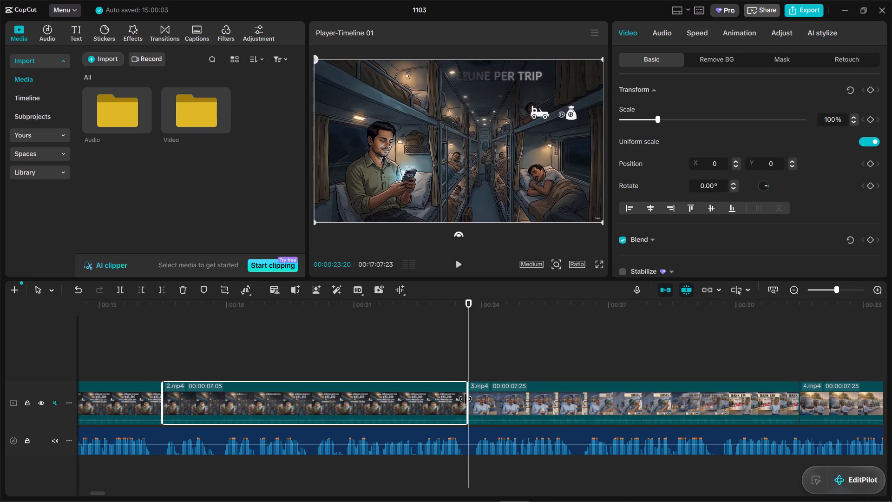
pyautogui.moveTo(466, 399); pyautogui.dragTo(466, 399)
pyautogui.click(421, 364)
pyautogui.press('space')
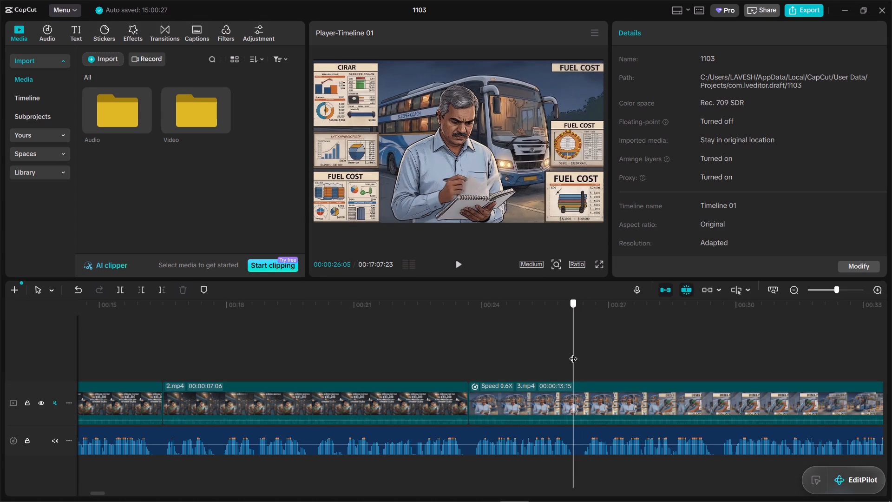
pyautogui.moveTo(573, 353); pyautogui.dragTo(577, 353)
# Extend the second 2.mp4 clip at both ends to its full 00:00:07:25 length.
pyautogui.click(454, 402)
pyautogui.moveTo(466, 404); pyautogui.dragTo(505, 410)
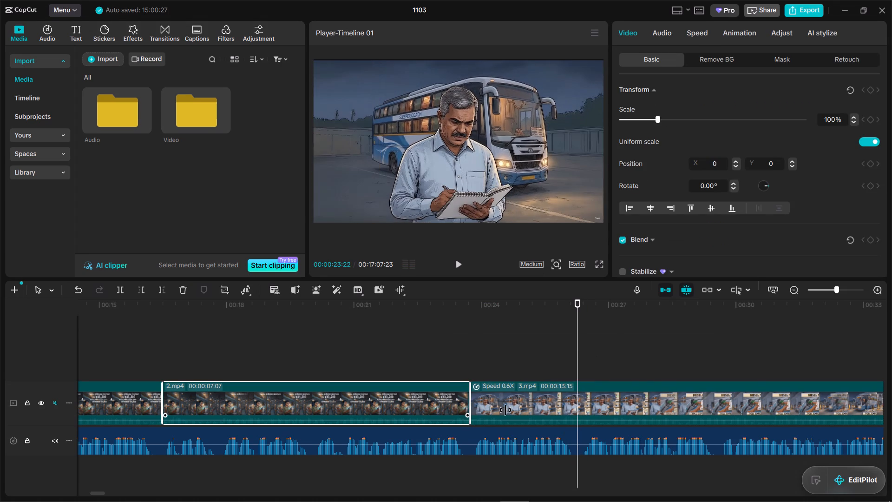
pyautogui.moveTo(505, 410); pyautogui.dragTo(564, 417)
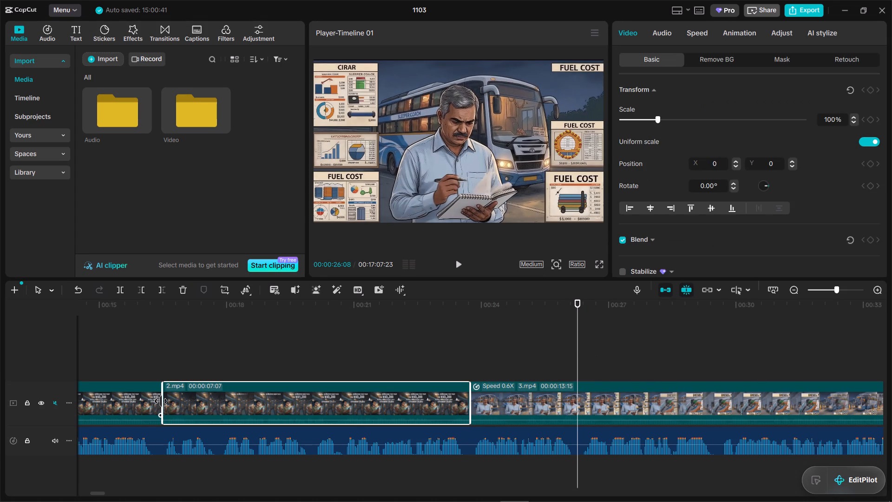
pyautogui.moveTo(161, 401); pyautogui.dragTo(59, 395)
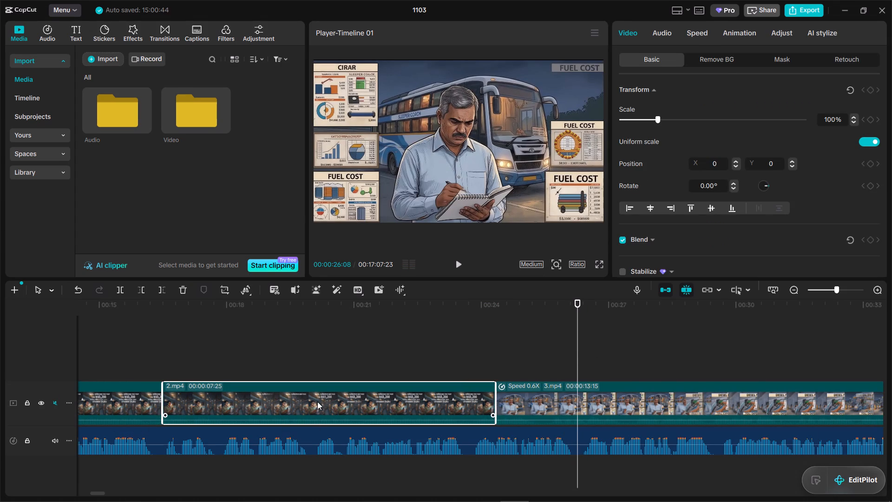
# Slow the second 2.mp4 clip to 0.78x and trim its end to 00:00:26:08, so it lasts 00:00:09:23.
pyautogui.click(689, 27)
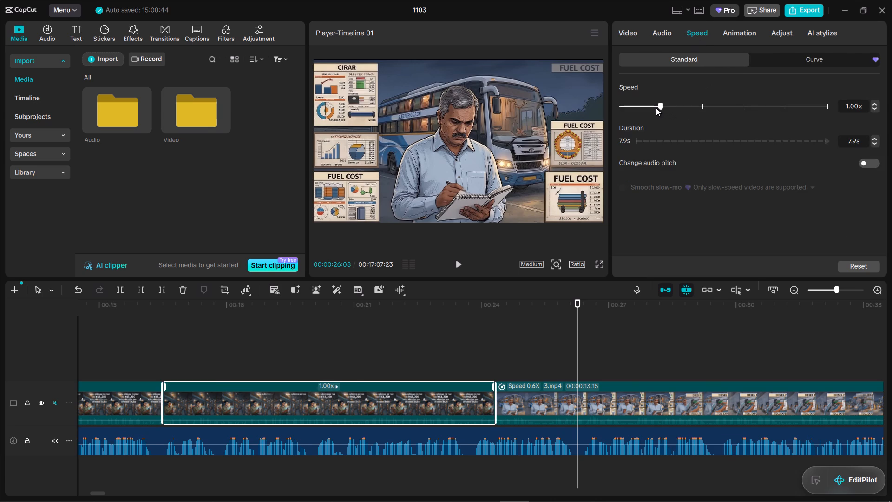
pyautogui.click(656, 108)
pyautogui.click(646, 103)
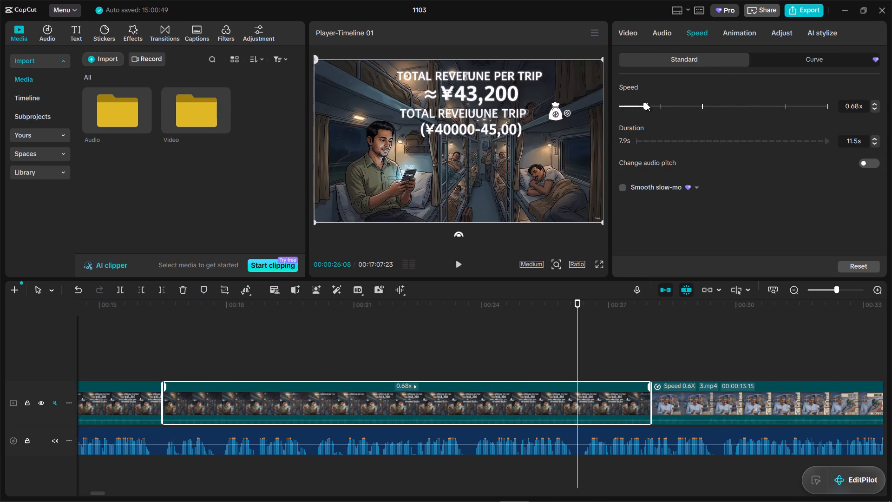
pyautogui.doubleClick(875, 103)
pyautogui.click(874, 108)
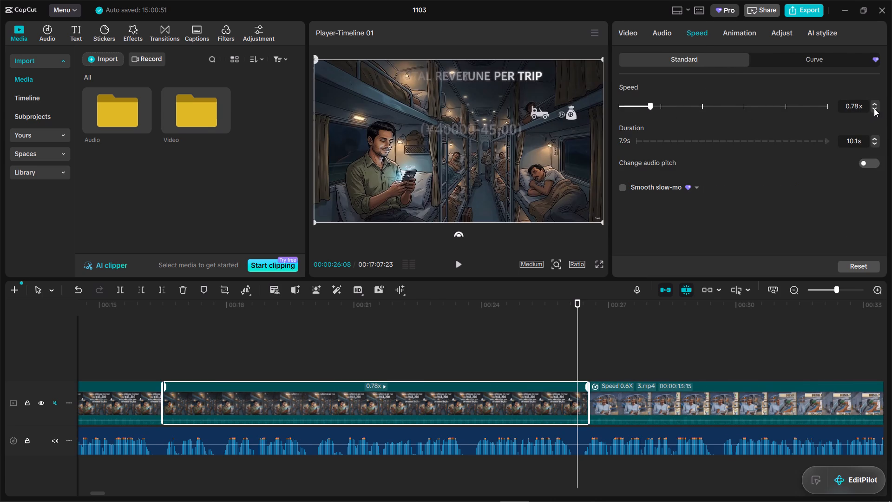
pyautogui.moveTo(588, 403); pyautogui.dragTo(580, 401)
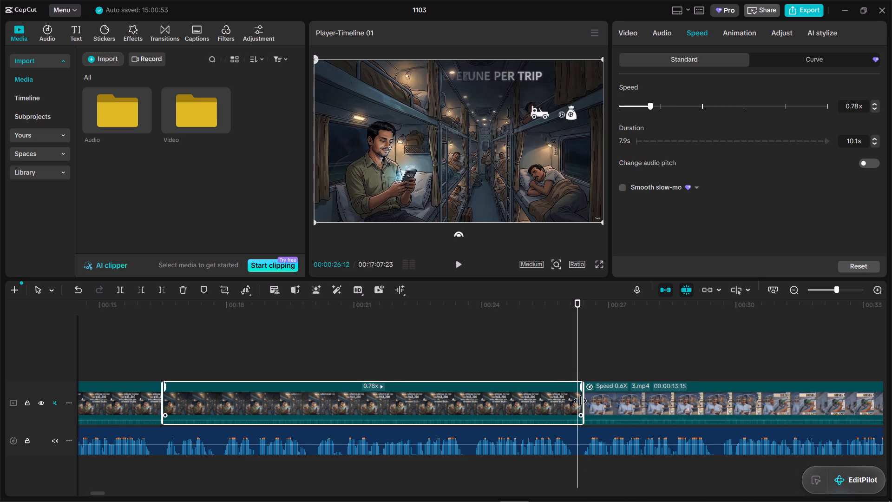
pyautogui.moveTo(580, 401); pyautogui.dragTo(578, 401)
# Play the slowed second 2.mp4 and 3.mp4 clips against the narration, viewing them in full screen as well.
pyautogui.click(529, 367)
pyautogui.press('space')
pyautogui.click(292, 333)
pyautogui.press('space')
pyautogui.moveTo(289, 333); pyautogui.dragTo(158, 331)
pyautogui.press('space')
pyautogui.press('space')
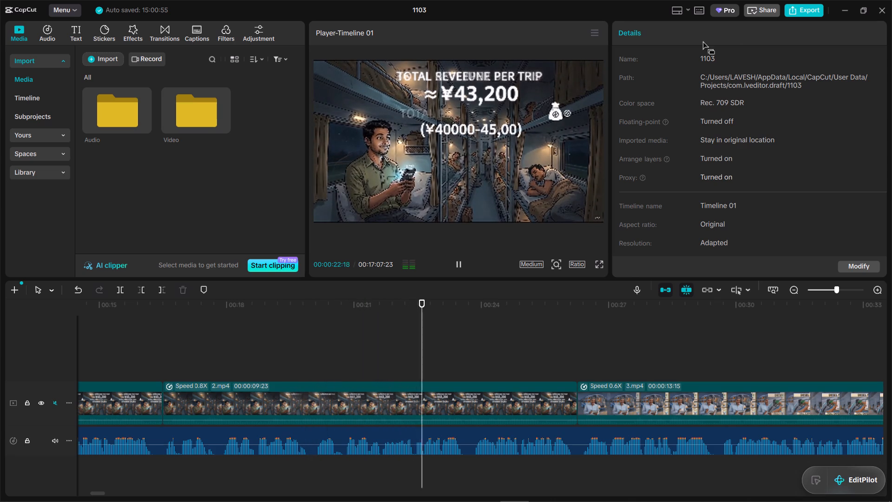
pyautogui.press('space')
pyautogui.click(597, 264)
pyautogui.press('space')
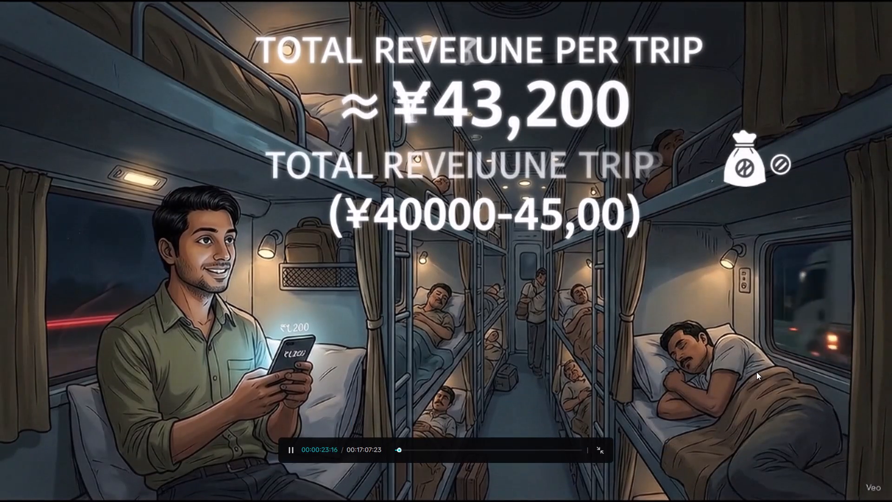
pyautogui.press('Escape')
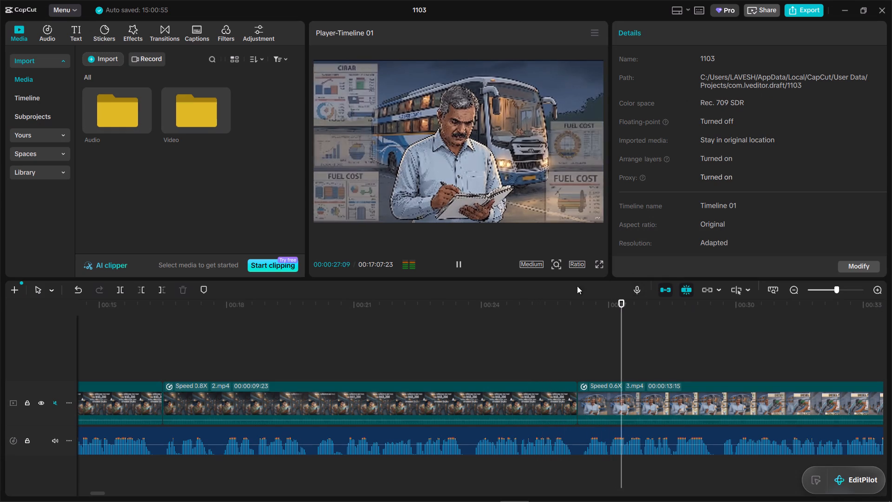
pyautogui.click(597, 268)
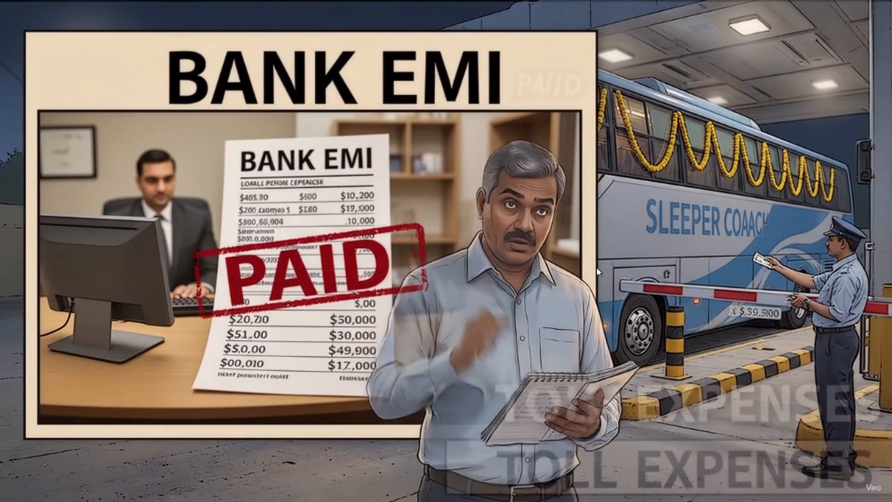
pyautogui.press('Escape')
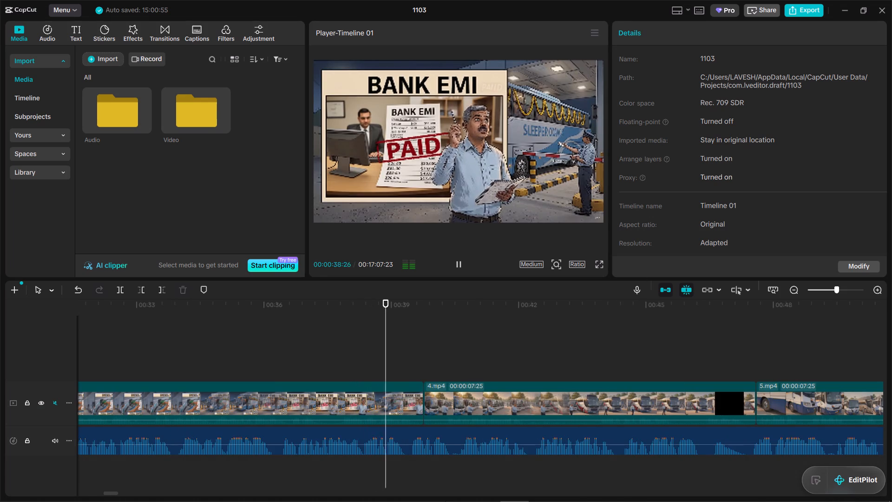
# Import the sleeper-bus-scene video from Downloads and place it on a new track above the scene clips, starting at 00:00:00:00.
pyautogui.press('space')
pyautogui.click(378, 367)
pyautogui.moveTo(378, 367); pyautogui.dragTo(0, 367)
pyautogui.click(825, 291)
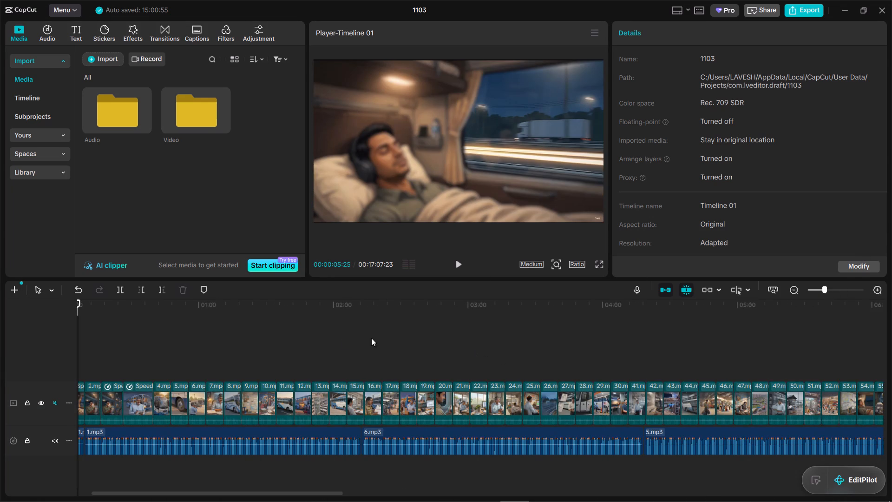
pyautogui.click(343, 338)
pyautogui.moveTo(343, 338); pyautogui.dragTo(0, 338)
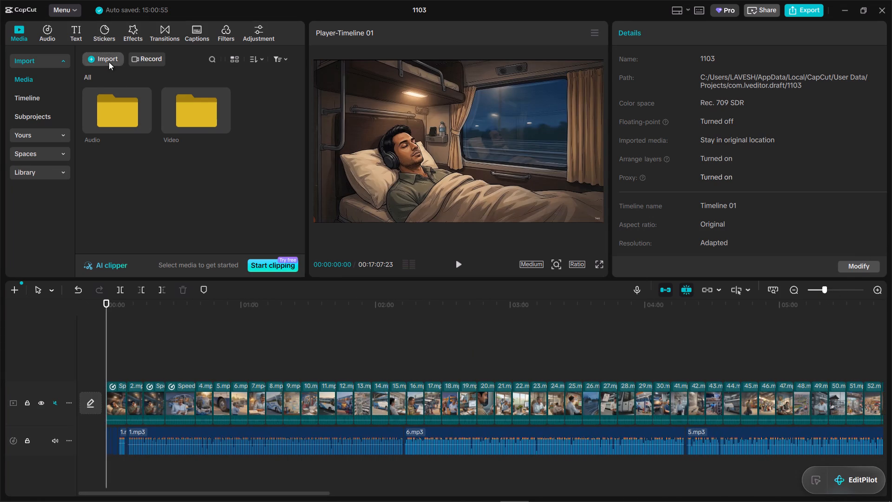
pyautogui.click(109, 62)
pyautogui.click(94, 79)
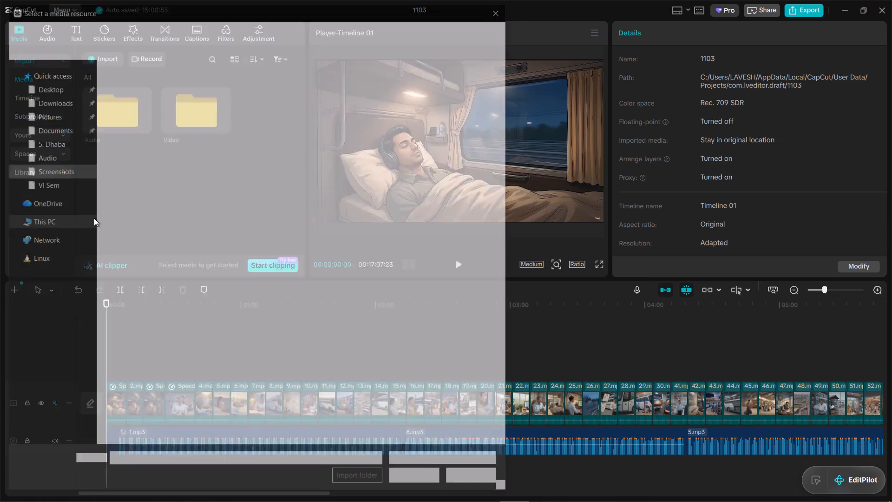
pyautogui.click(54, 100)
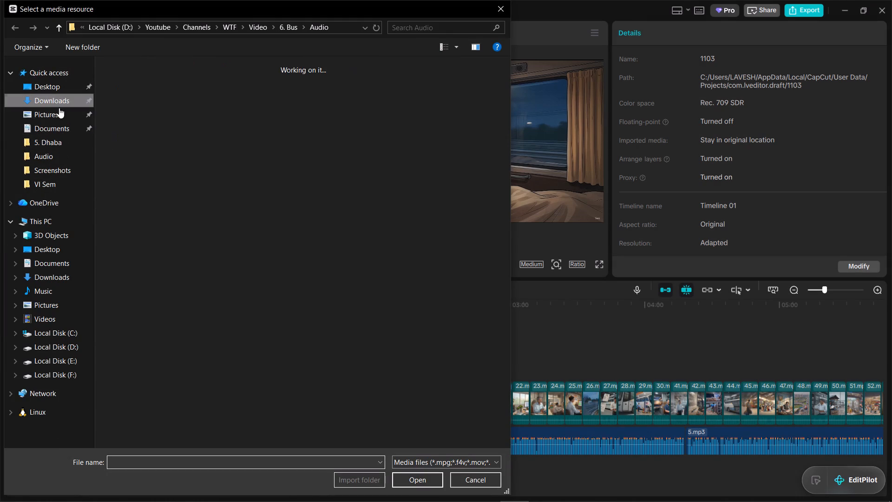
pyautogui.click(122, 118)
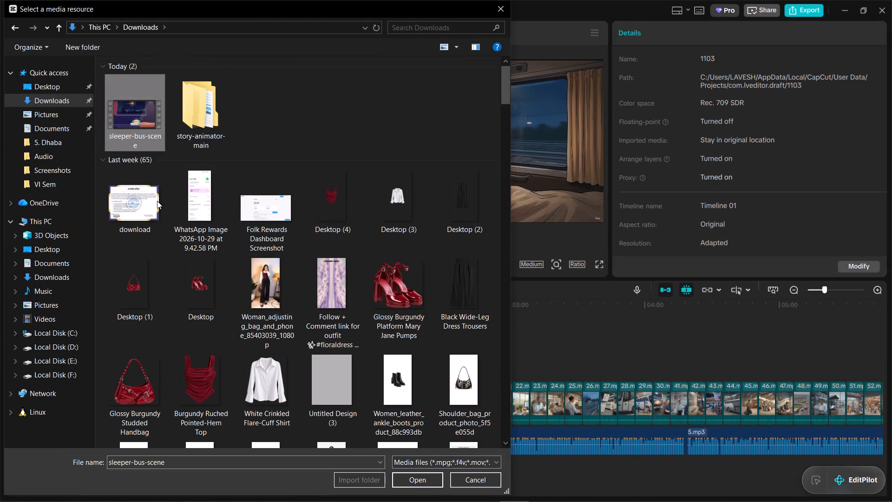
pyautogui.click(419, 480)
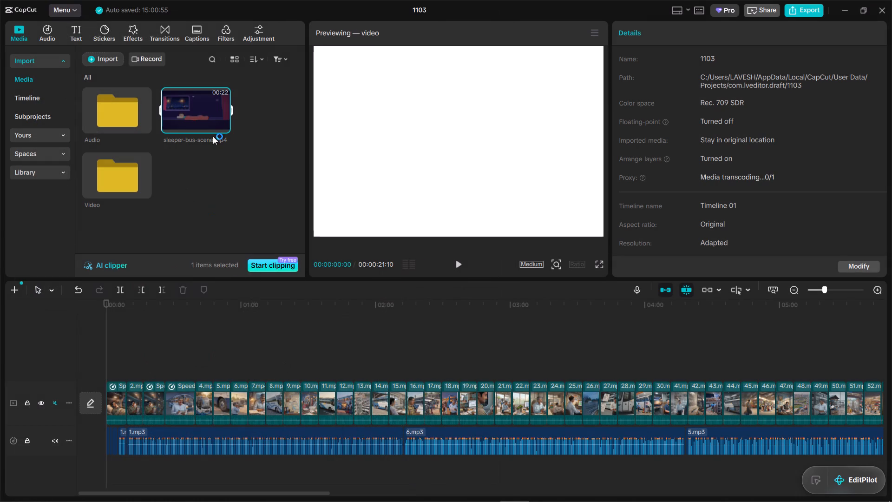
pyautogui.moveTo(207, 110); pyautogui.dragTo(107, 359)
# Play the opening of the sleeper-bus-scene clip in full screen with its own sound and the narration both on.
pyautogui.click(115, 334)
pyautogui.moveTo(115, 334); pyautogui.dragTo(101, 335)
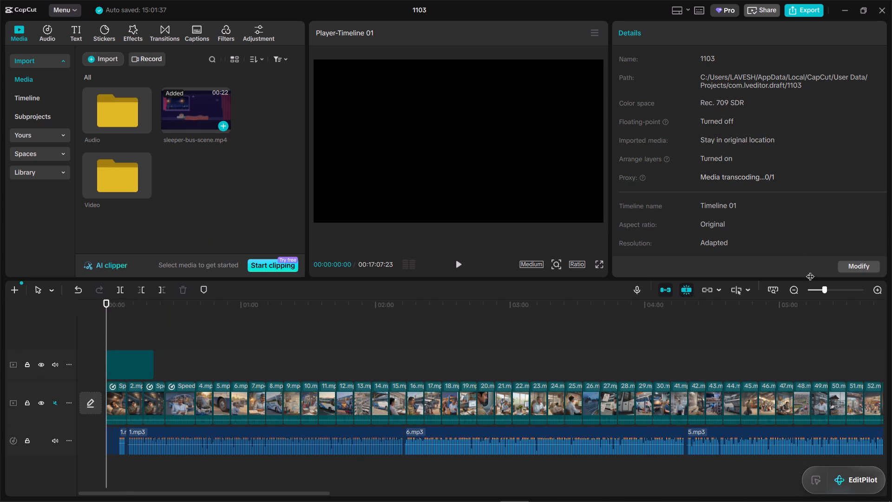
pyautogui.click(596, 266)
pyautogui.press('space')
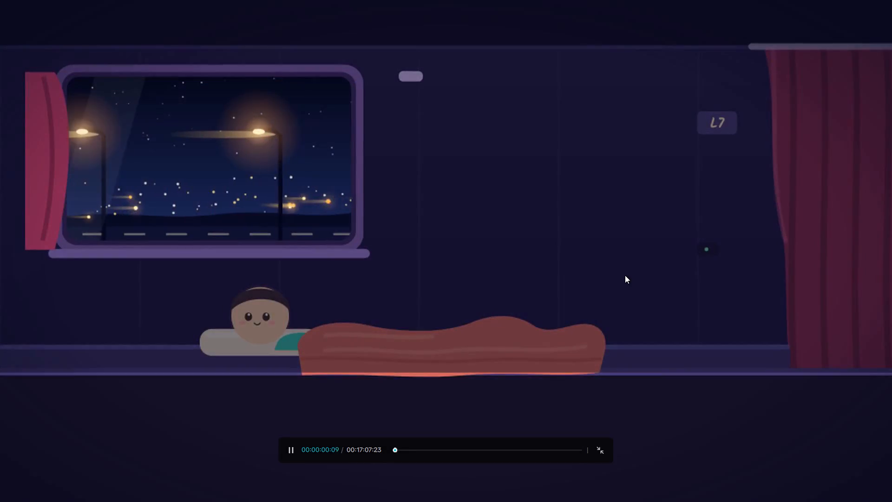
pyautogui.press('Escape')
pyautogui.press('space')
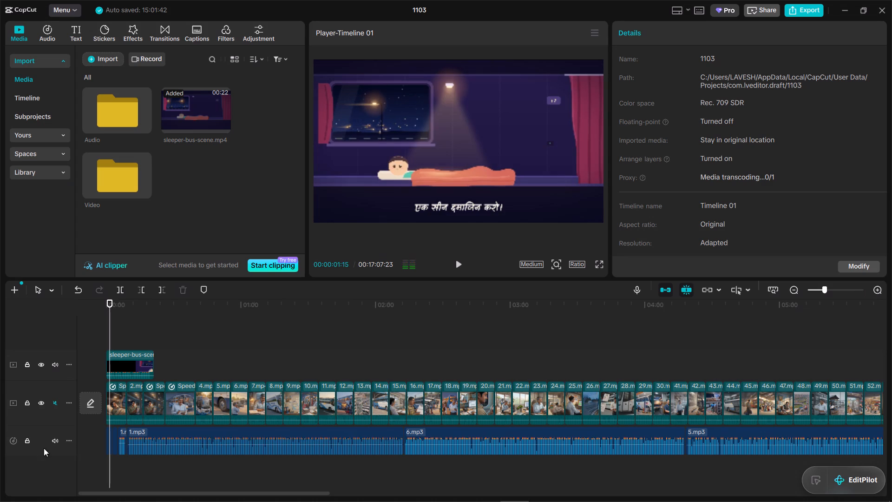
# Mute the sleeper-bus-scene track and play the clip from the start in full screen against the narration.
pyautogui.click(53, 444)
pyautogui.moveTo(113, 325); pyautogui.dragTo(45, 322)
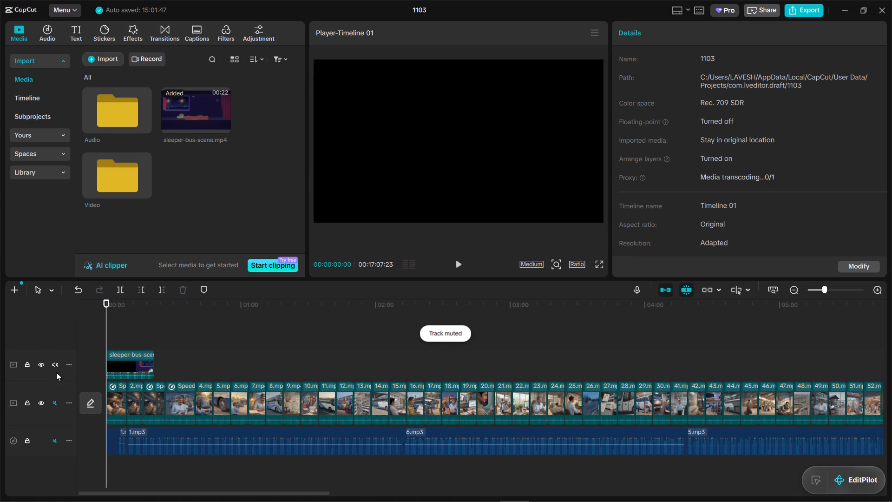
pyautogui.click(55, 367)
pyautogui.click(54, 436)
pyautogui.press('space')
pyautogui.click(595, 263)
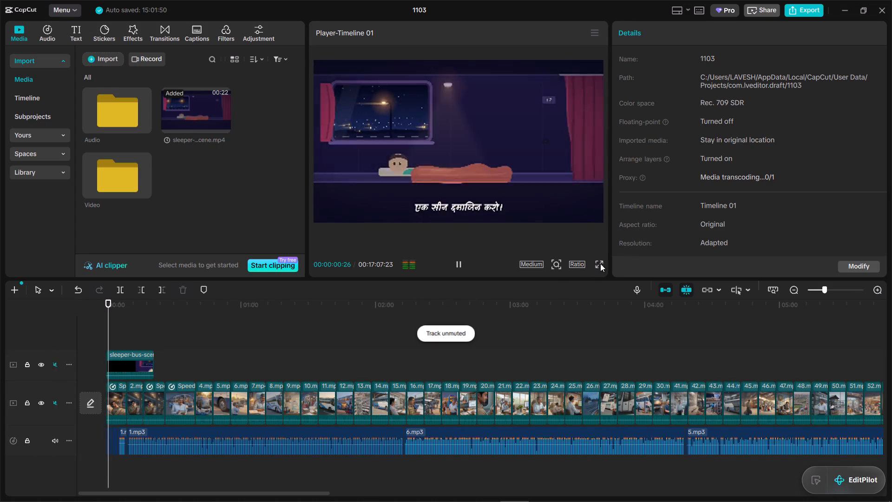
pyautogui.click(600, 264)
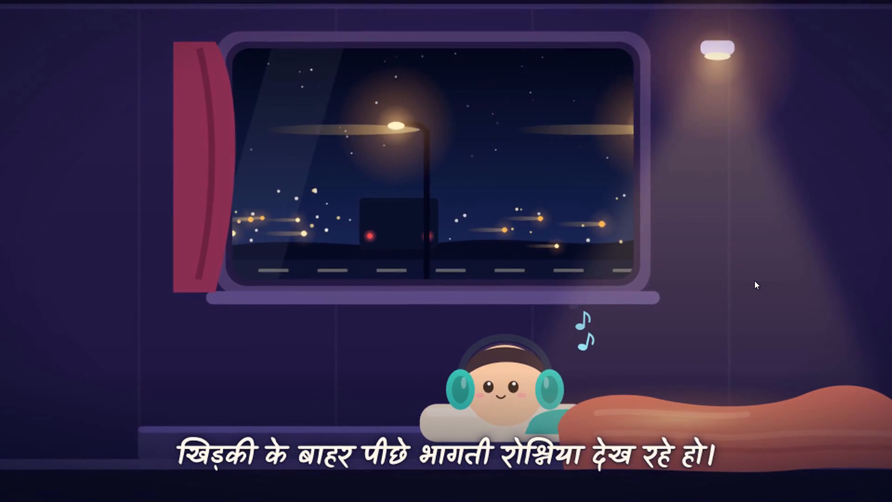
pyautogui.press('Escape')
pyautogui.press('space')
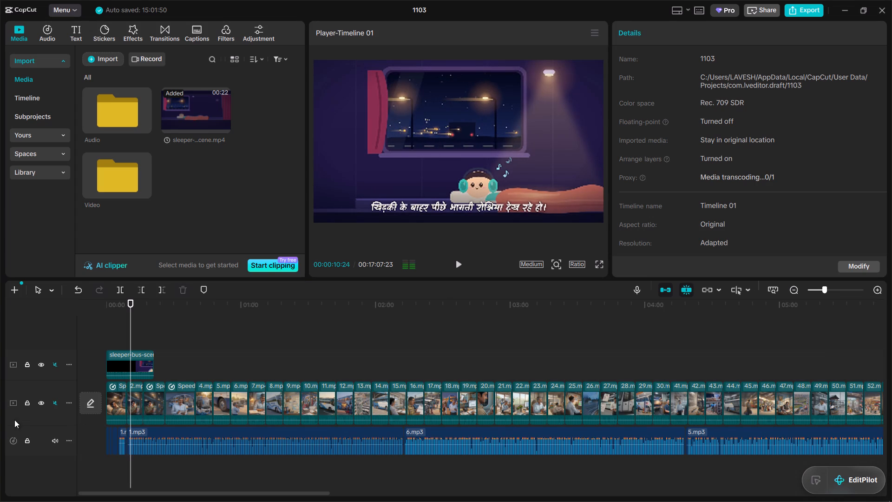
# Mute the narration track, unmute the sleeper-bus-scene track, and play the clip in full screen with its own sound.
pyautogui.click(60, 398)
pyautogui.click(57, 365)
pyautogui.click(51, 438)
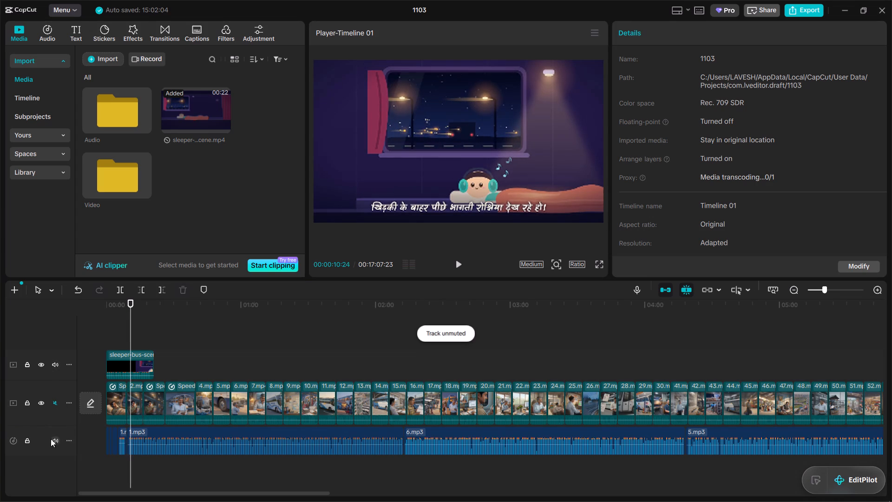
pyautogui.moveTo(126, 334); pyautogui.dragTo(0, 273)
pyautogui.click(117, 326)
pyautogui.moveTo(117, 326); pyautogui.dragTo(0, 323)
pyautogui.click(595, 261)
pyautogui.press('space')
pyautogui.click(596, 263)
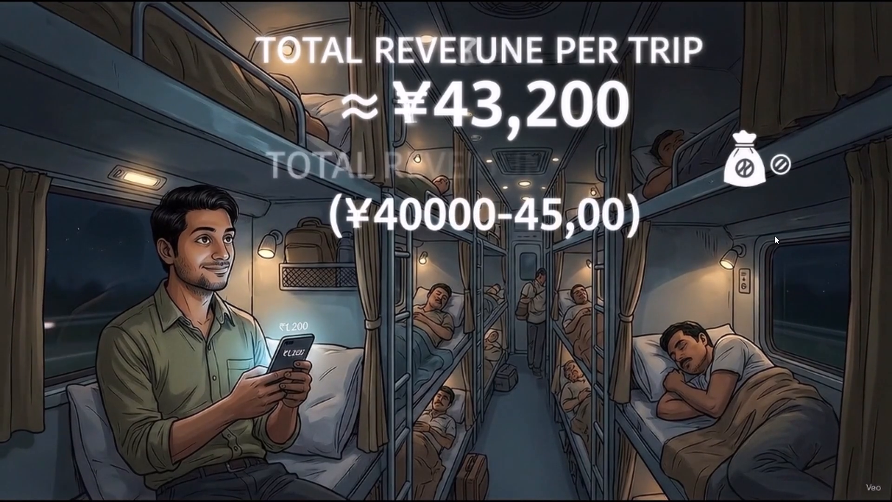
pyautogui.press('Escape')
pyautogui.press('space')
pyautogui.click(111, 324)
pyautogui.press('space')
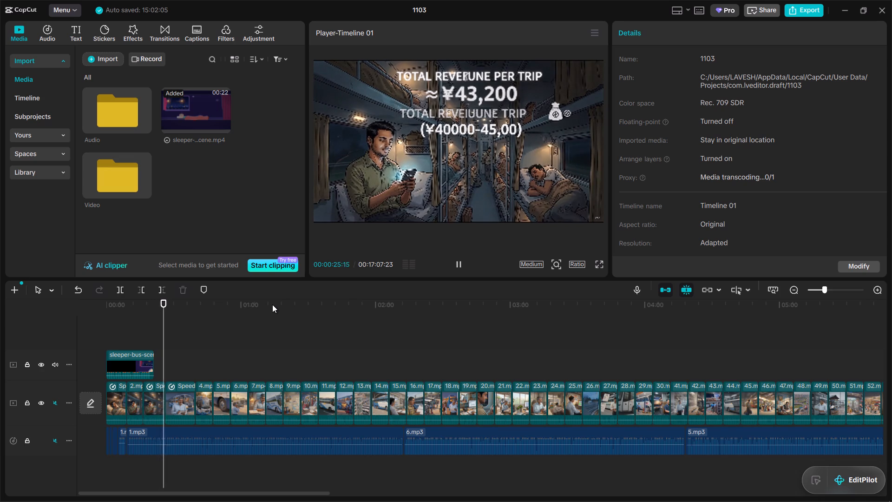
pyautogui.click(128, 326)
pyautogui.press('space')
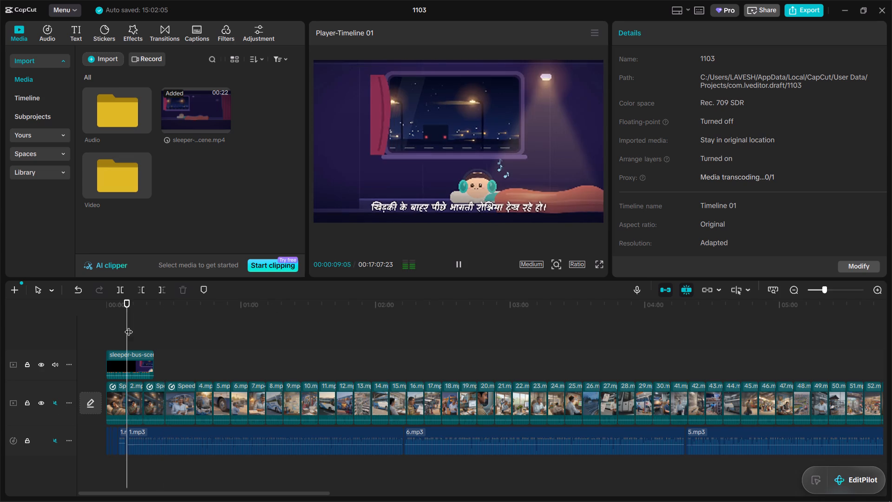
pyautogui.press('space')
# Unmute the narration, mute the sleeper-bus-scene track again, and play from the start to compare its captions with the narration.
pyautogui.click(57, 436)
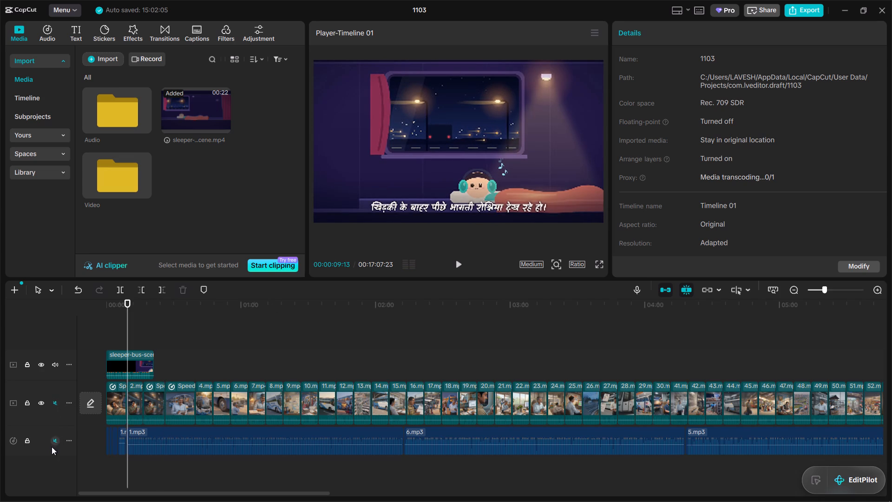
pyautogui.click(54, 442)
pyautogui.click(56, 364)
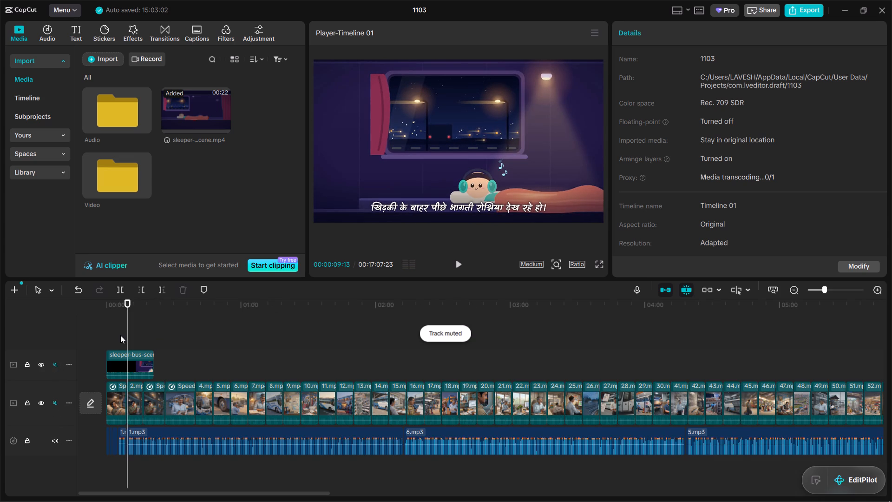
pyautogui.moveTo(128, 344); pyautogui.dragTo(58, 329)
pyautogui.press('space')
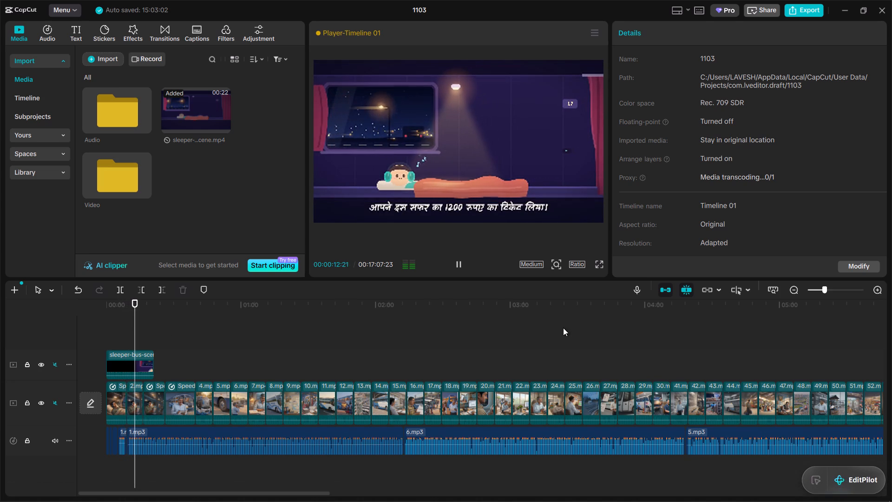
pyautogui.click(434, 493)
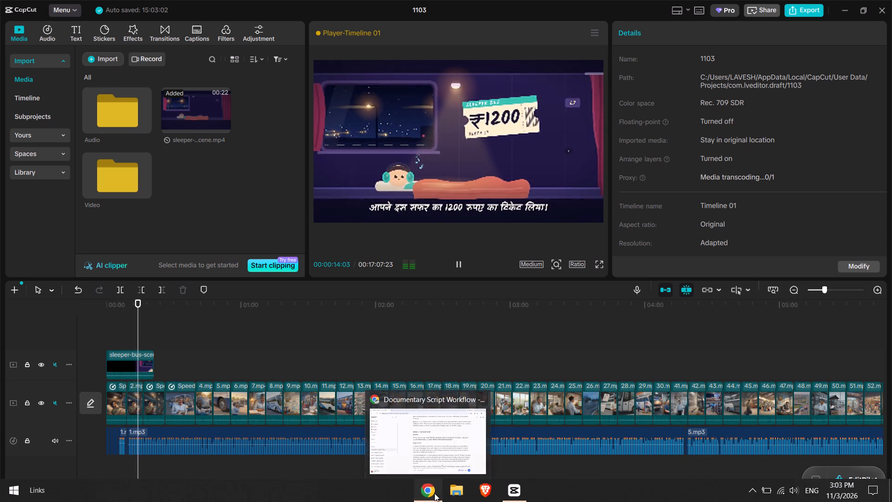
pyautogui.click(434, 493)
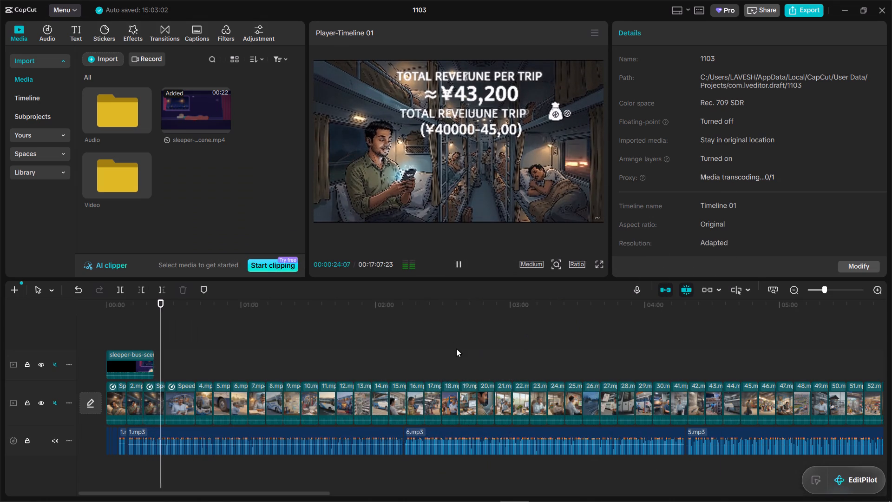
pyautogui.click(134, 330)
pyautogui.moveTo(134, 330); pyautogui.dragTo(52, 318)
pyautogui.press('space')
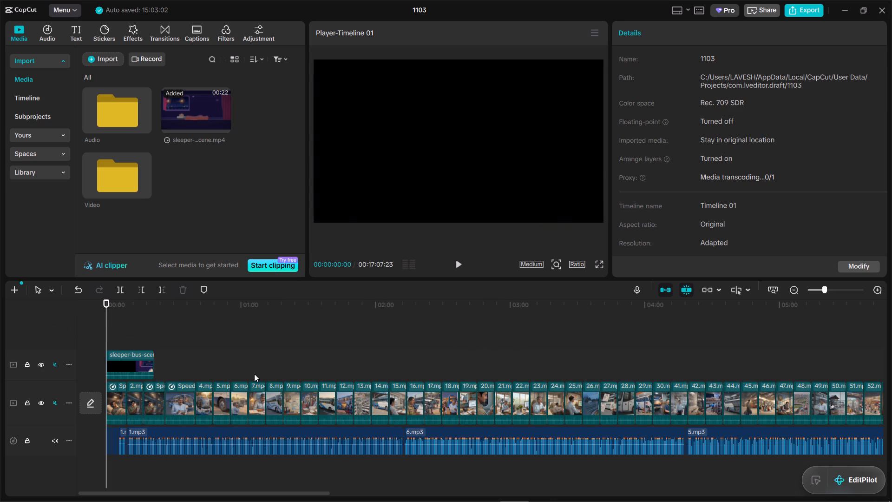
pyautogui.press('space')
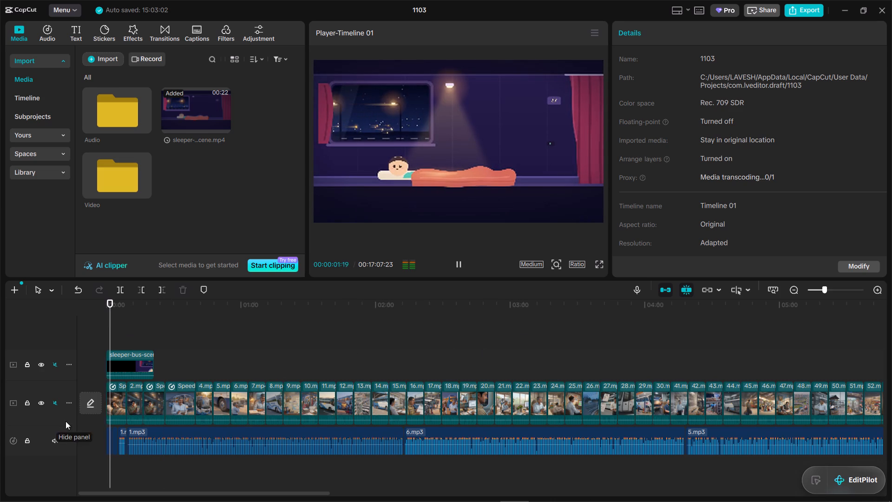
pyautogui.press('space')
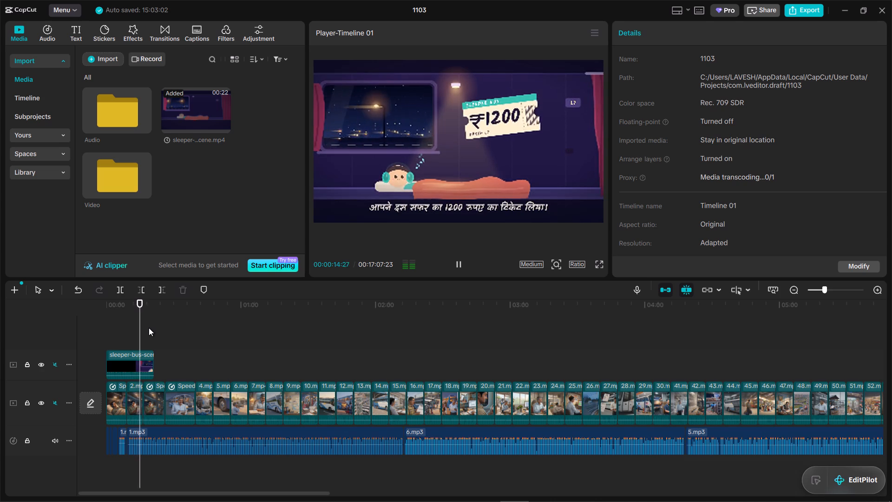
pyautogui.press('space')
# Unmute the sleeper-bus-scene track and replay the ₹1200 ticket line from about 00:00:12 to compare both voices.
pyautogui.click(138, 338)
pyautogui.moveTo(138, 338); pyautogui.dragTo(85, 335)
pyautogui.moveTo(825, 289); pyautogui.dragTo(834, 288)
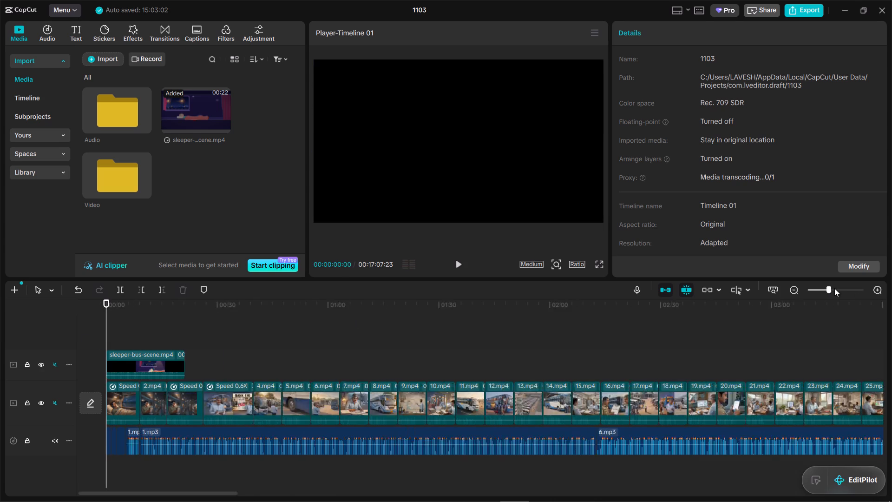
pyautogui.moveTo(834, 288); pyautogui.dragTo(833, 288)
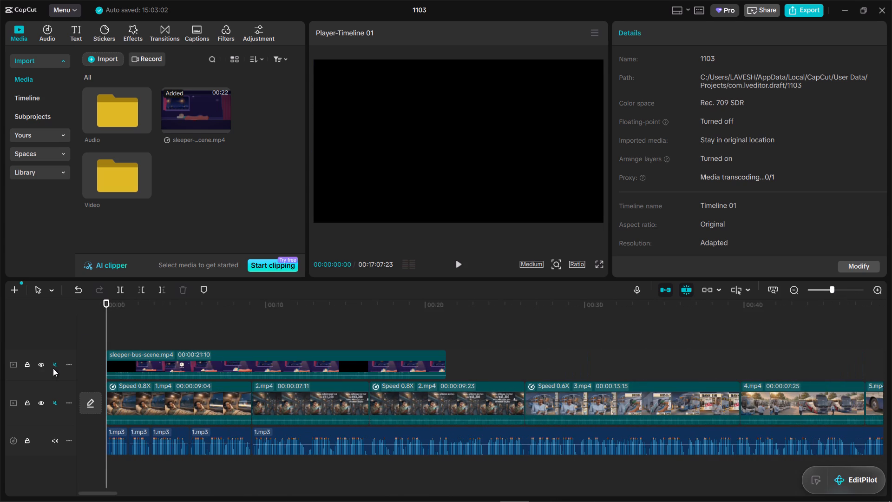
pyautogui.click(53, 368)
pyautogui.click(151, 335)
pyautogui.moveTo(151, 335); pyautogui.dragTo(304, 350)
pyautogui.press('space')
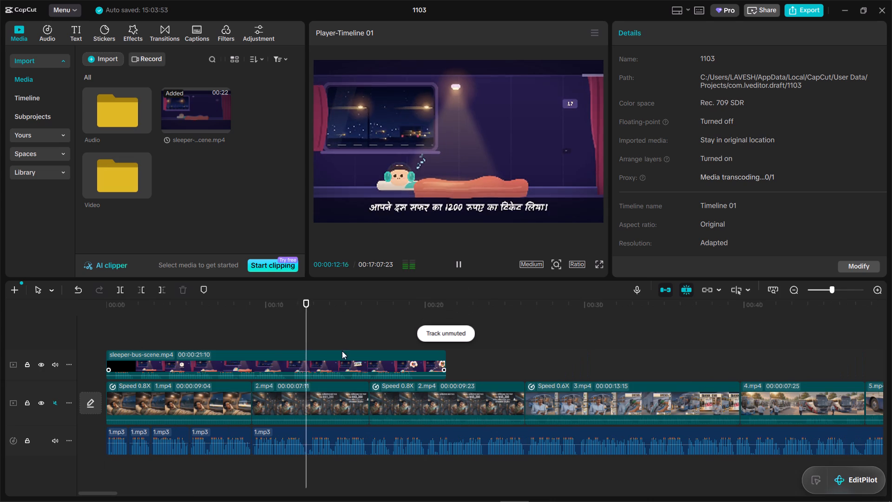
pyautogui.press('space')
# Mute the sleeper-bus-scene track, find the pause following the ticket line, and split the 1.mp3 narration at 00:00:16:14.
pyautogui.click(58, 364)
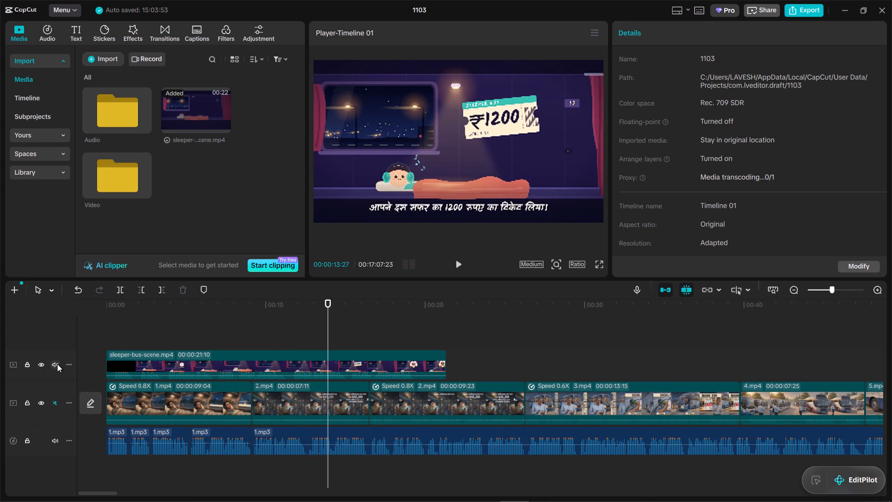
pyautogui.press('space')
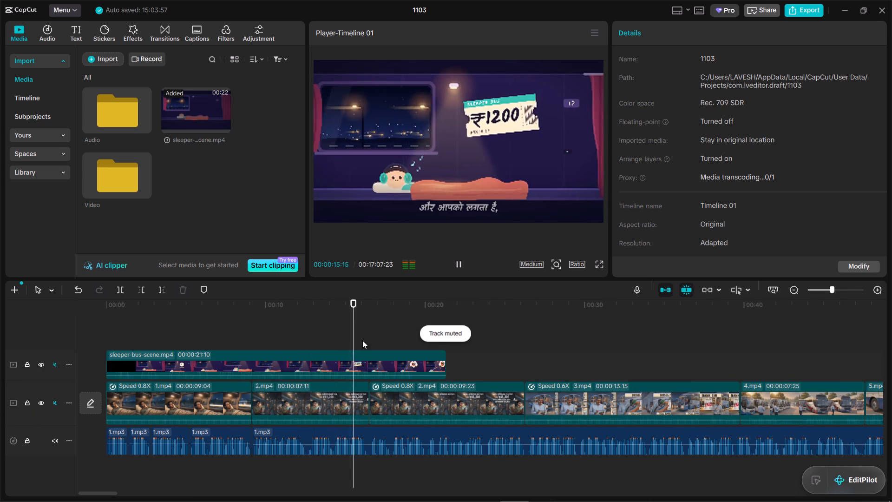
pyautogui.press('space')
pyautogui.press('space')
pyautogui.press('space')
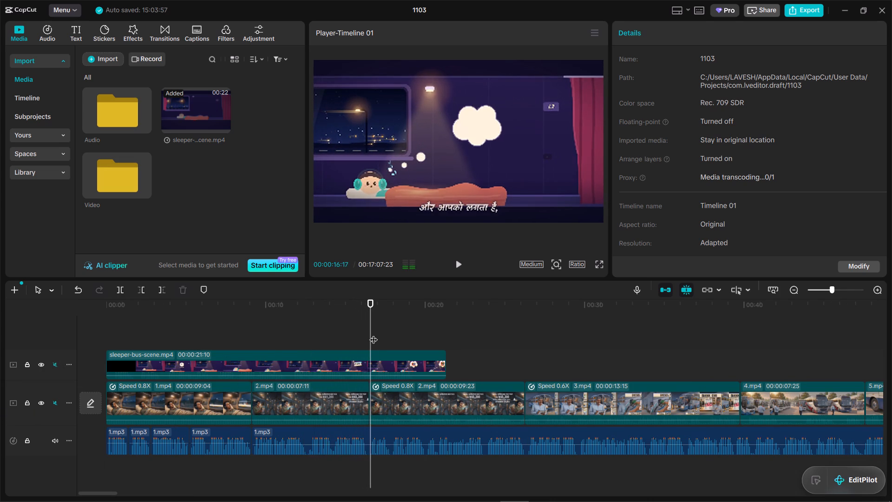
pyautogui.click(371, 325)
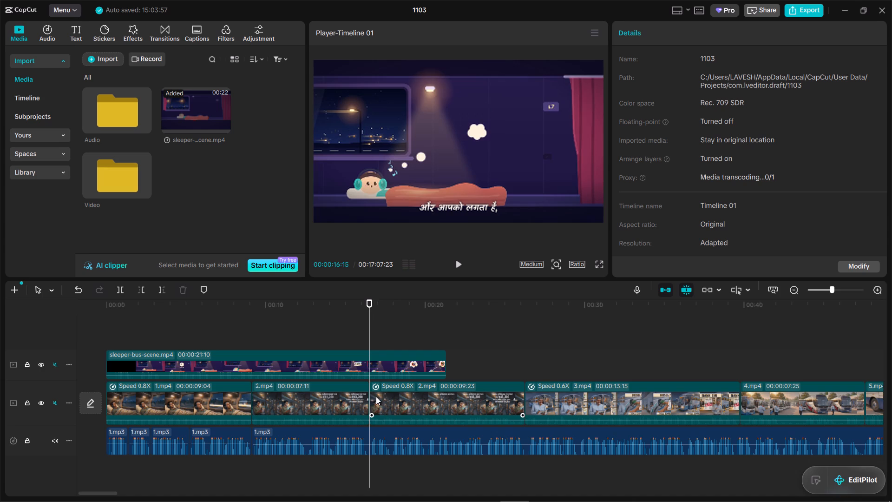
pyautogui.press('Left')
pyautogui.click(383, 448)
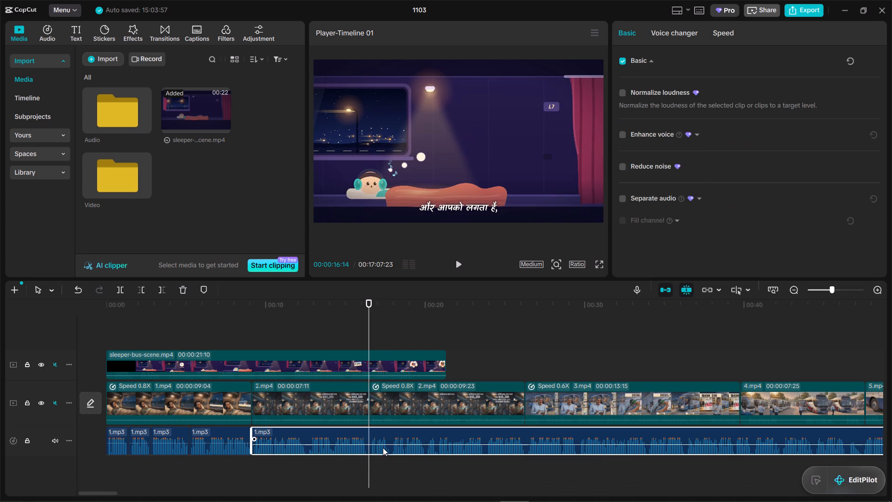
pyautogui.press('b')
# Delete all the 1.mp3 narration pieces that precede the cut at 00:00:16:14.
pyautogui.click(334, 466)
pyautogui.moveTo(345, 467); pyautogui.dragTo(256, 454)
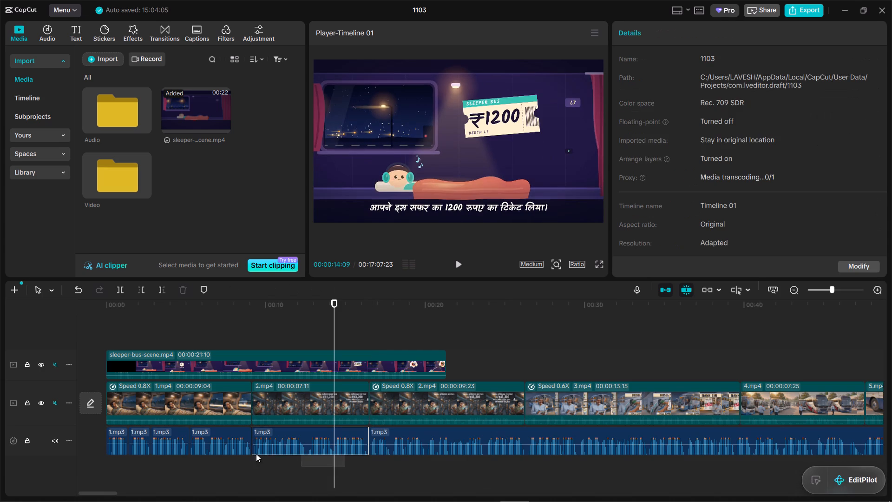
pyautogui.moveTo(256, 454); pyautogui.dragTo(109, 444)
pyautogui.press('d')
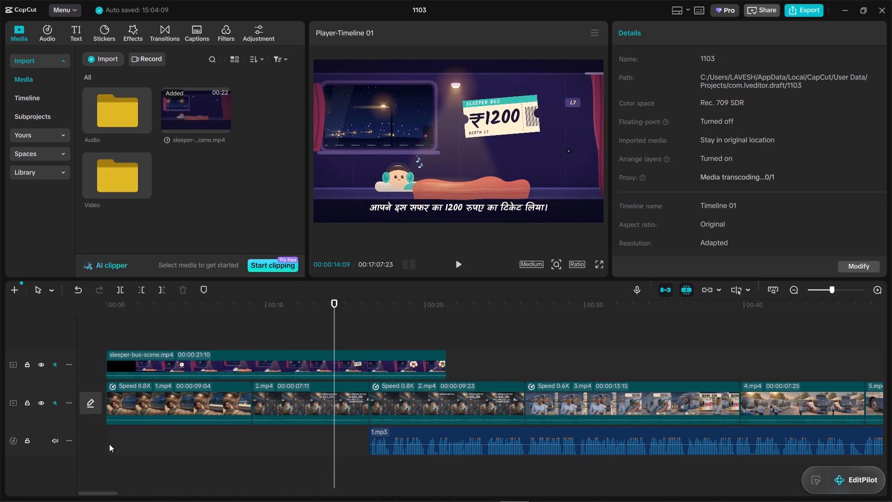
# Unmute the sleeper-bus-scene track and play the opening from the start with the clip's own voice.
pyautogui.click(248, 307)
pyautogui.moveTo(244, 322); pyautogui.dragTo(83, 328)
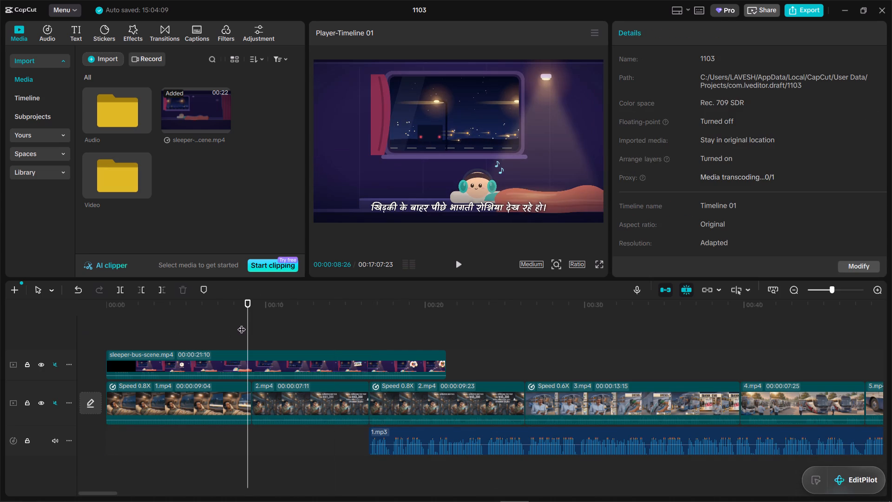
pyautogui.press('space')
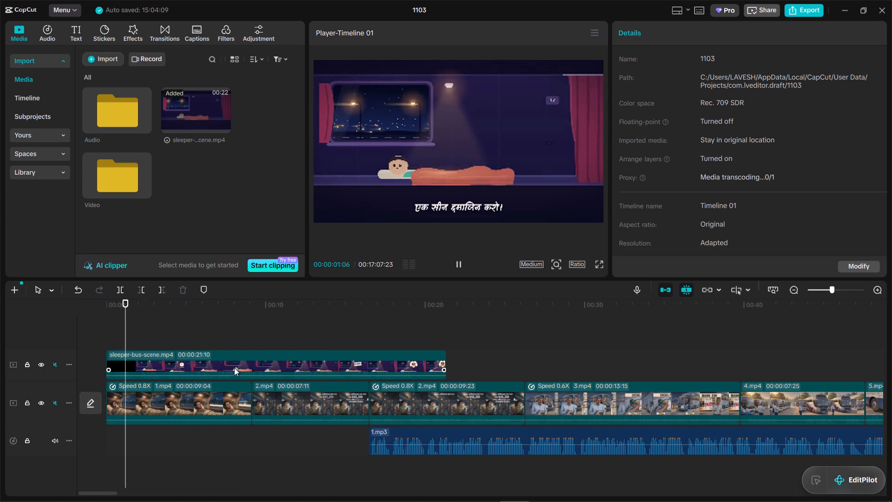
pyautogui.press('space')
pyautogui.click(58, 366)
pyautogui.press('space')
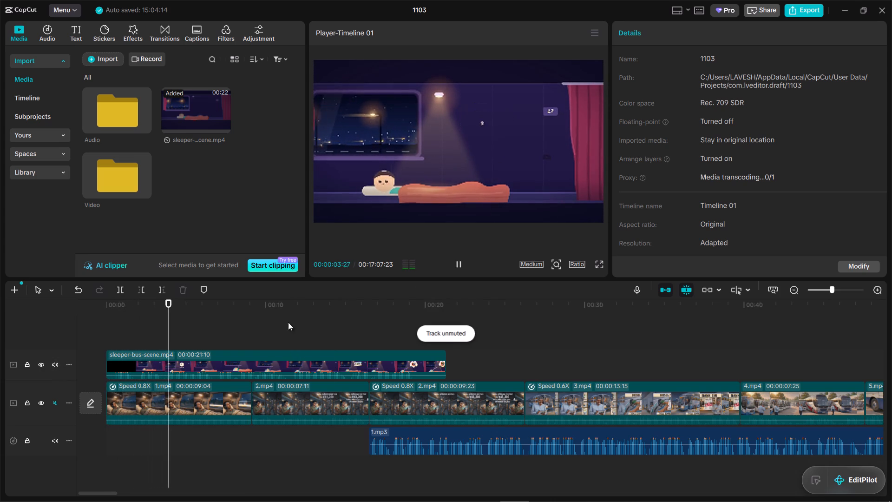
pyautogui.press('space')
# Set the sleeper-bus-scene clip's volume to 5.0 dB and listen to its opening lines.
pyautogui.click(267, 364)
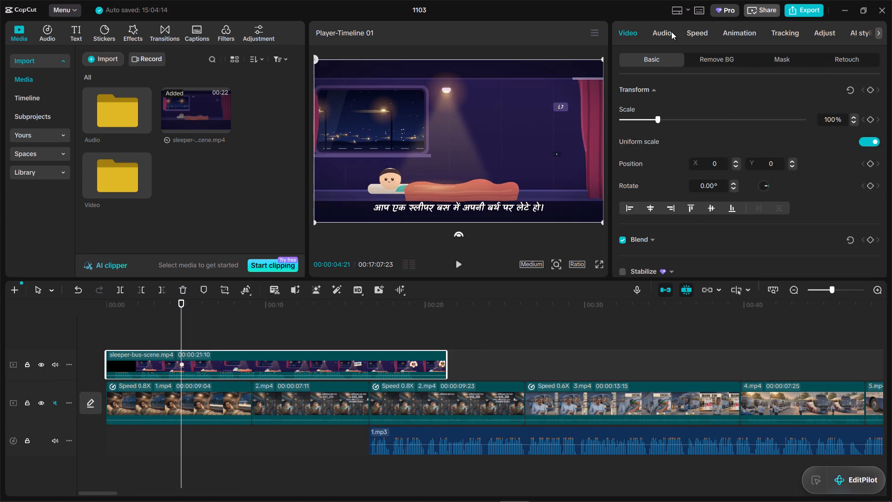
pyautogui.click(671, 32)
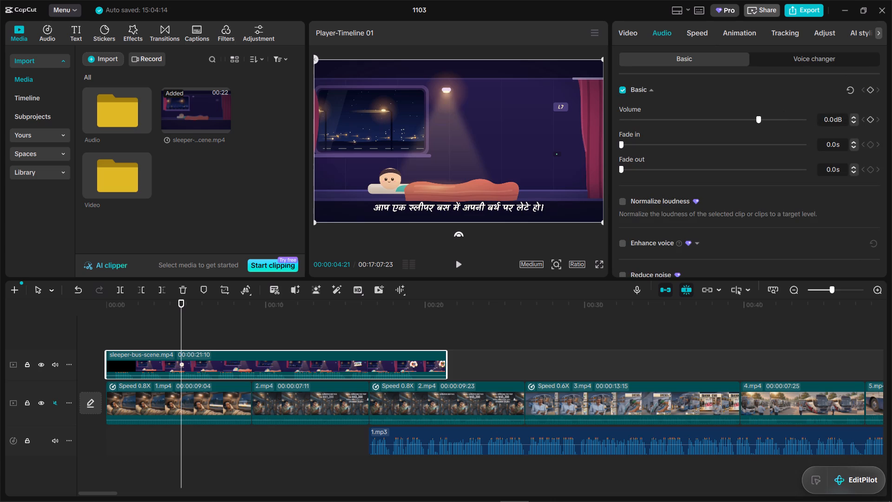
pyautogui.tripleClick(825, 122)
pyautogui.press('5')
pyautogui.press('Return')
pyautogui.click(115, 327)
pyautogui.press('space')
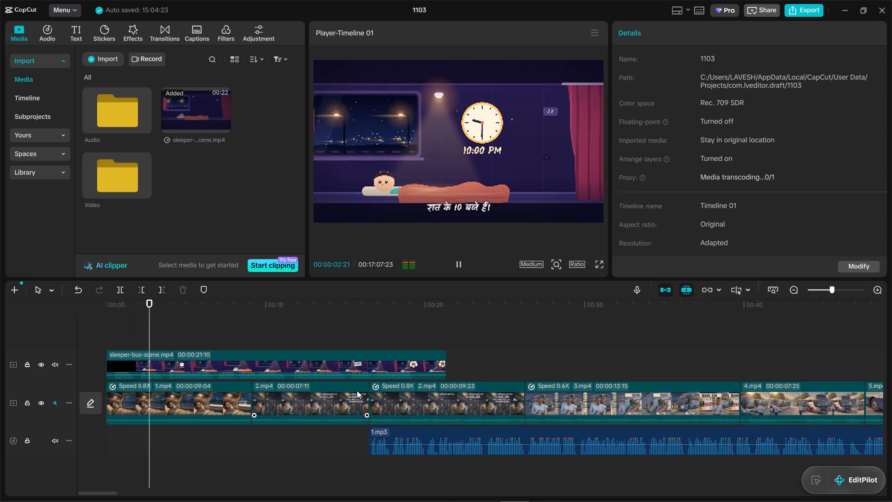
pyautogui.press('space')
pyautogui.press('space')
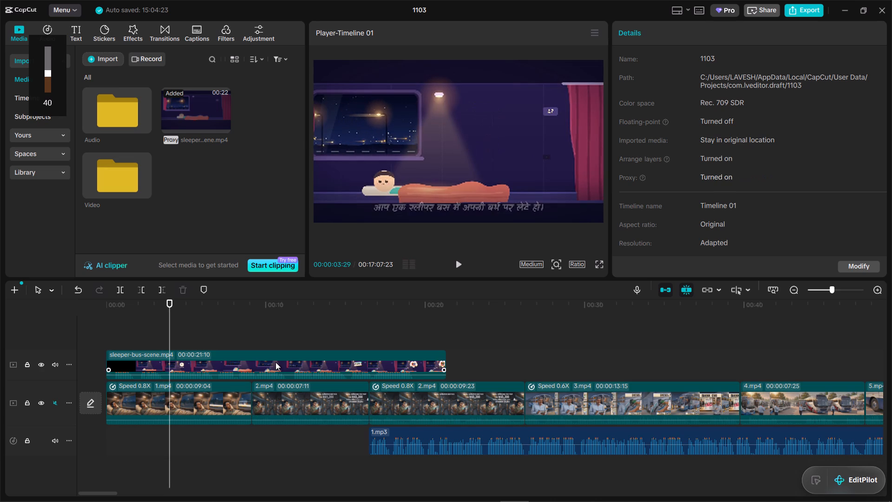
# Set the sleeper-bus-scene clip's audio volume to 2.0 dB and resume playback.
pyautogui.press('space')
pyautogui.click(275, 362)
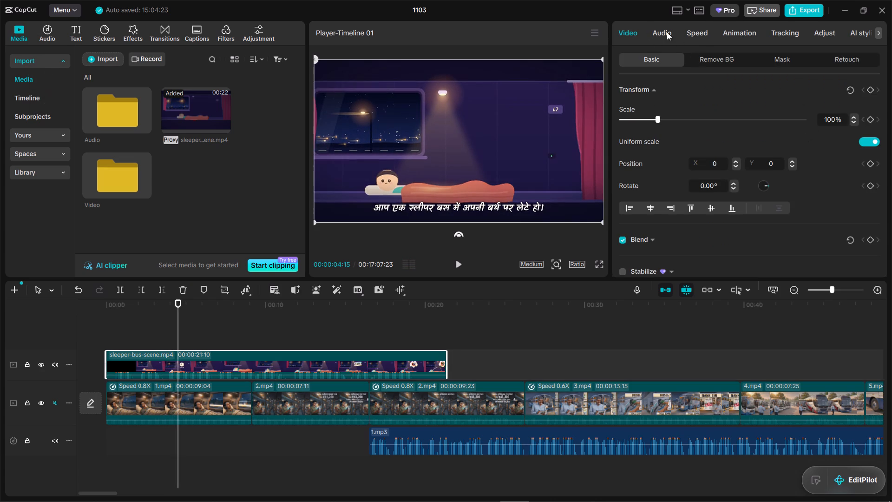
pyautogui.click(667, 32)
pyautogui.tripleClick(825, 124)
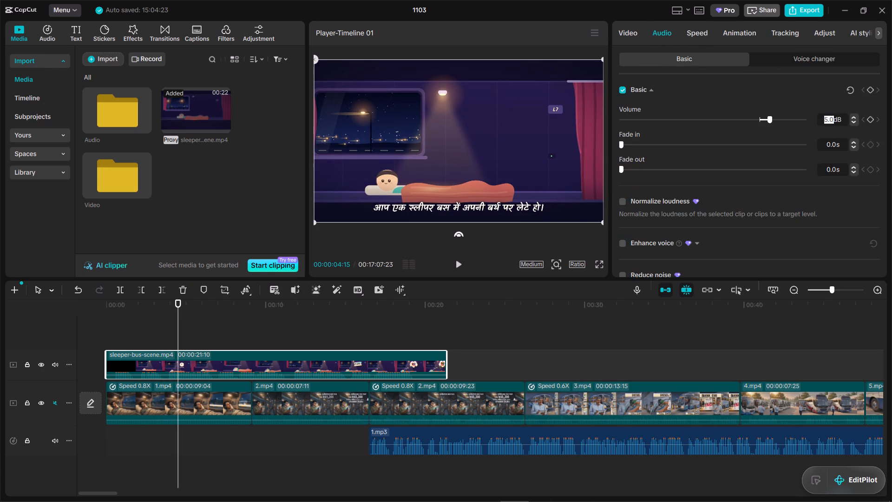
pyautogui.press('2')
pyautogui.press('Return')
pyautogui.press('space')
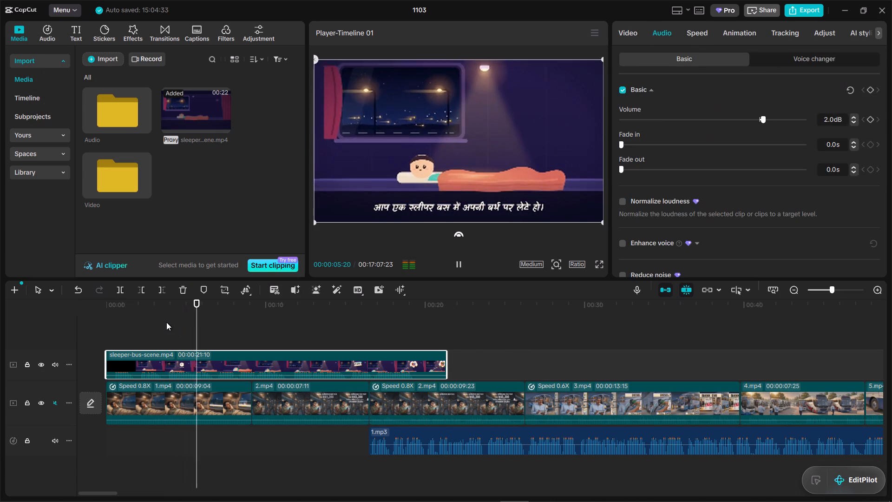
# Play the scene's ending from 00:00:19:05, then replay it from about 00:00:04 to hear how it runs into the narration.
pyautogui.click(412, 328)
pyautogui.press('space')
pyautogui.press('space')
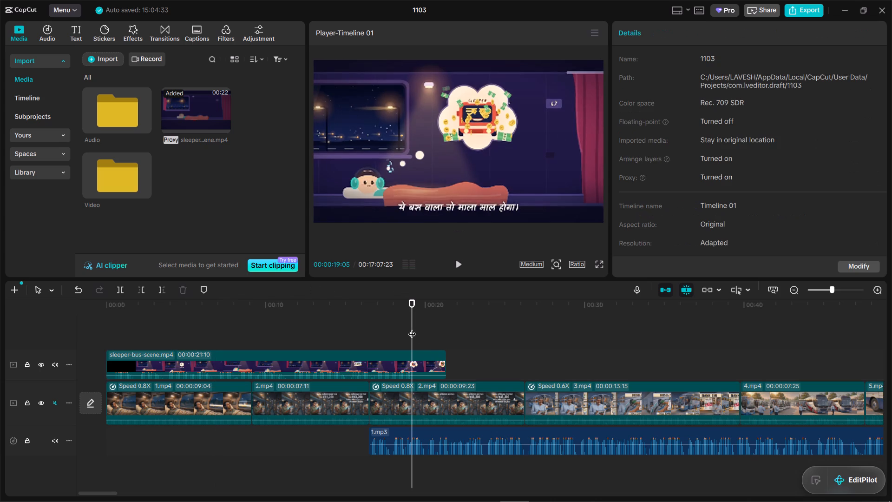
pyautogui.press('space')
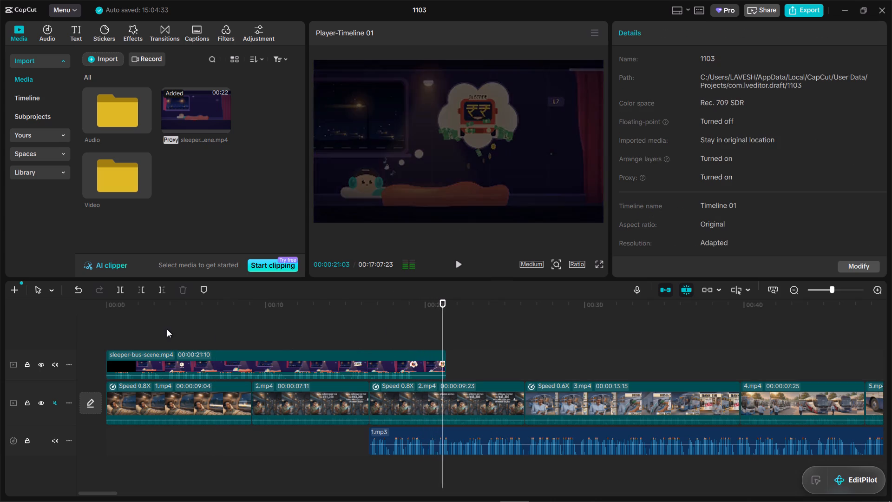
pyautogui.click(167, 329)
pyautogui.press('space')
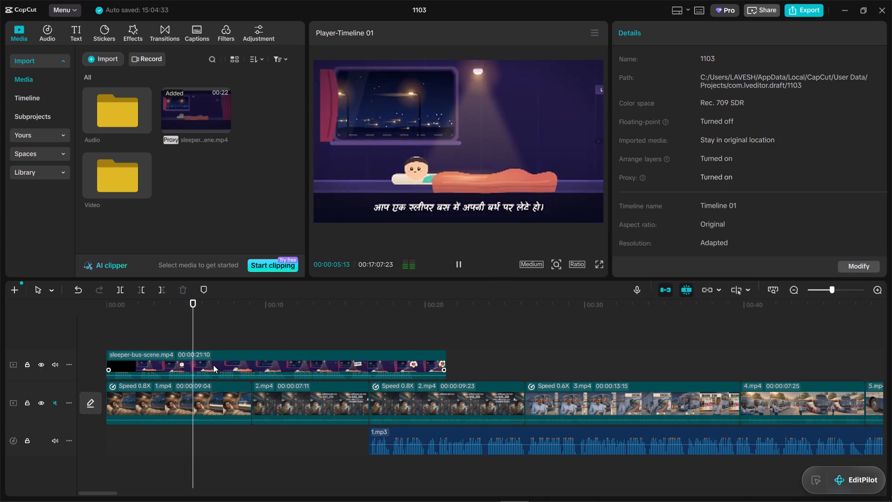
pyautogui.press('space')
pyautogui.press('space')
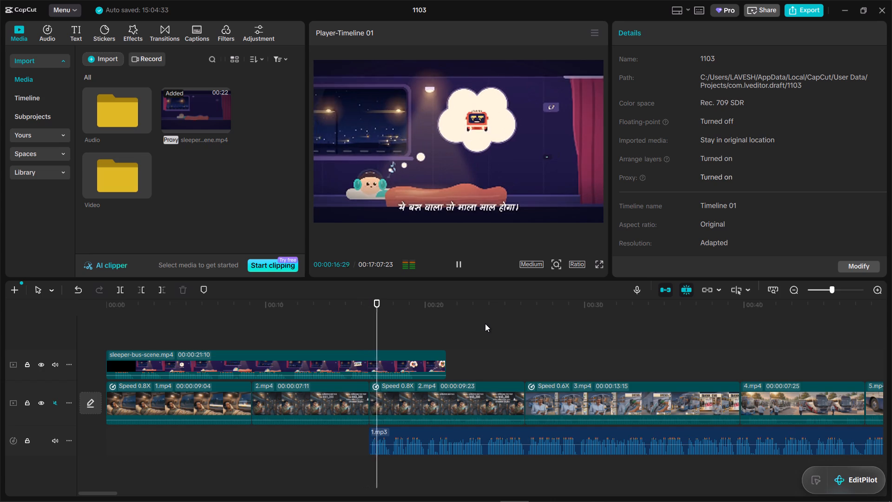
pyautogui.press('space')
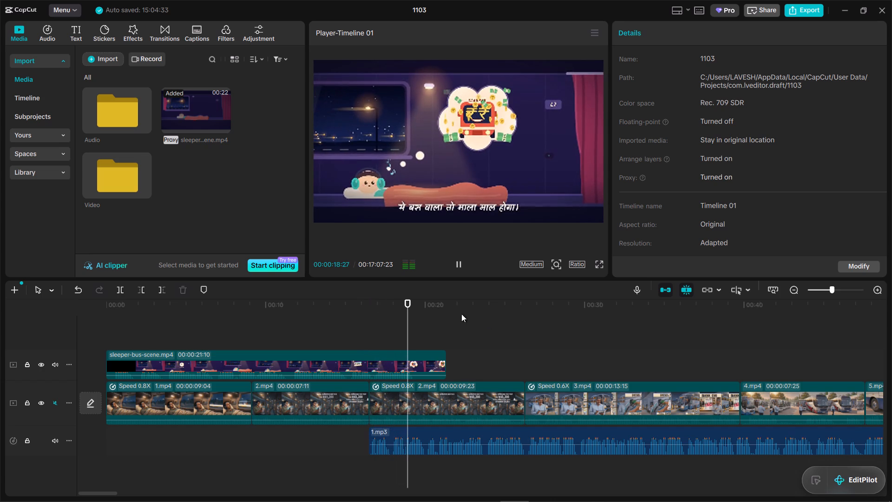
# Mute the narration track and replay the sleeper-bus-scene ending to find where its last spoken line finishes.
pyautogui.click(55, 436)
pyautogui.click(354, 341)
pyautogui.press('space')
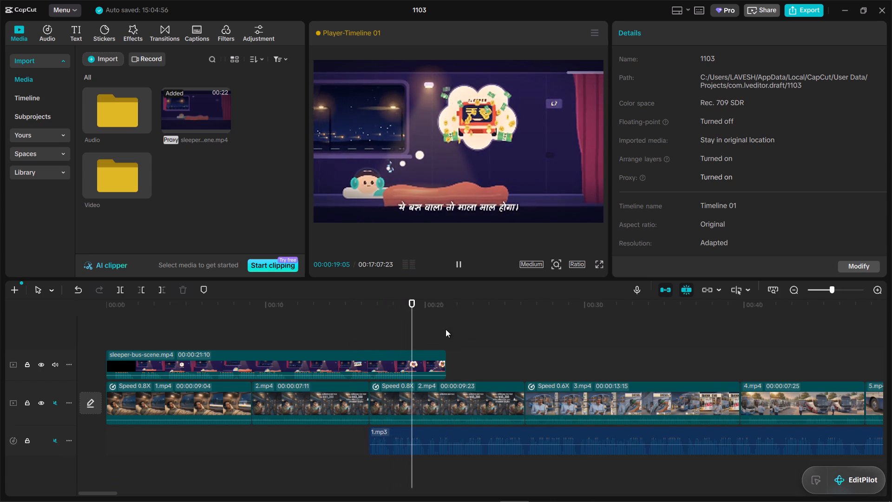
pyautogui.press('space')
pyautogui.press('space')
pyautogui.press('space')
pyautogui.click(420, 342)
pyautogui.click(419, 338)
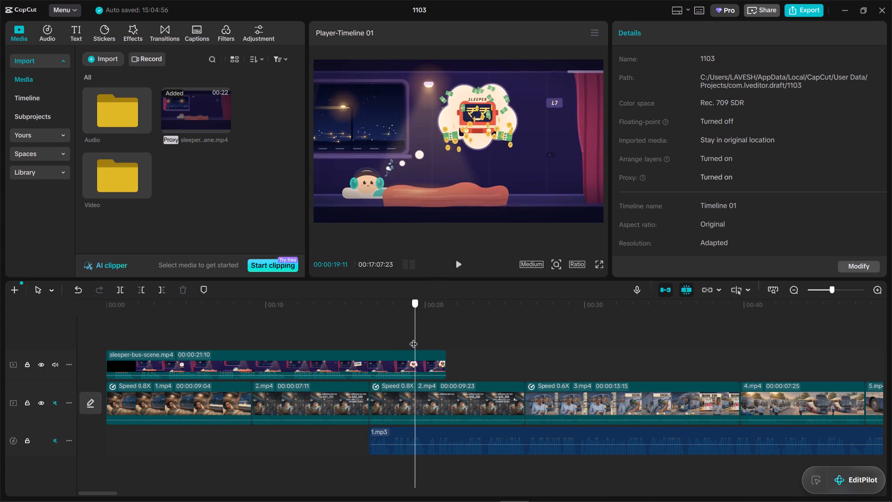
pyautogui.press('space')
pyautogui.press('space')
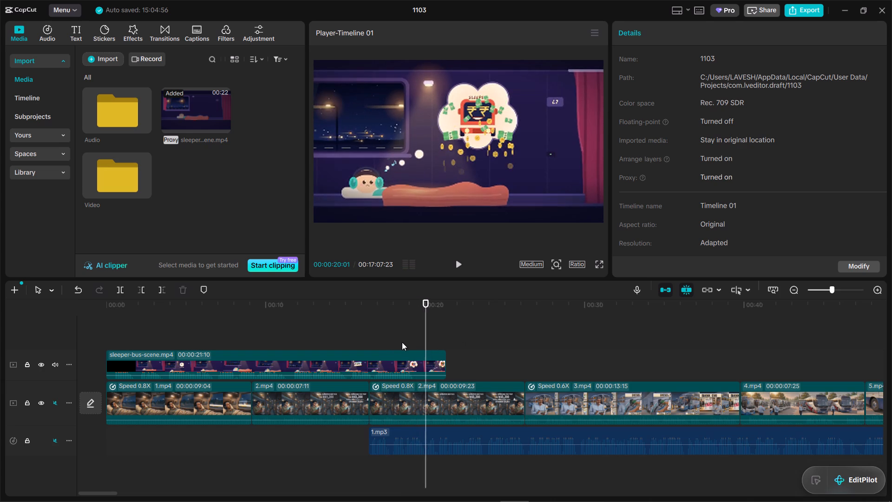
# Trim the end of the sleeper-bus-scene clip to 00:00:19:14 and play across the new cut.
pyautogui.click(388, 337)
pyautogui.press('space')
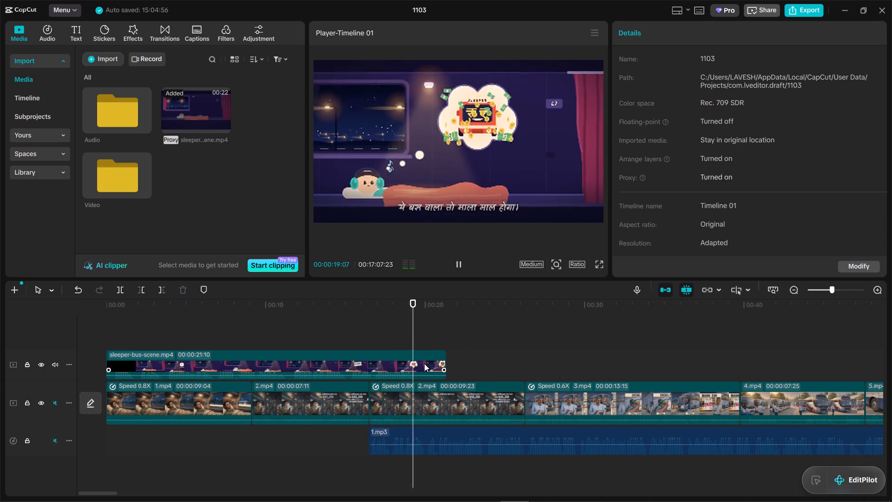
pyautogui.press('space')
pyautogui.click(437, 368)
pyautogui.moveTo(447, 362); pyautogui.dragTo(440, 362)
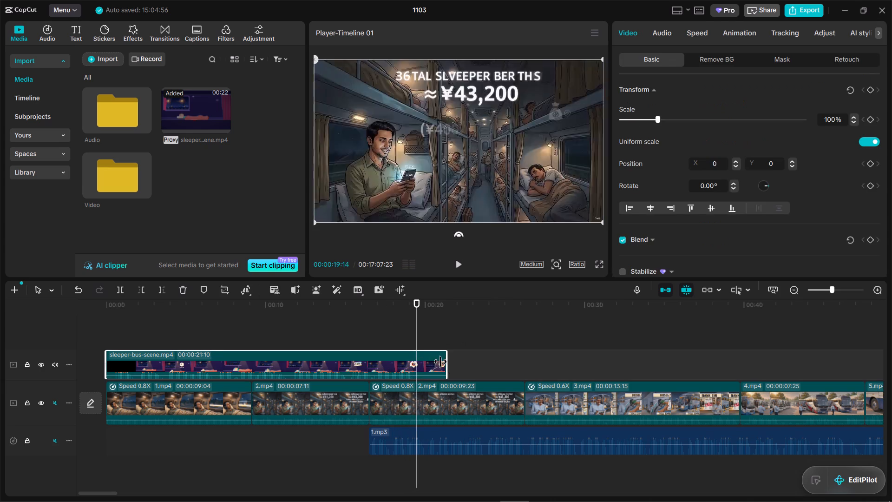
pyautogui.moveTo(440, 362); pyautogui.dragTo(416, 360)
pyautogui.click(396, 340)
pyautogui.press('space')
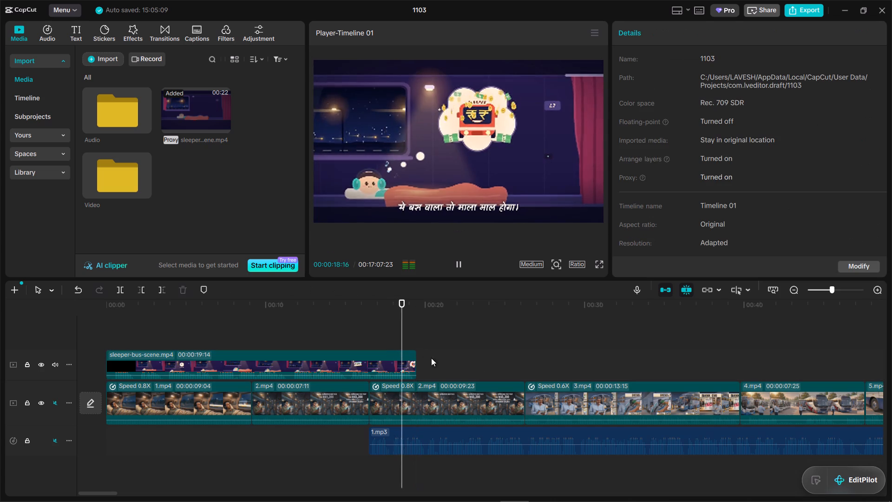
pyautogui.press('space')
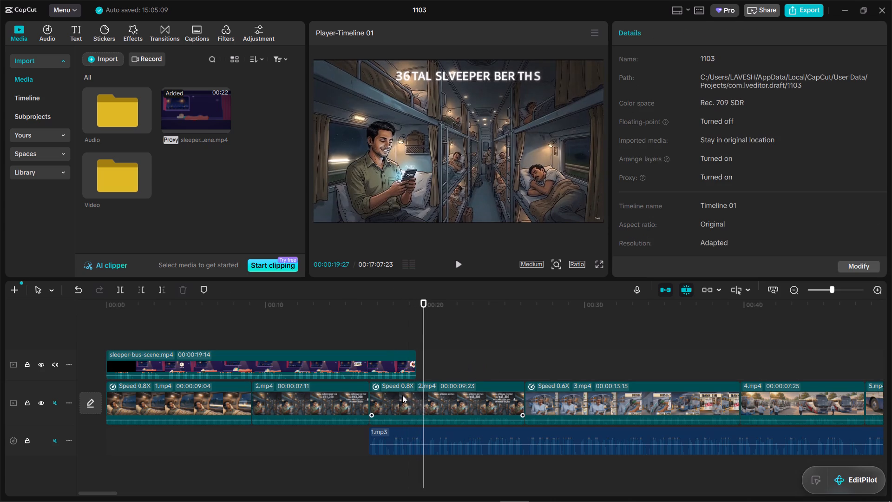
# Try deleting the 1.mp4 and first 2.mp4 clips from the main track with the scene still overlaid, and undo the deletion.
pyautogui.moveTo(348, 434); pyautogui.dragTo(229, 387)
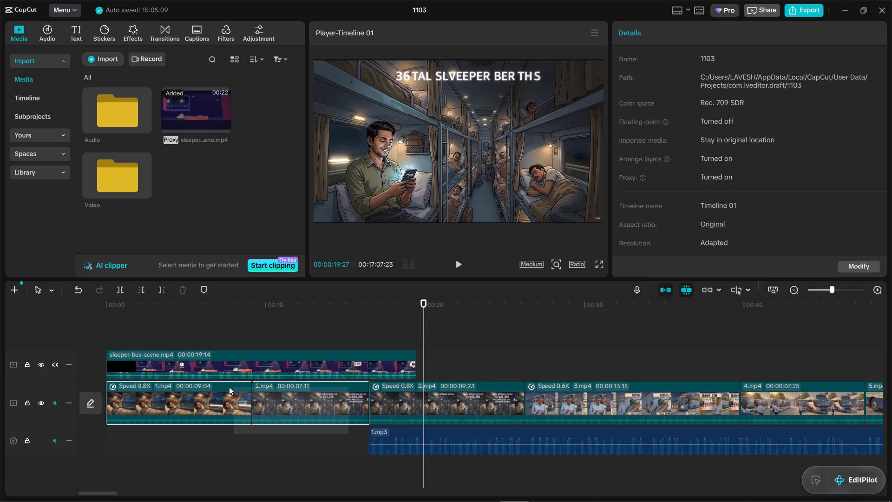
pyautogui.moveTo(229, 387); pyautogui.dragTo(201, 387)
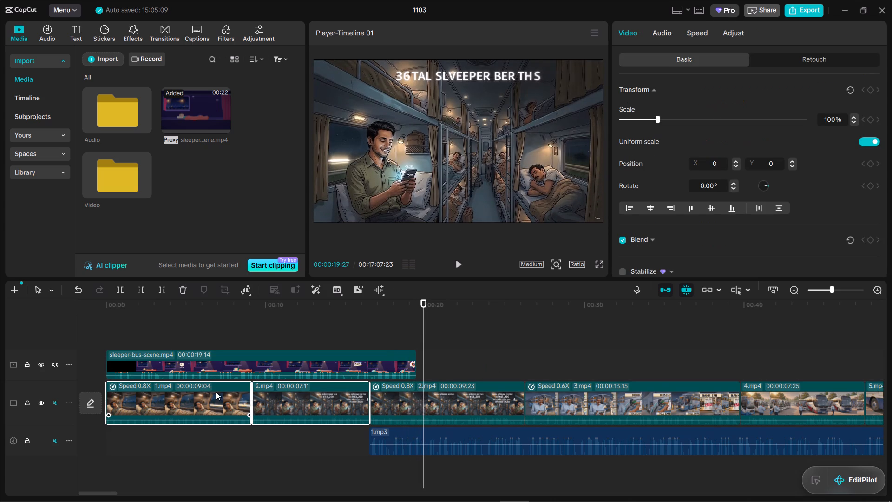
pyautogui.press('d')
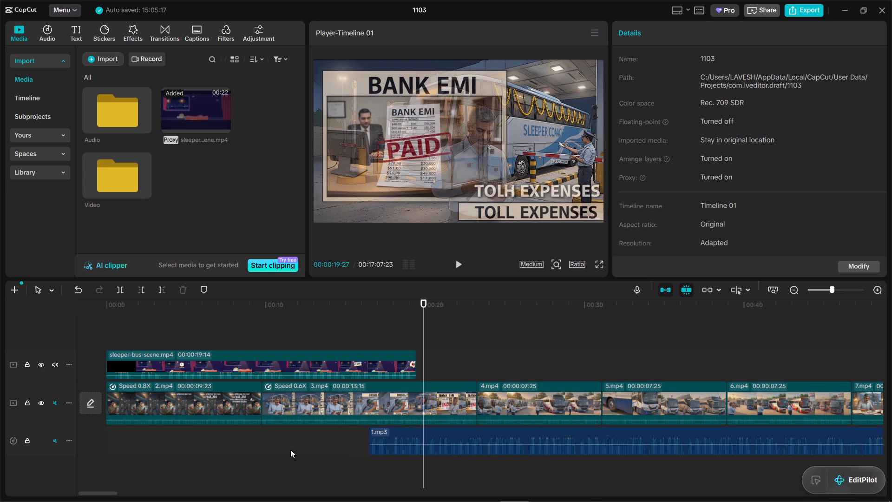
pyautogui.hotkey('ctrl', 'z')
# Move the sleeper-bus-scene clip down into the main video track, between the two 2.mp4 clips.
pyautogui.click(302, 475)
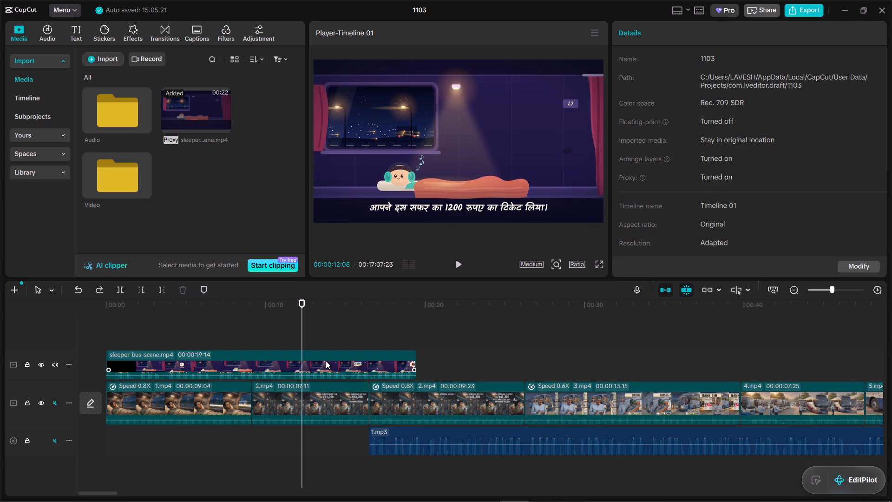
pyautogui.moveTo(326, 361); pyautogui.dragTo(387, 405)
# Delete the 1.mp4 clip and the 00:00:07:11 2.mp4 clip ahead of the sleeper-bus-scene on the main track.
pyautogui.moveTo(315, 461); pyautogui.dragTo(299, 448)
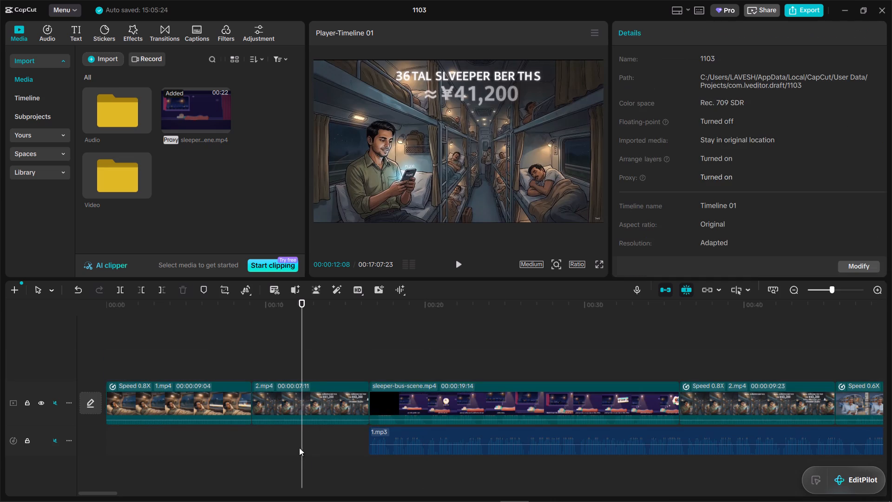
pyautogui.moveTo(299, 448); pyautogui.dragTo(181, 413)
pyautogui.press('d')
# Unmute the main video track and play the sleeper-bus-scene opening from the start.
pyautogui.click(122, 368)
pyautogui.moveTo(121, 366); pyautogui.dragTo(98, 357)
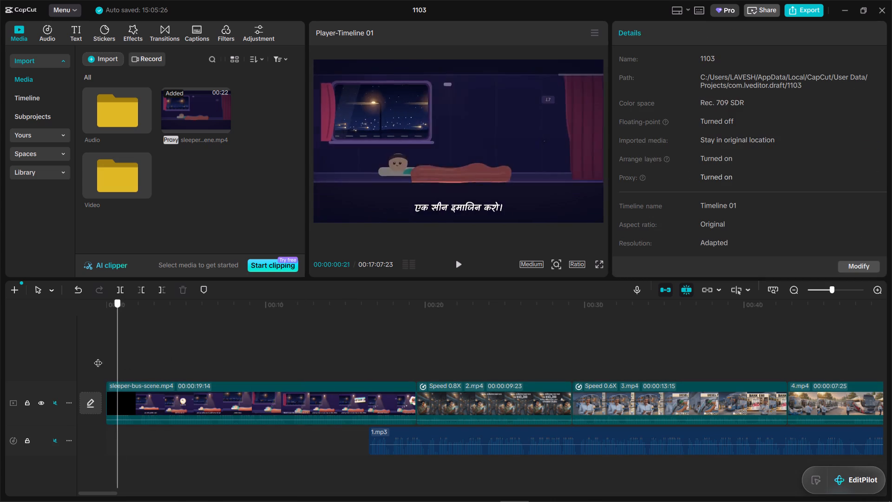
pyautogui.moveTo(98, 357); pyautogui.dragTo(46, 352)
pyautogui.press('space')
pyautogui.press('space')
pyautogui.click(54, 403)
pyautogui.press('space')
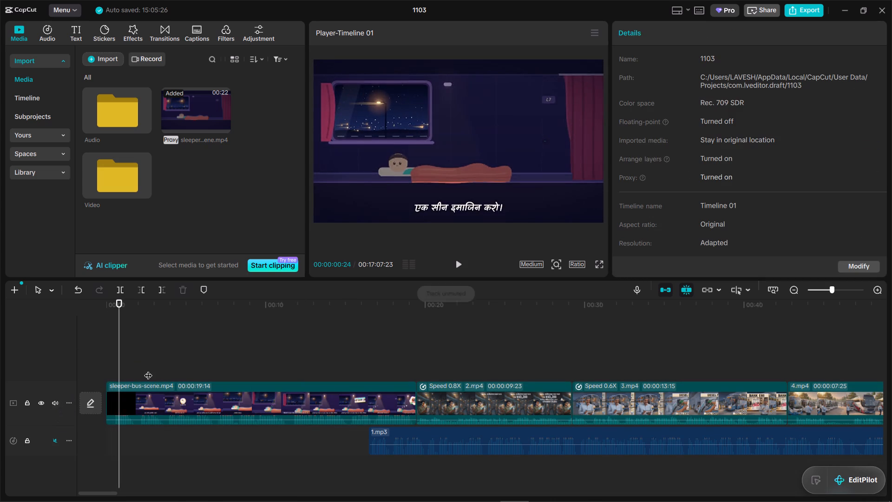
pyautogui.press('space')
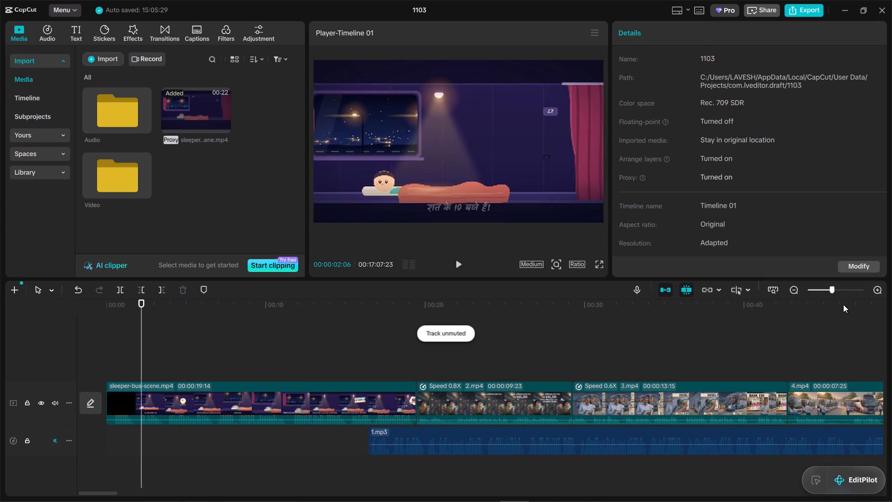
# Move all the narration clips together so that 1.mp3 starts where the sleeper-bus-scene clip ends, at 00:00:19:14.
pyautogui.moveTo(830, 288); pyautogui.dragTo(813, 287)
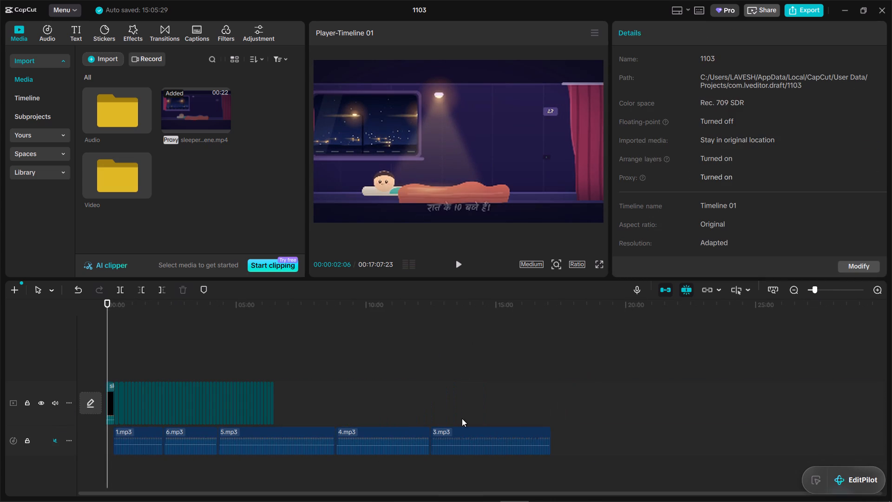
pyautogui.moveTo(128, 465); pyautogui.dragTo(482, 442)
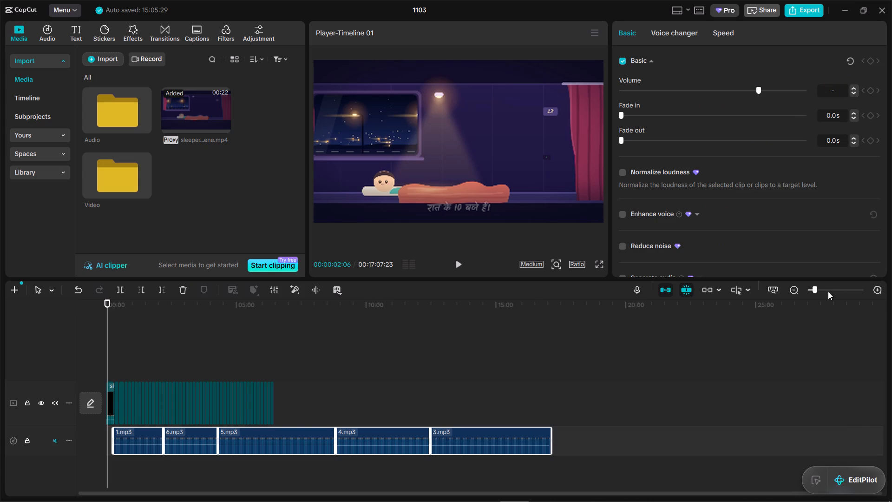
pyautogui.moveTo(813, 291); pyautogui.dragTo(832, 291)
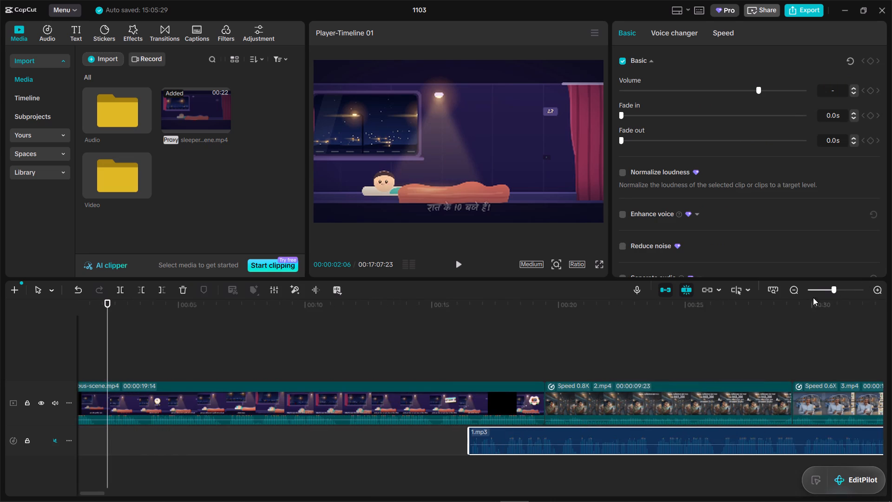
pyautogui.moveTo(485, 436); pyautogui.dragTo(554, 436)
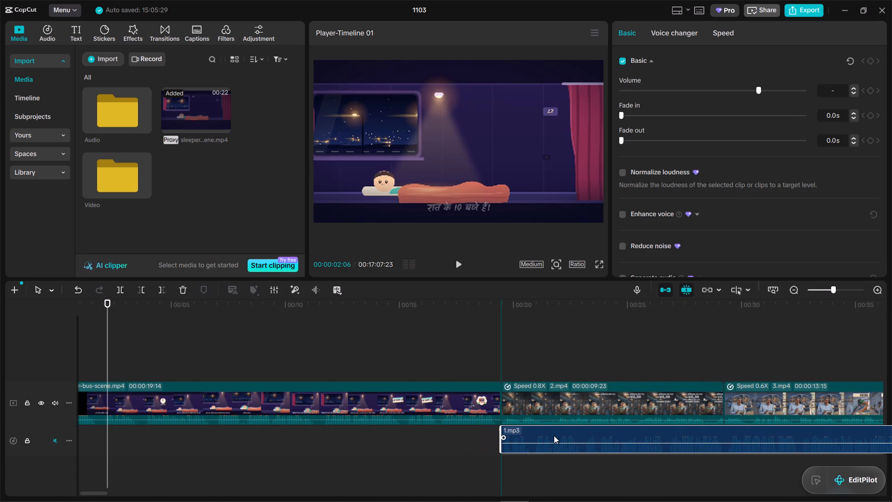
pyautogui.moveTo(554, 436); pyautogui.dragTo(554, 436)
# Unmute the narration track and play across the join between the sleeper-bus-scene clip and 2.mp4.
pyautogui.click(492, 359)
pyautogui.press('space')
pyautogui.press('space')
pyautogui.click(492, 359)
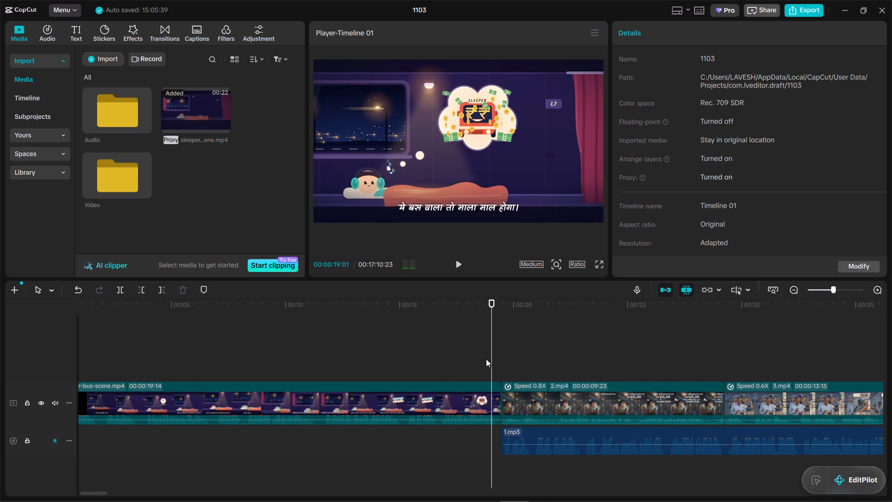
pyautogui.click(54, 439)
pyautogui.press('space')
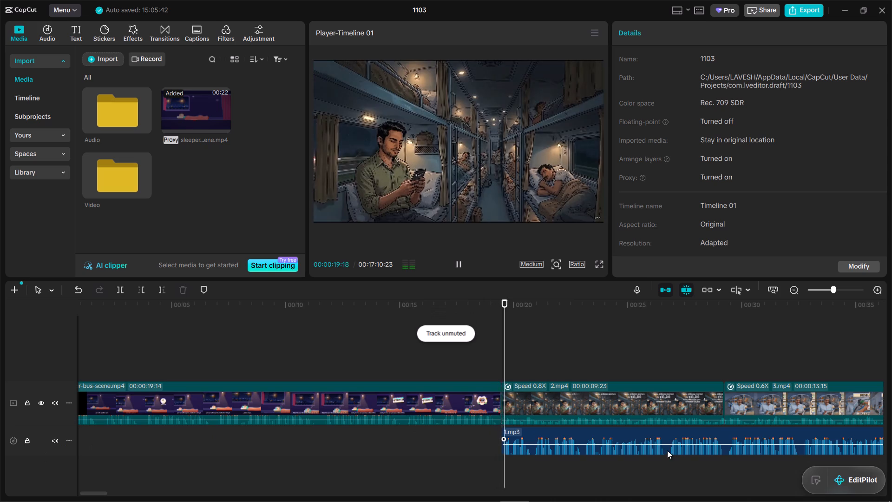
pyautogui.press('space')
pyautogui.click(456, 357)
pyautogui.press('space')
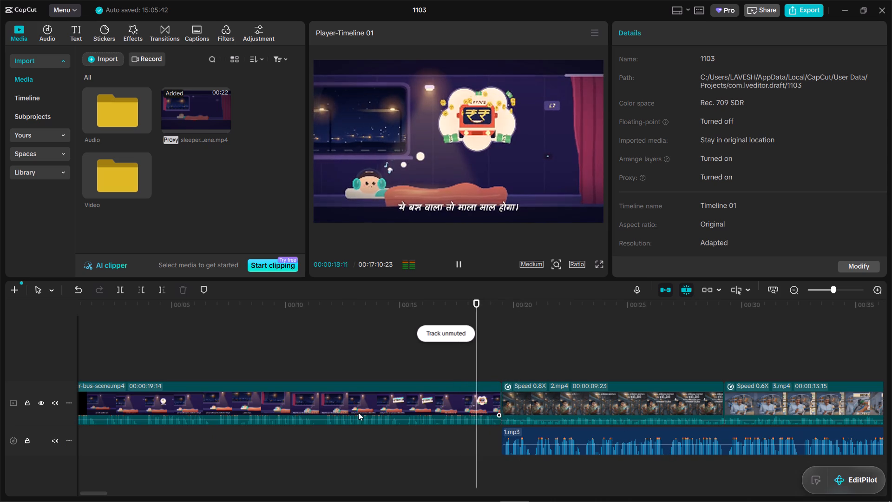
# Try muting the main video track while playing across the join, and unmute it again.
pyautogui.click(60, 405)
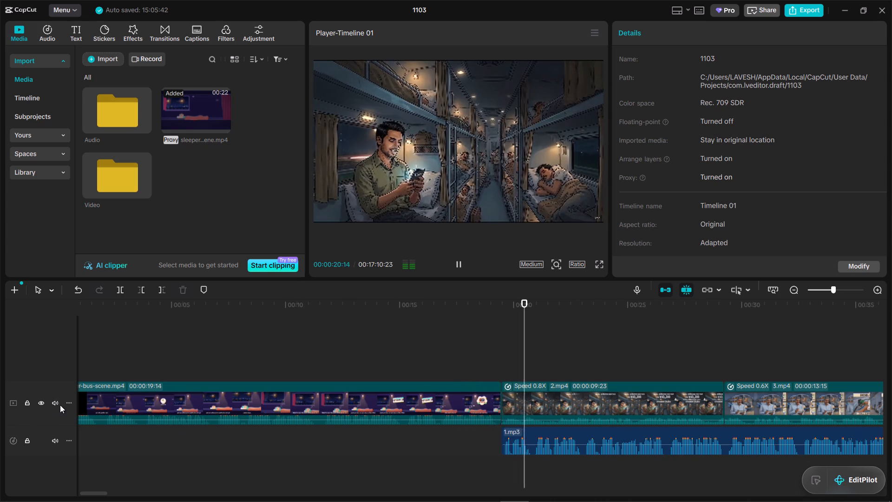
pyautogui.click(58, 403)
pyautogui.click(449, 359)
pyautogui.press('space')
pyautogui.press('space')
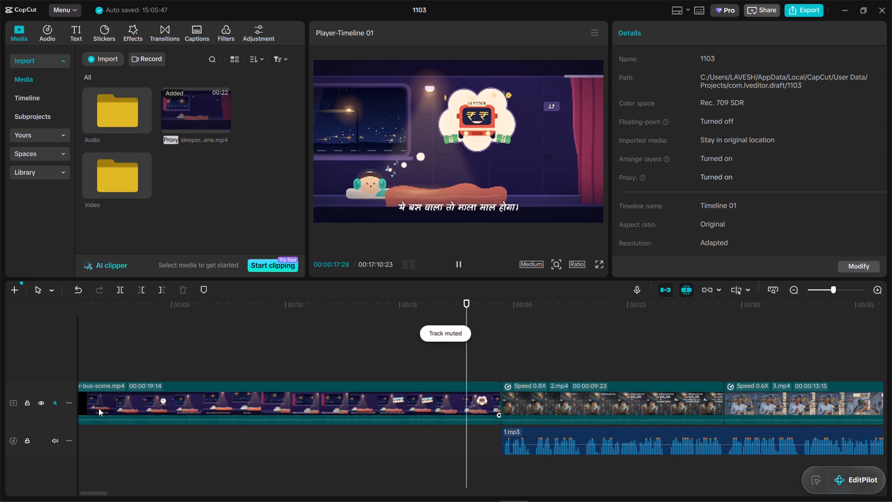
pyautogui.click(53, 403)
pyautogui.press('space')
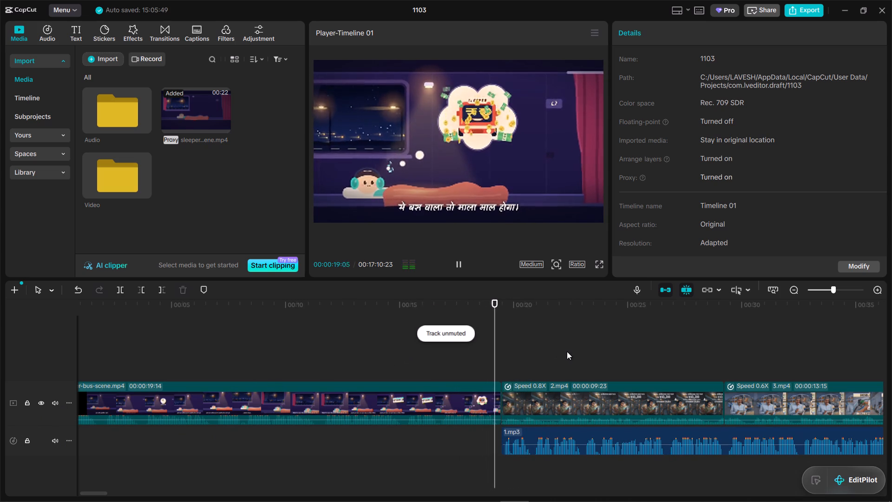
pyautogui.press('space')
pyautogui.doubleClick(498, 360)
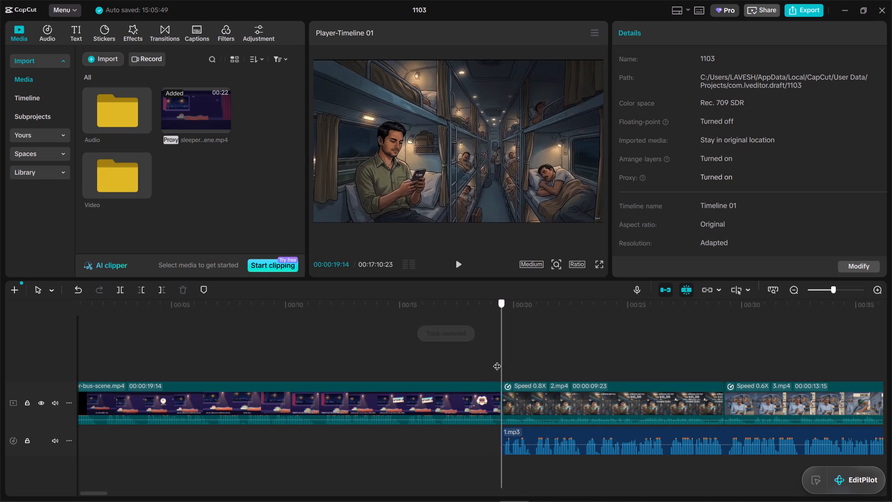
# Select every main-track clip after the sleeper-bus-scene and set their audio volume to -∞ dB.
pyautogui.moveTo(834, 287); pyautogui.dragTo(829, 287)
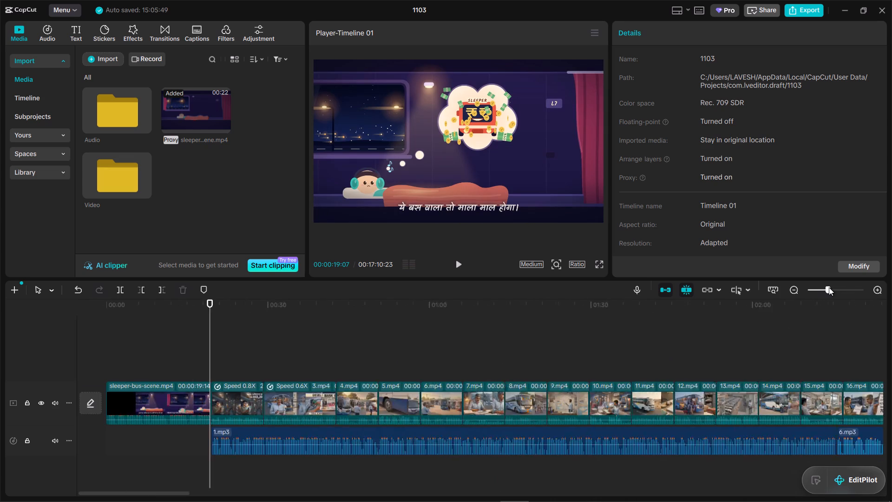
pyautogui.moveTo(829, 287); pyautogui.dragTo(821, 287)
pyautogui.moveTo(513, 403); pyautogui.dragTo(460, 405)
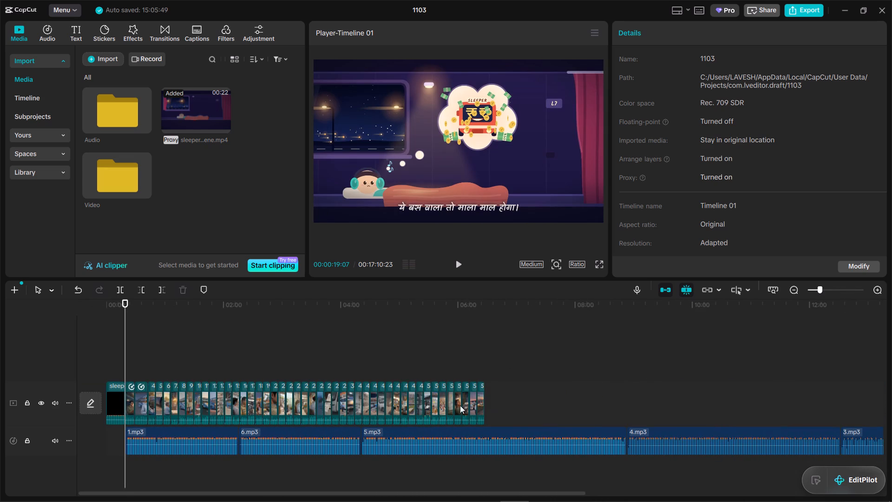
pyautogui.moveTo(460, 405); pyautogui.dragTo(128, 406)
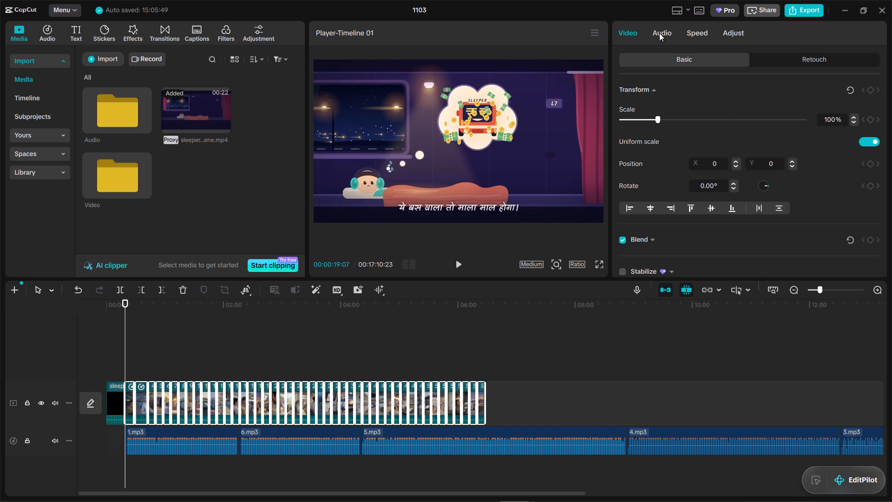
pyautogui.click(659, 33)
pyautogui.moveTo(760, 121); pyautogui.dragTo(0, 158)
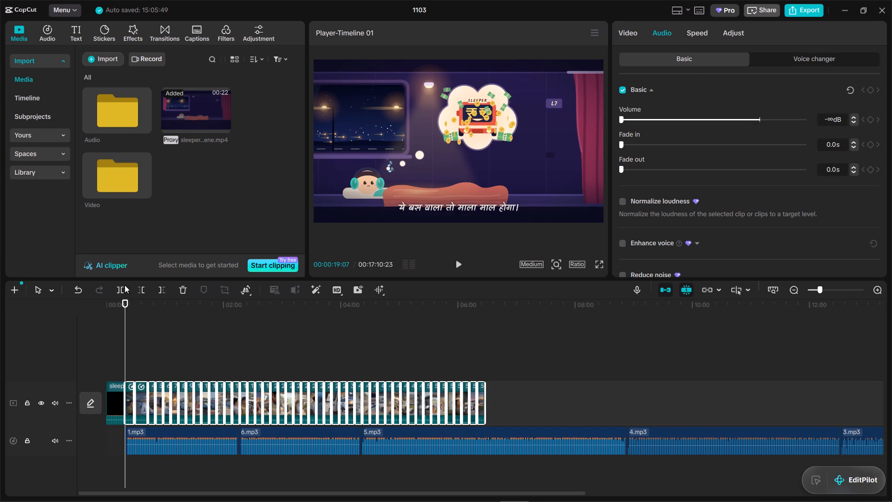
# Play the last seconds of the sleeper-bus-scene clip and trim its end back to about 00:00:19:07.
pyautogui.click(140, 326)
pyautogui.moveTo(140, 326); pyautogui.dragTo(121, 325)
pyautogui.press('space')
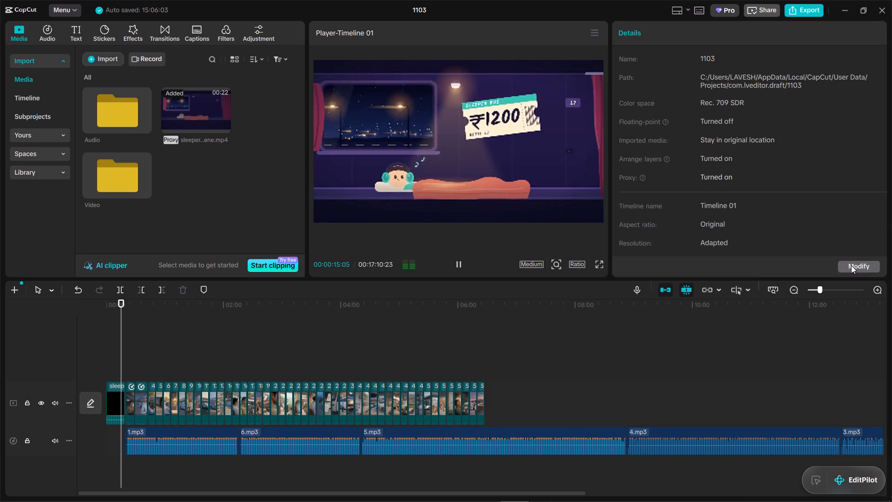
pyautogui.moveTo(820, 289); pyautogui.dragTo(834, 290)
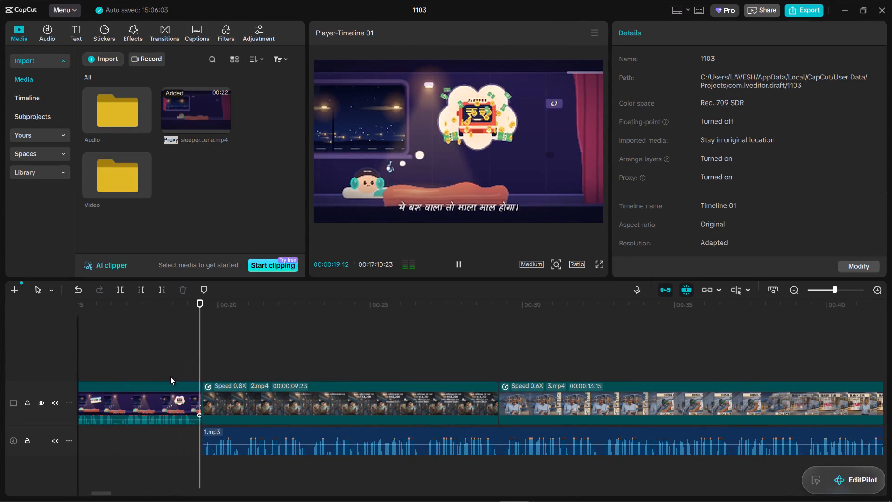
pyautogui.press('space')
pyautogui.click(187, 393)
pyautogui.moveTo(201, 402); pyautogui.dragTo(191, 401)
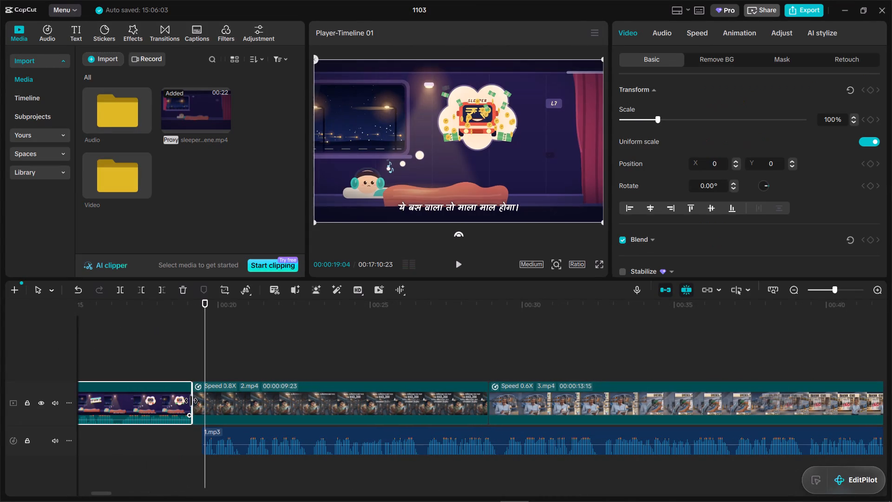
pyautogui.moveTo(191, 401); pyautogui.dragTo(194, 401)
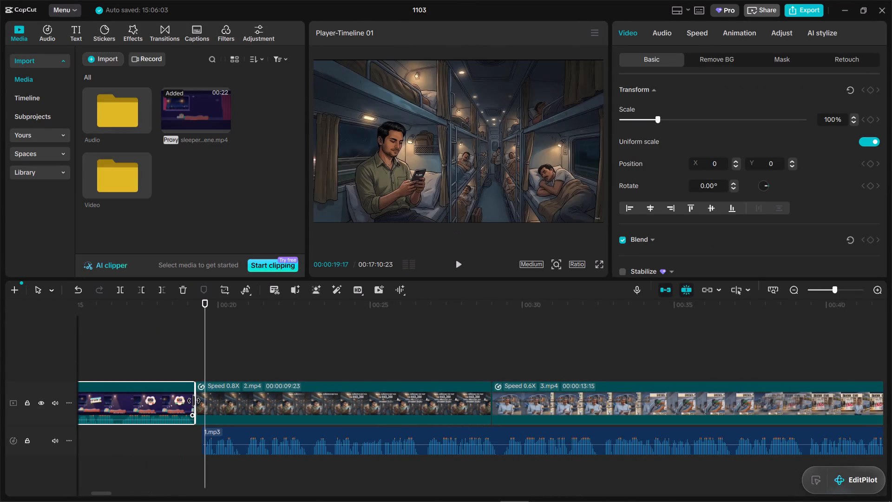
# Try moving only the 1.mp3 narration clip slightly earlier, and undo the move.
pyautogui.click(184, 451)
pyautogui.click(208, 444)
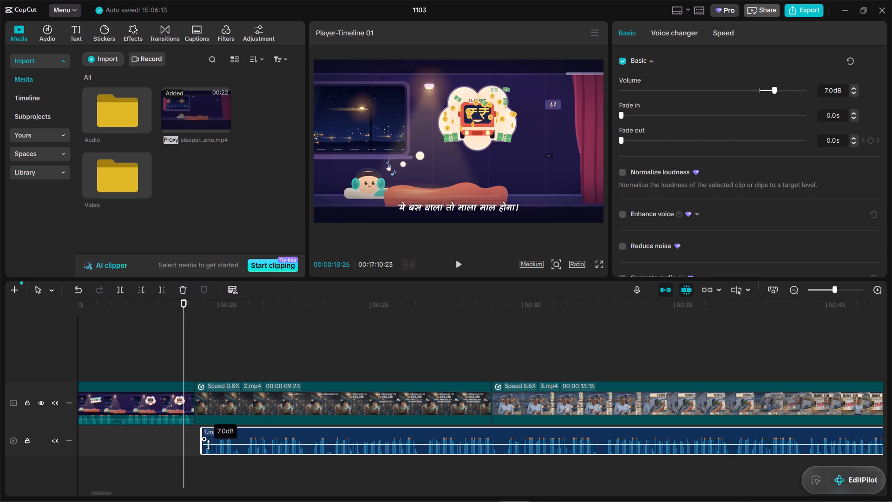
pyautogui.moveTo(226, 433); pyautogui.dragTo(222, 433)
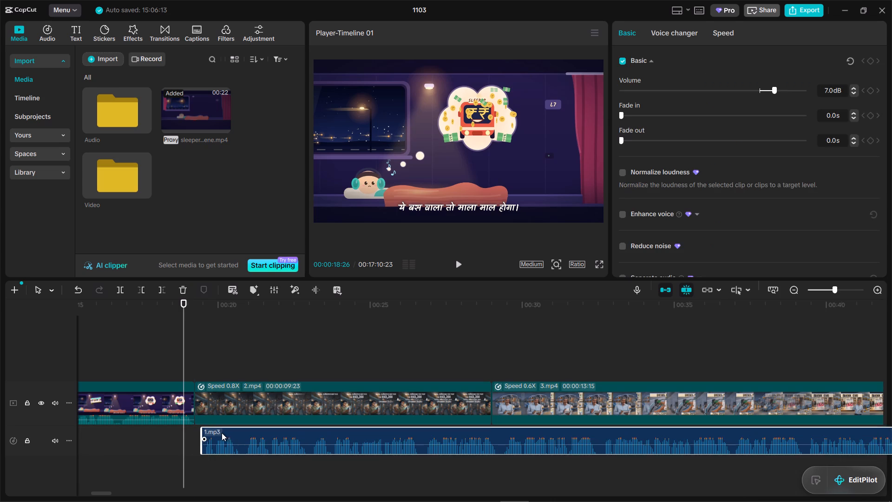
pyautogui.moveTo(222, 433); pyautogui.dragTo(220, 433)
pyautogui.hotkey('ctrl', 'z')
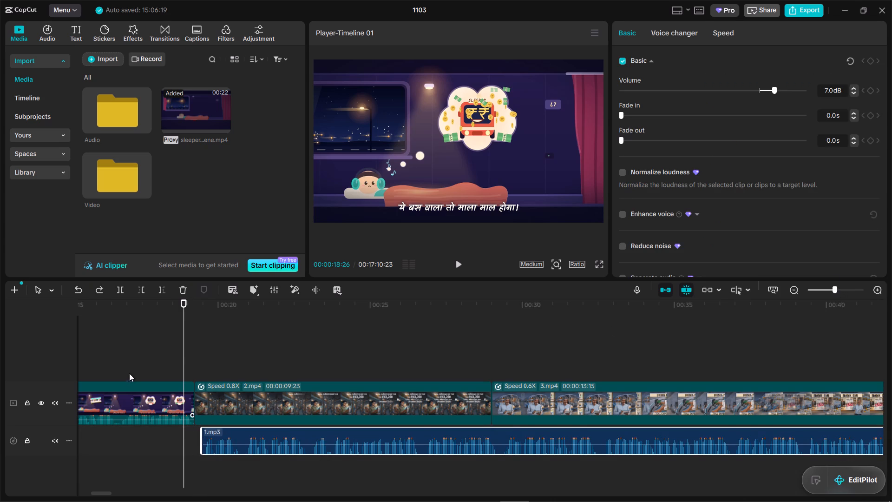
# Move all the narration clips together so that 1.mp3 starts at the cut to 2.mp4, at 00:00:19:07.
pyautogui.moveTo(181, 357); pyautogui.dragTo(192, 358)
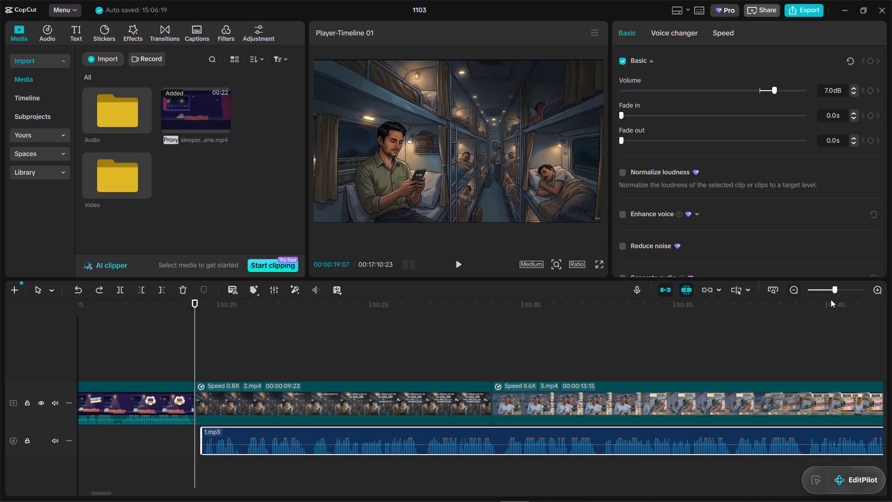
pyautogui.moveTo(833, 291); pyautogui.dragTo(814, 289)
pyautogui.moveTo(666, 476); pyautogui.dragTo(148, 445)
pyautogui.moveTo(817, 289); pyautogui.dragTo(863, 291)
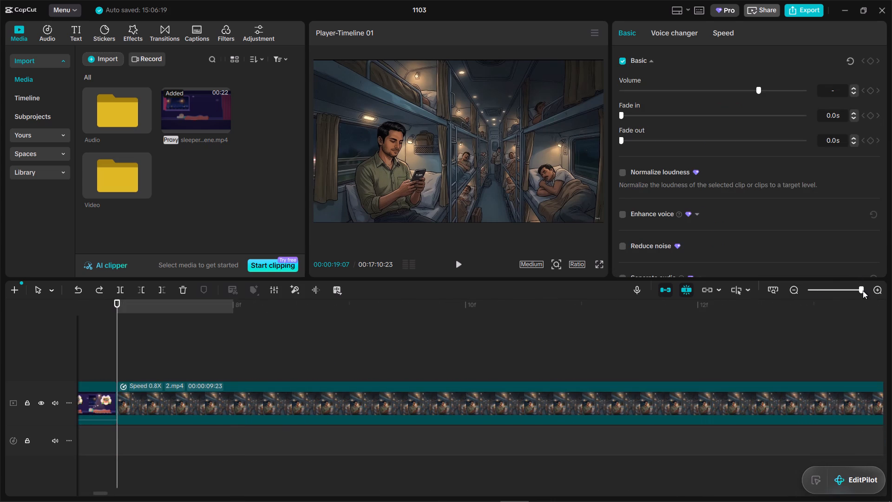
pyautogui.moveTo(863, 291); pyautogui.dragTo(852, 288)
pyautogui.moveTo(356, 435); pyautogui.dragTo(278, 436)
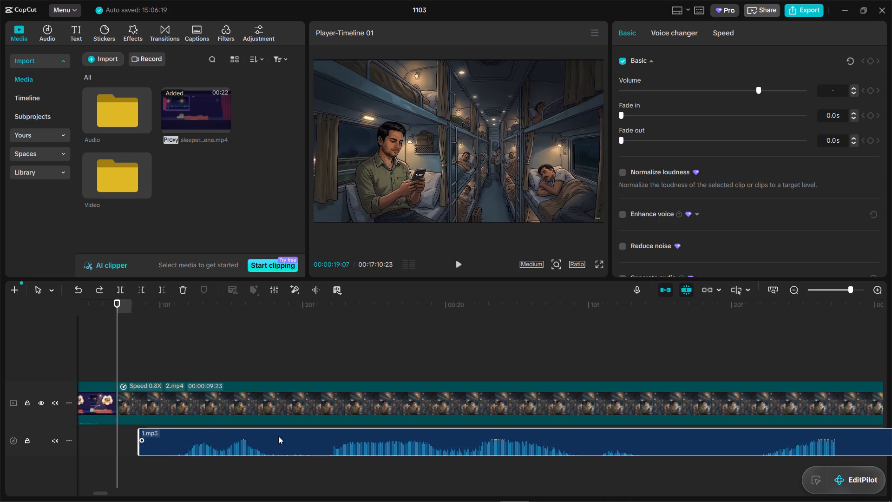
pyautogui.moveTo(278, 436); pyautogui.dragTo(259, 437)
# Play across the cut from the sleeper-bus-scene into 2.mp4 to check the narration's new timing.
pyautogui.click(143, 338)
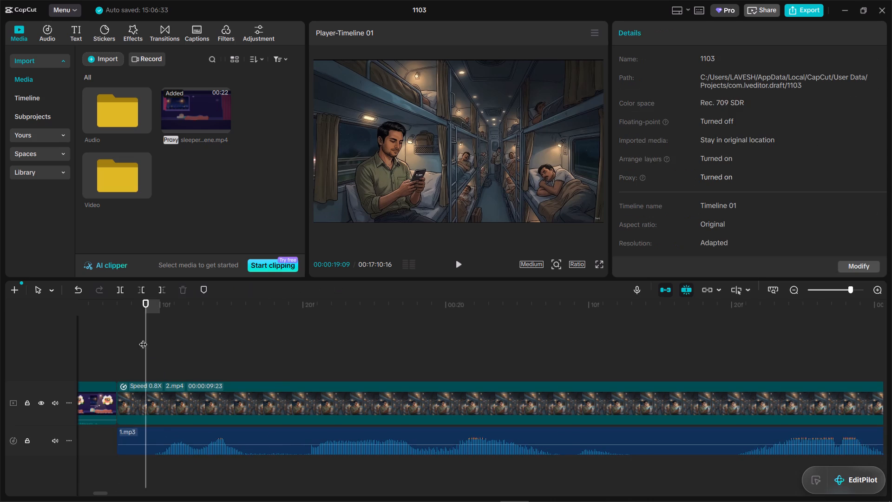
pyautogui.moveTo(143, 338); pyautogui.dragTo(61, 348)
pyautogui.press('space')
pyautogui.press('space')
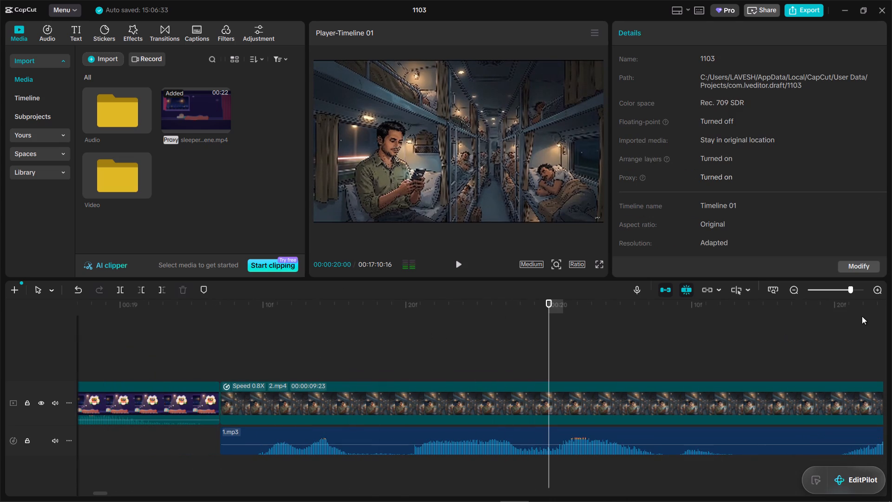
pyautogui.moveTo(848, 288); pyautogui.dragTo(833, 288)
pyautogui.click(394, 363)
pyautogui.press('space')
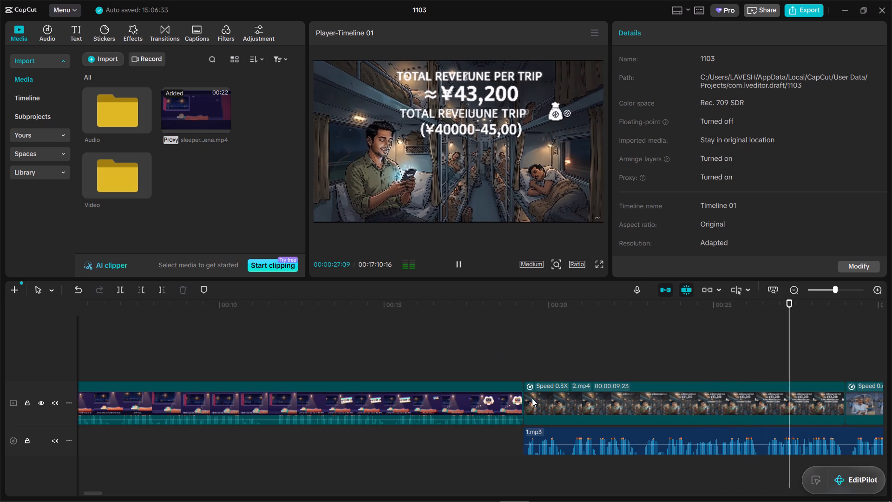
pyautogui.press('space')
# Play the video from its very beginning in the full-screen preview.
pyautogui.click(597, 268)
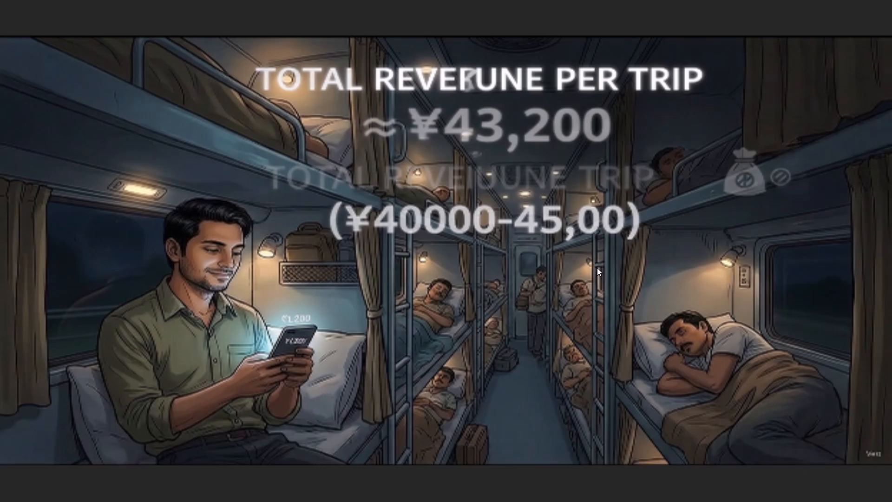
pyautogui.moveTo(397, 449); pyautogui.dragTo(284, 450)
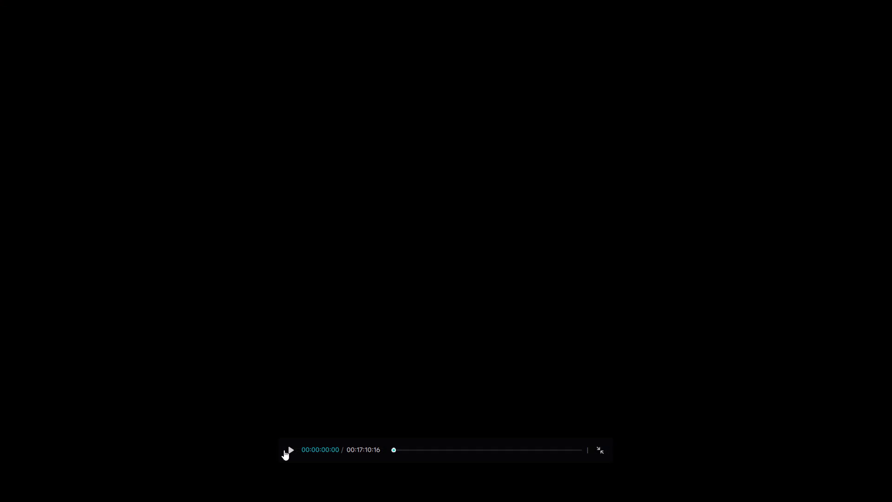
pyautogui.moveTo(284, 450); pyautogui.dragTo(217, 450)
pyautogui.press('space')
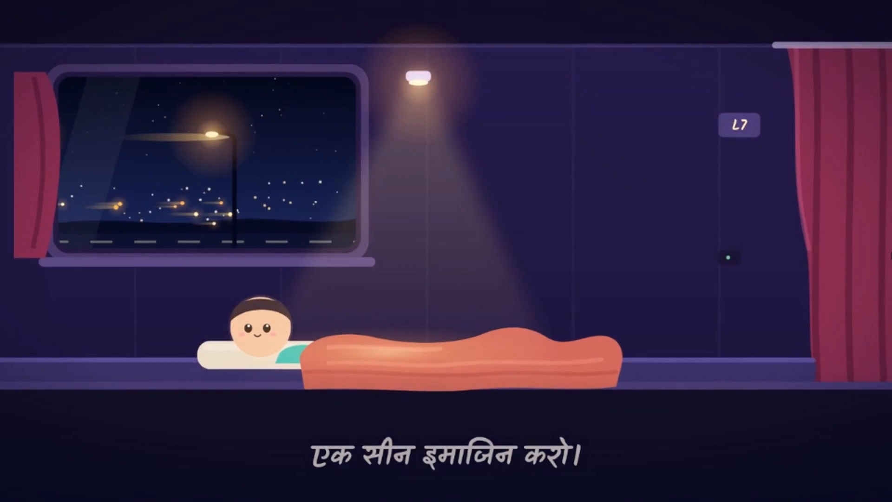
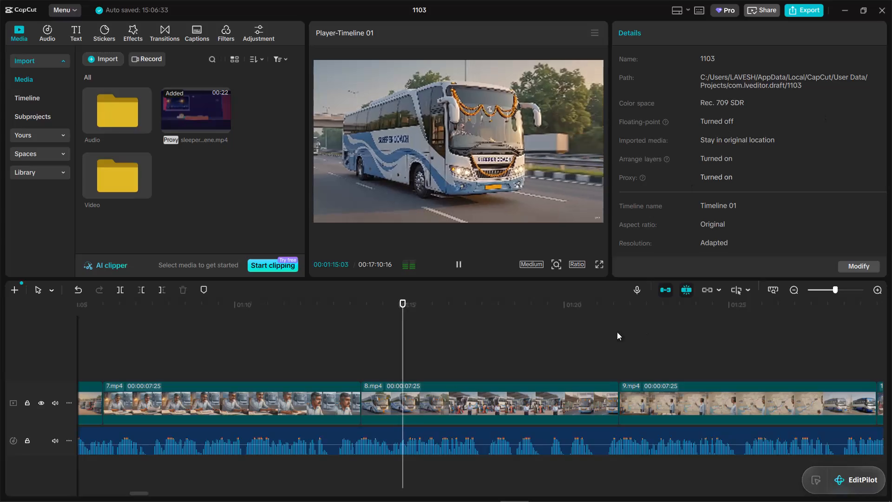
pyautogui.press('space')
pyautogui.click(270, 316)
pyautogui.moveTo(270, 316); pyautogui.dragTo(0, 352)
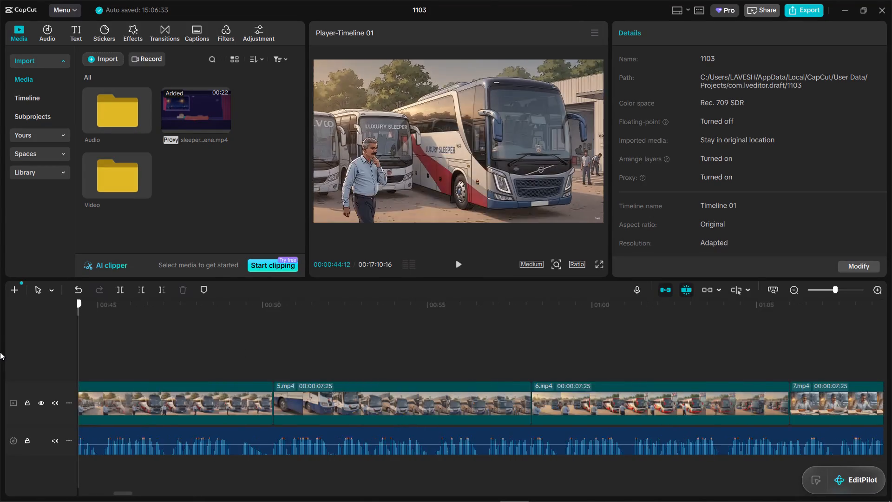
pyautogui.moveTo(0, 352); pyautogui.dragTo(0, 356)
pyautogui.press('space')
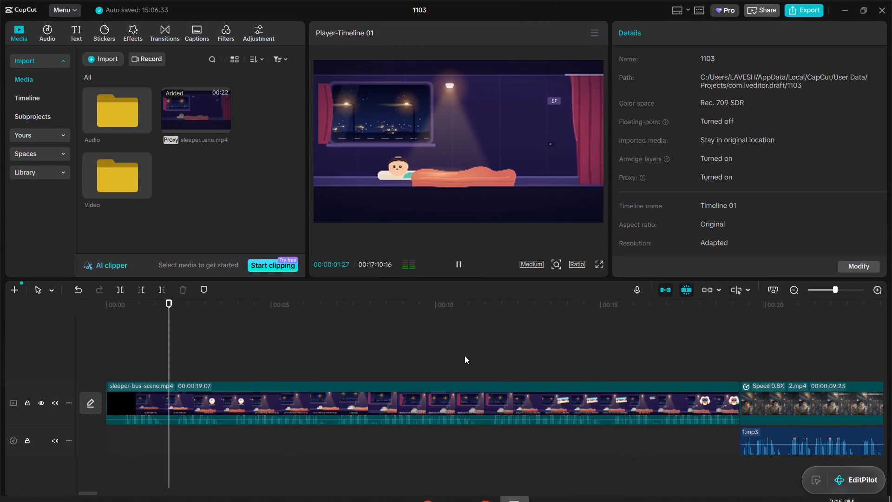
pyautogui.press('space')
pyautogui.press('space')
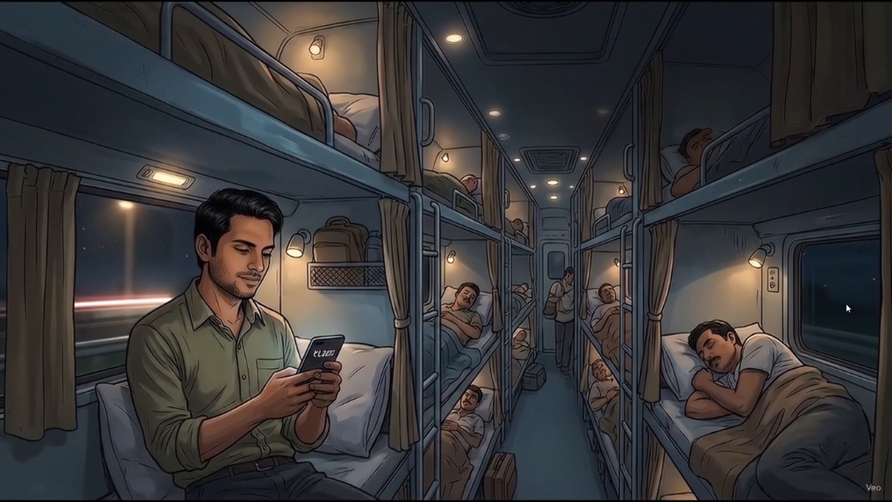
pyautogui.press('Escape')
pyautogui.press('space')
pyautogui.click(385, 355)
pyautogui.press('space')
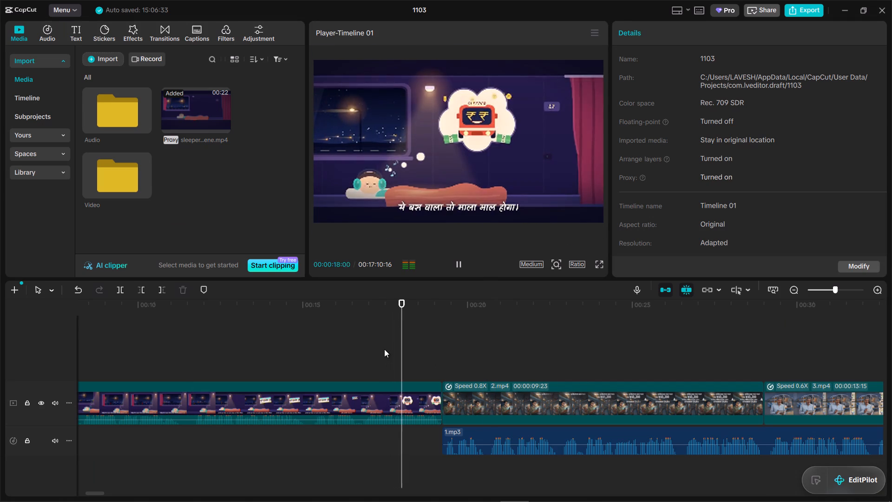
# Play the opening again from the very start through the sleeper-bus-scene and 2.mp4, pausing shortly before 3.mp4.
pyautogui.press('space')
pyautogui.click(337, 348)
pyautogui.moveTo(337, 348); pyautogui.dragTo(334, 348)
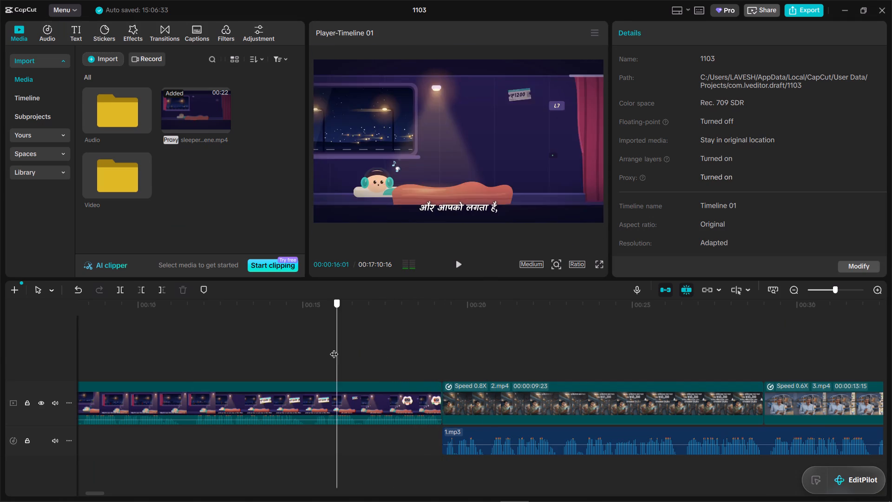
pyautogui.moveTo(334, 348); pyautogui.dragTo(0, 354)
pyautogui.press('space')
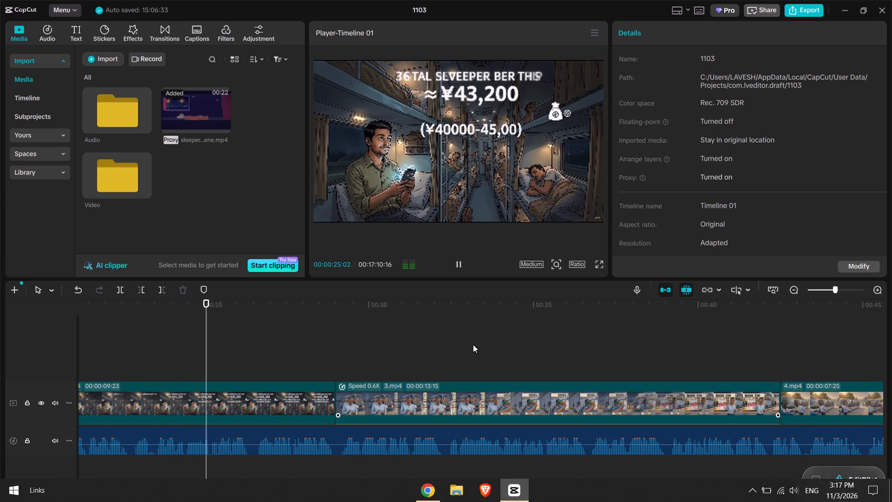
pyautogui.click(433, 489)
pyautogui.click(433, 489)
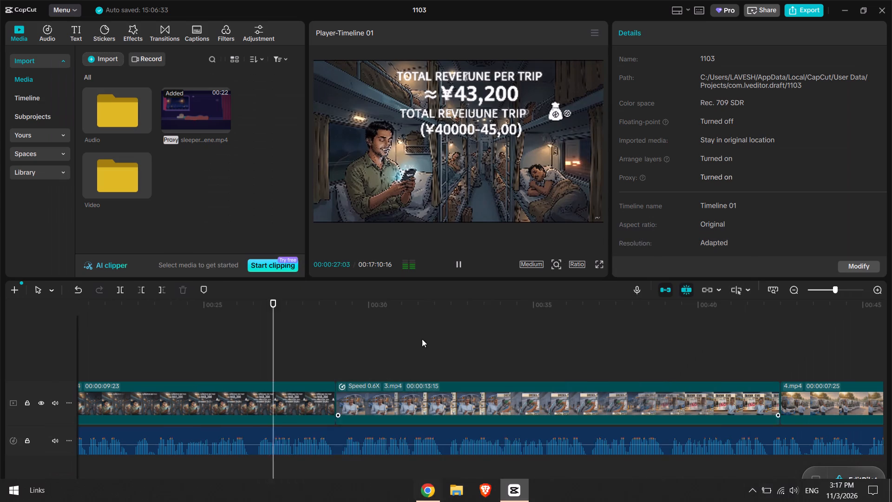
pyautogui.press('space')
# Compare the Scene 2 and Scene 3 narration in the ChatGPT script in Chrome with the playback running into 3.mp4.
pyautogui.click(425, 485)
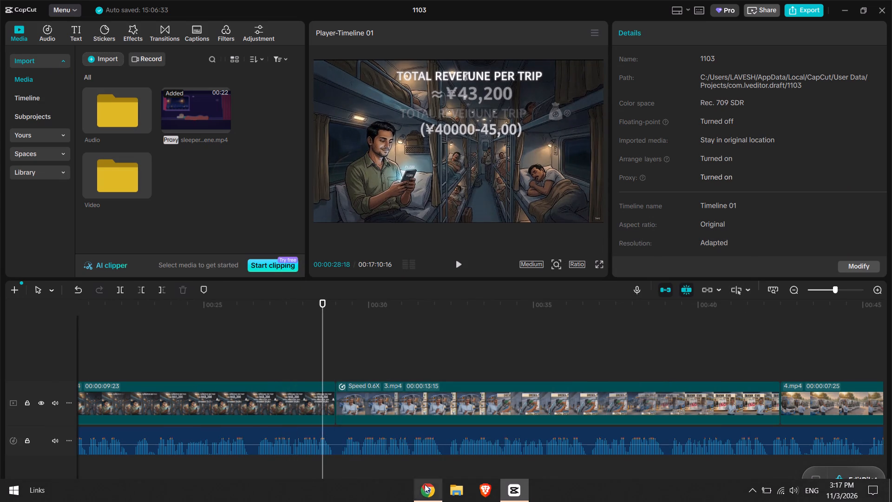
pyautogui.scroll(4, 500, 227)
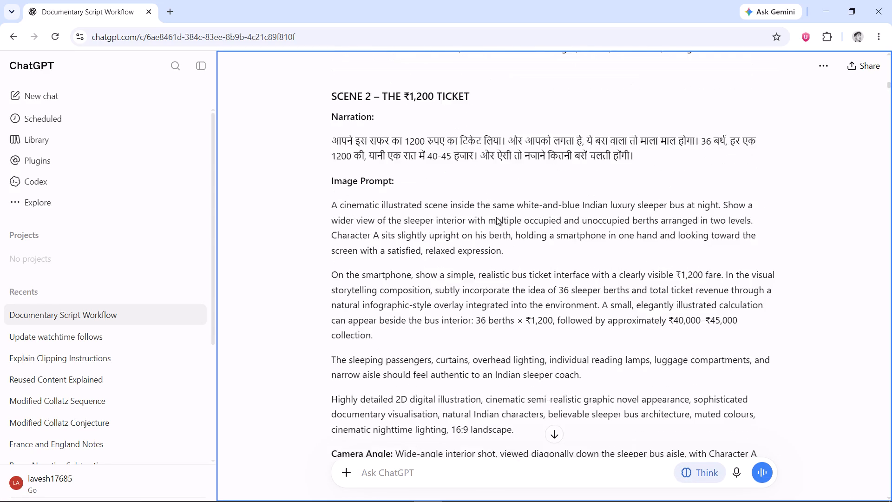
pyautogui.scroll(1, 496, 217)
pyautogui.press('space')
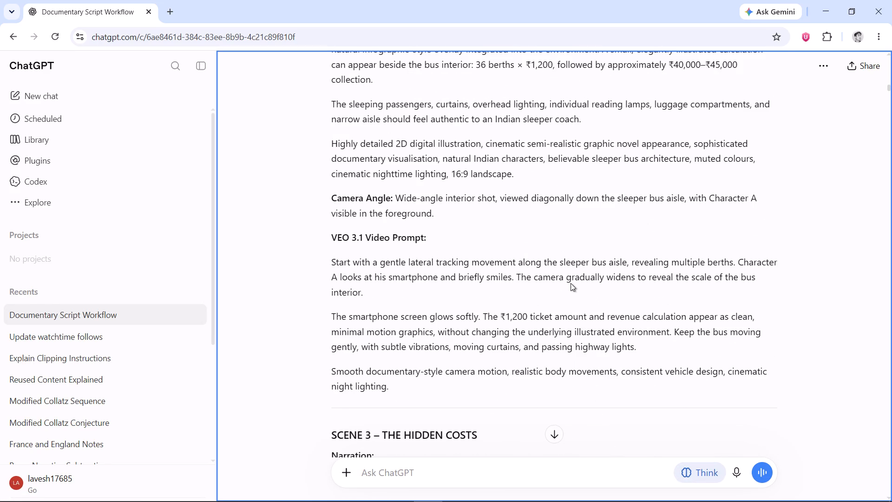
pyautogui.scroll(1, 570, 282)
pyautogui.hotkey('alt', 'Tab')
pyautogui.press('space')
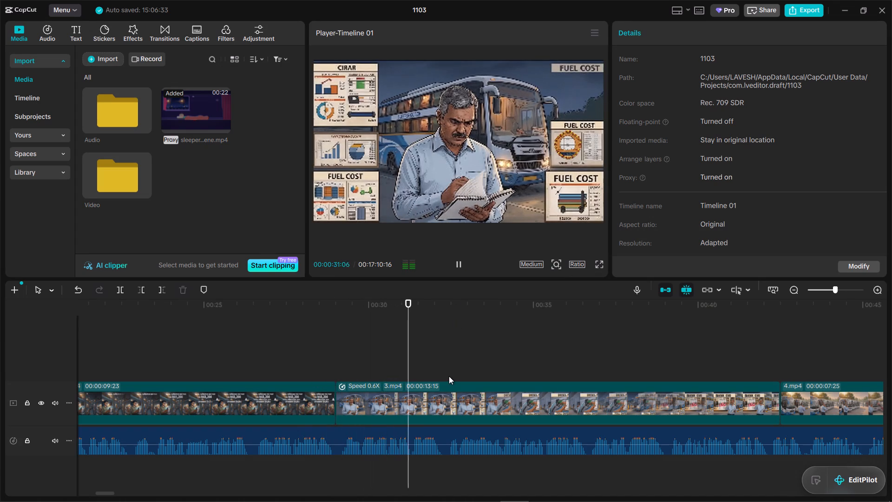
pyautogui.hotkey('alt', 'Tab')
pyautogui.scroll(2, 441, 308)
pyautogui.scroll(-4, 441, 308)
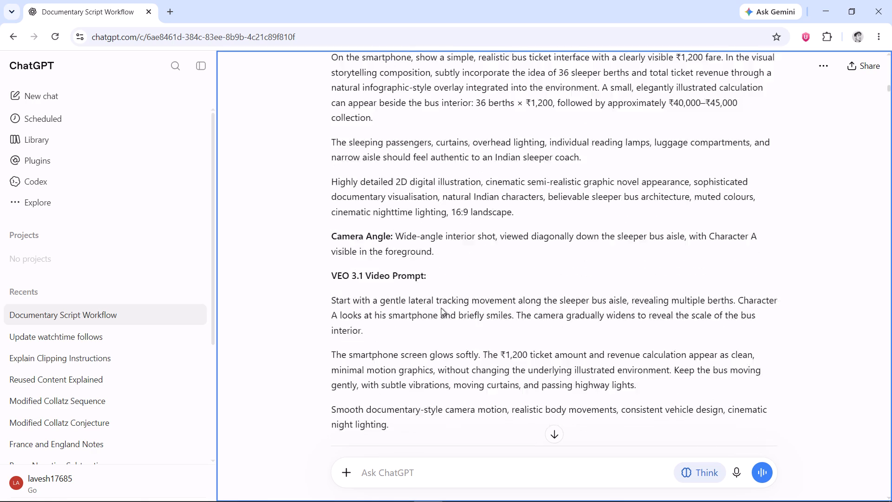
pyautogui.scroll(-2, 441, 303)
pyautogui.moveTo(387, 241); pyautogui.dragTo(575, 269)
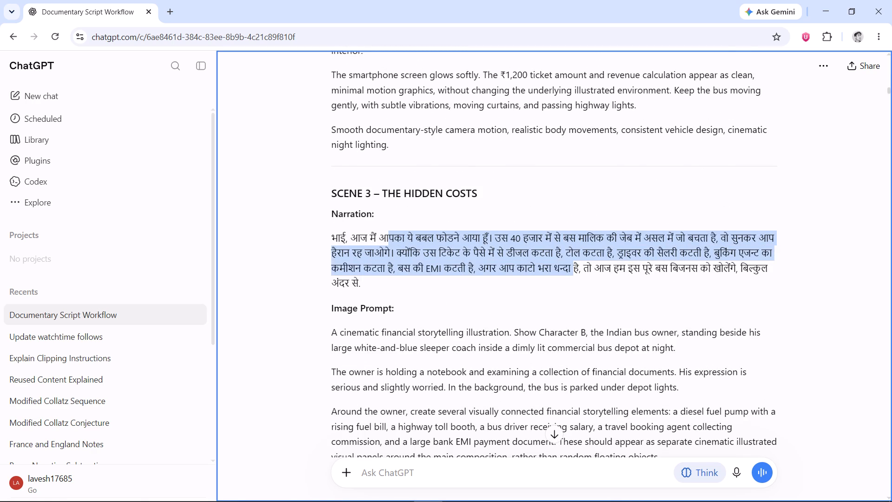
pyautogui.moveTo(575, 269); pyautogui.dragTo(564, 271)
pyautogui.click(564, 271)
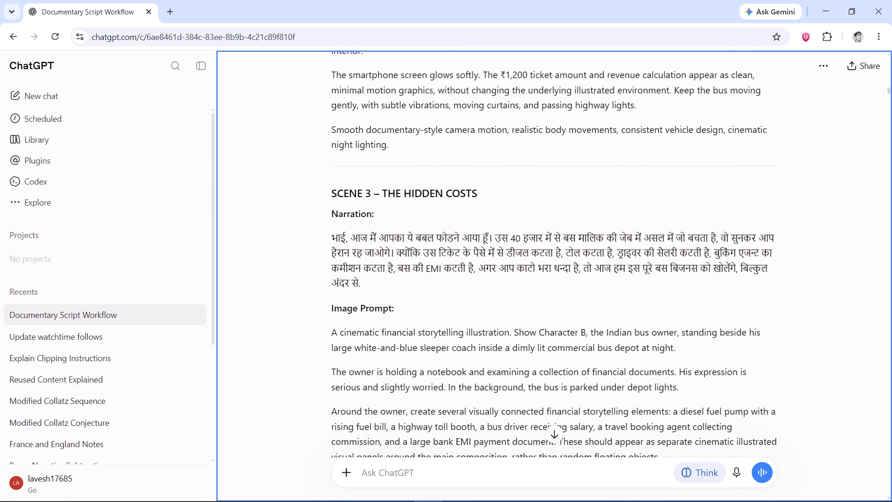
pyautogui.hotkey('alt', 'Tab')
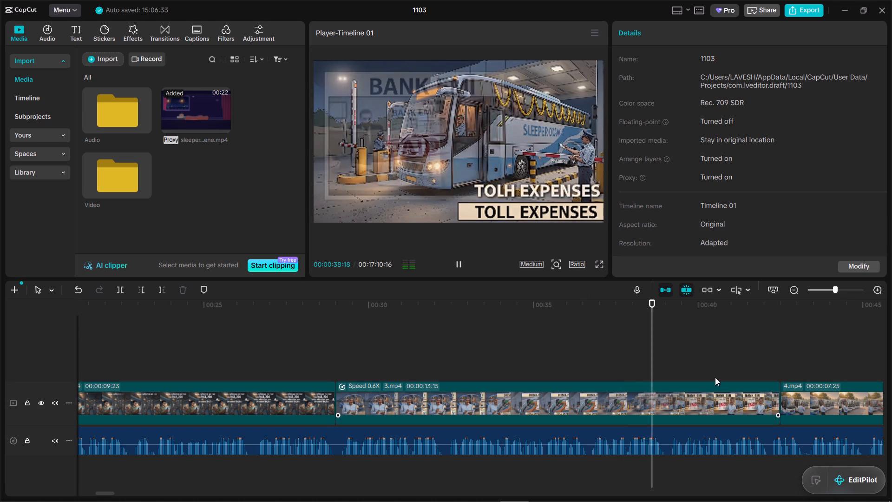
# Replay the 3.mp4 clip from just before its start to compare its pictures with the narration.
pyautogui.press('space')
pyautogui.click(648, 399)
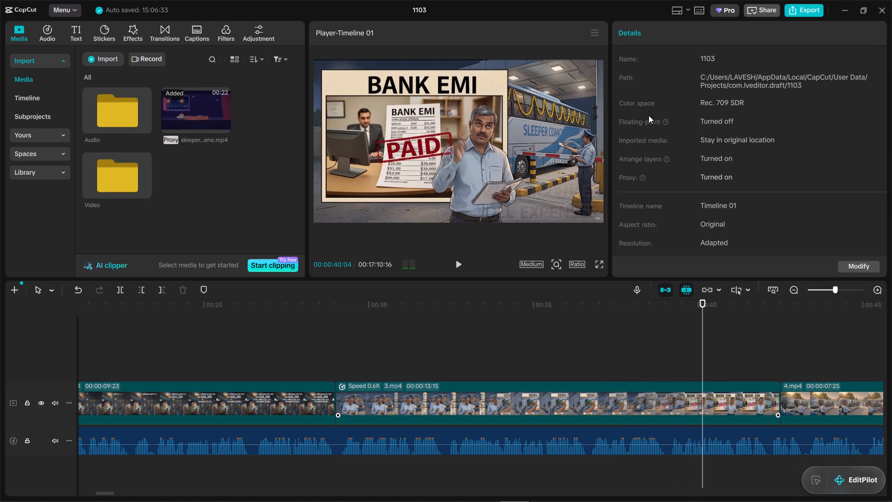
pyautogui.click(395, 358)
pyautogui.moveTo(395, 358); pyautogui.dragTo(389, 360)
pyautogui.click(389, 360)
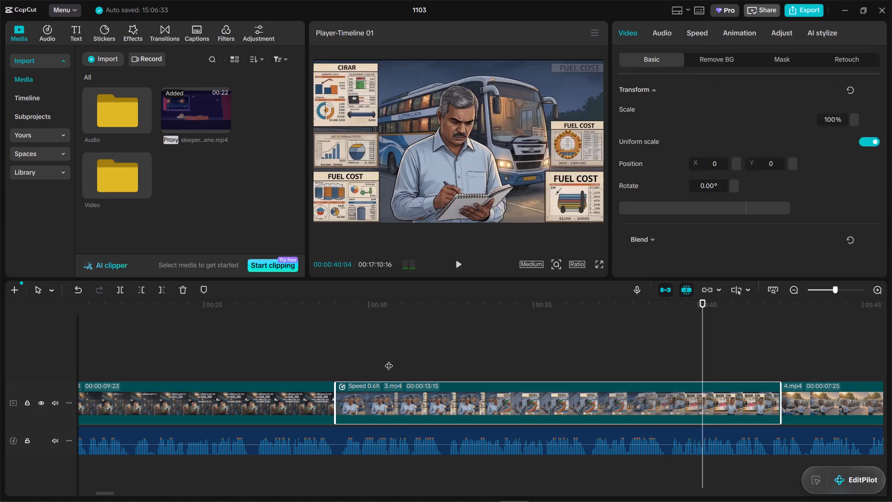
pyautogui.click(389, 360)
pyautogui.moveTo(389, 360); pyautogui.dragTo(330, 357)
pyautogui.press('space')
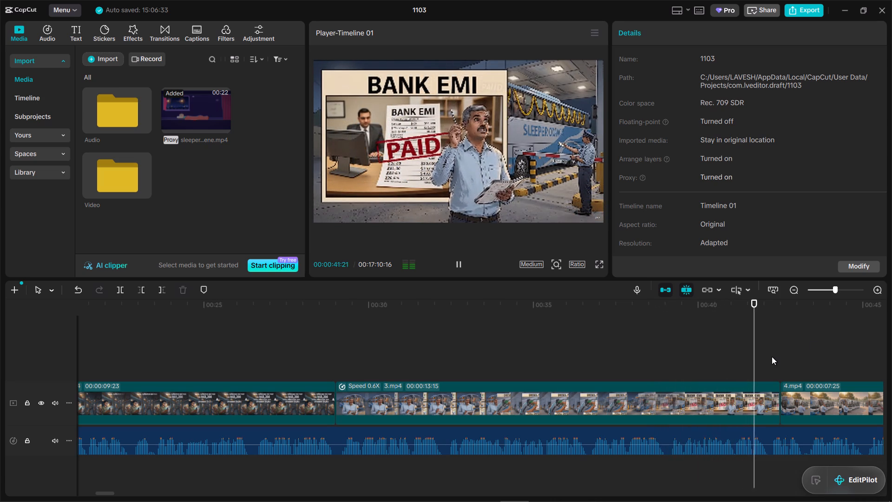
# Split 3.mp4 at 00:00:39:03, where the bank EMI picture fades in, and delete the part after the split.
pyautogui.press('space')
pyautogui.moveTo(785, 363); pyautogui.dragTo(631, 344)
pyautogui.press('space')
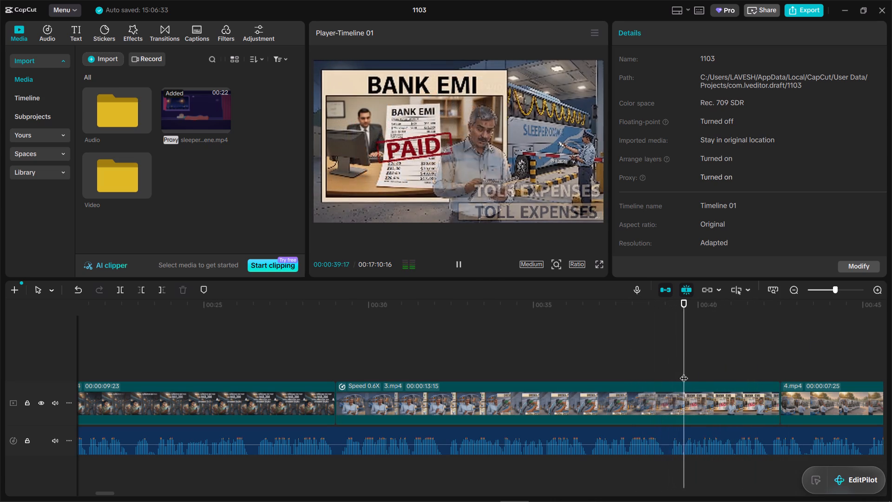
pyautogui.press('space')
pyautogui.click(662, 351)
pyautogui.moveTo(662, 351); pyautogui.dragTo(669, 352)
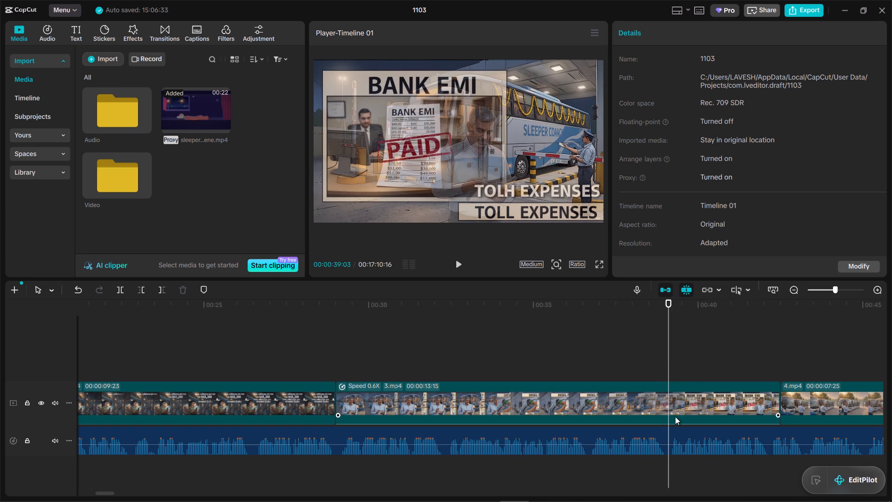
pyautogui.click(675, 416)
pyautogui.press('b')
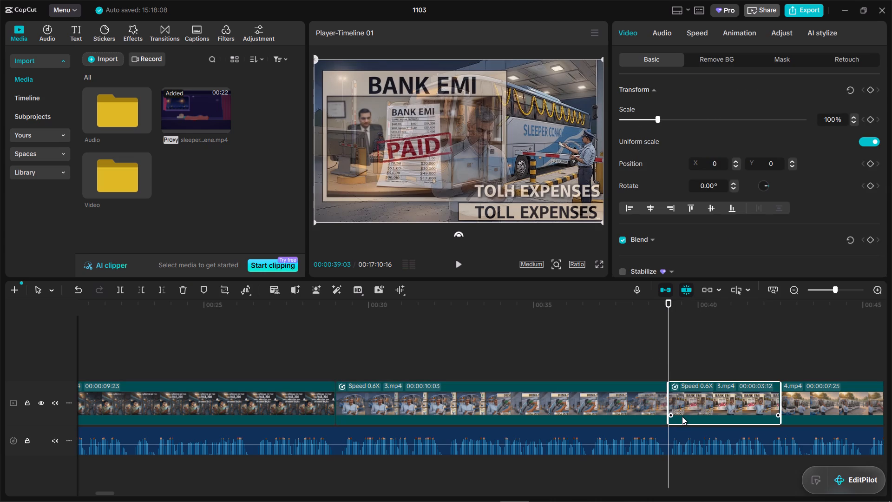
pyautogui.press('d')
# Duplicate the shortened 3.mp4 clip and place the copy directly after it on the main track, before 4.mp4.
pyautogui.click(574, 397)
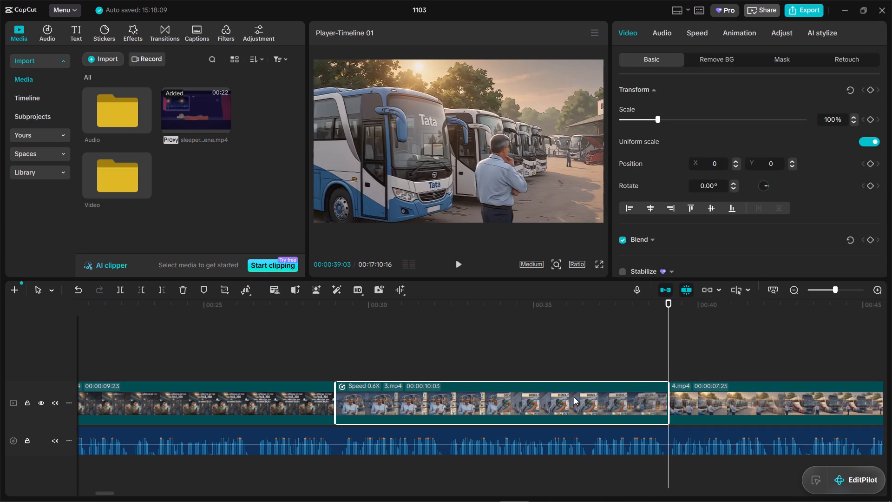
pyautogui.hotkey('ctrl', 'c')
pyautogui.hotkey('ctrl', 'v')
pyautogui.moveTo(694, 363); pyautogui.dragTo(689, 409)
# Play through the duplicated 3.mp4 clip and set its speed to 1.00x.
pyautogui.click(652, 366)
pyautogui.press('space')
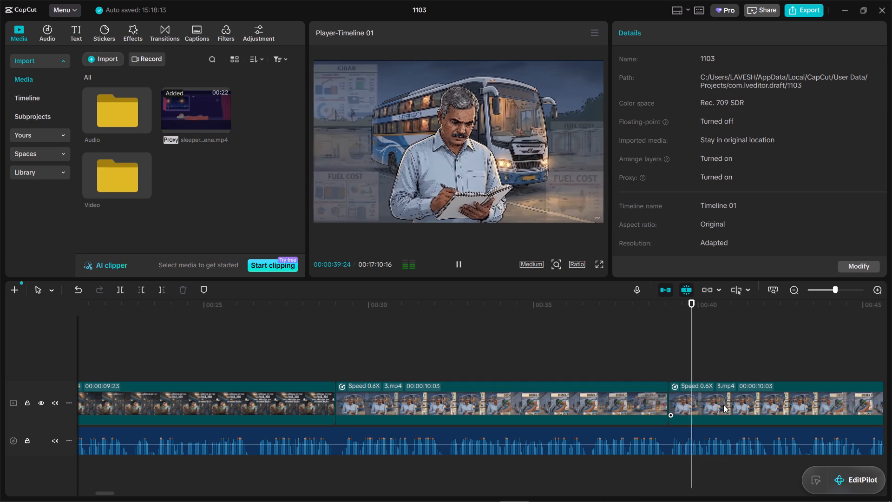
pyautogui.press('space')
pyautogui.press('space')
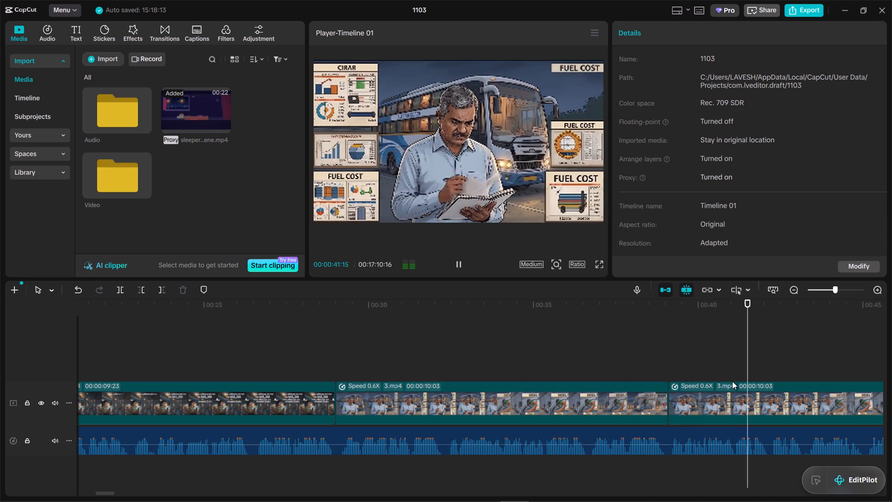
pyautogui.press('space')
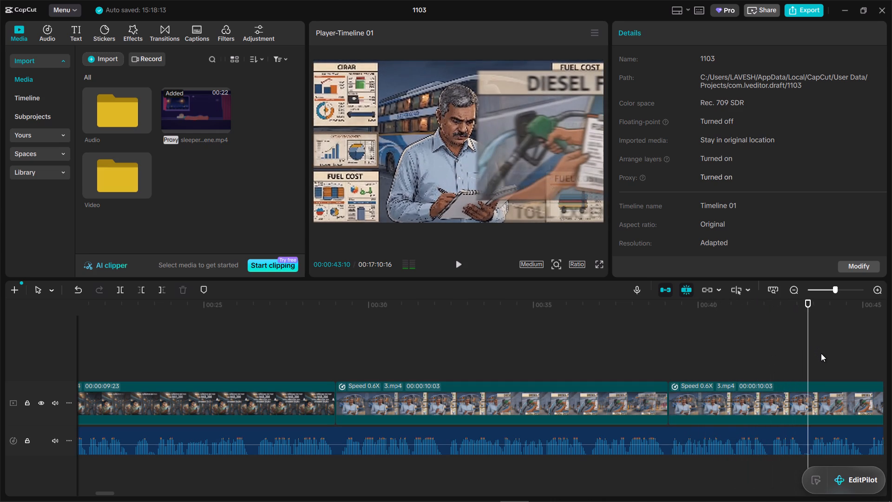
pyautogui.moveTo(804, 356); pyautogui.dragTo(766, 355)
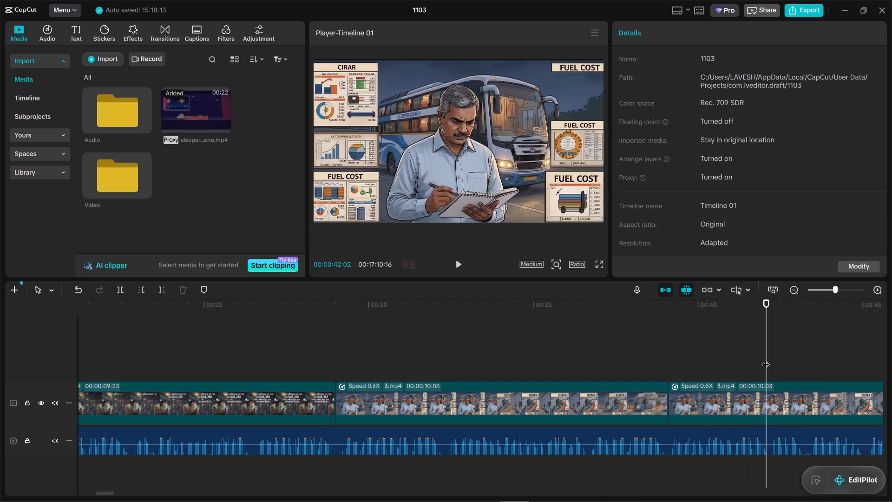
pyautogui.moveTo(766, 358); pyautogui.dragTo(740, 358)
pyautogui.click(743, 397)
pyautogui.click(686, 31)
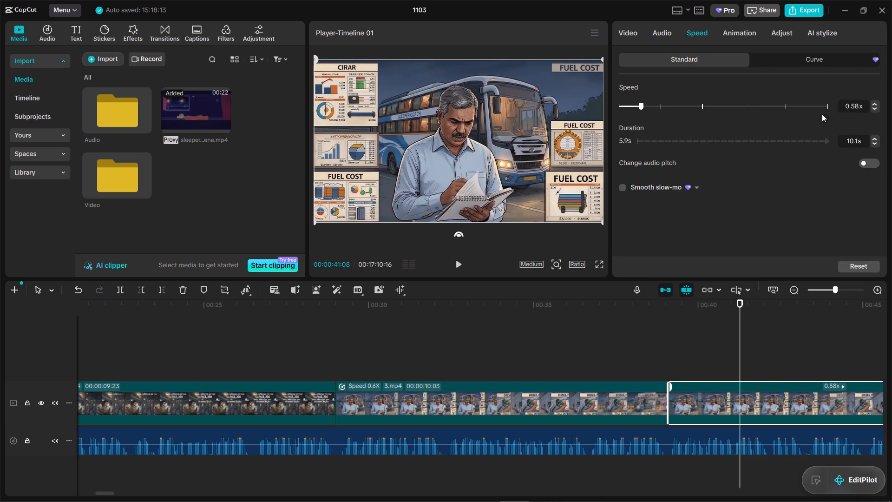
pyautogui.click(660, 106)
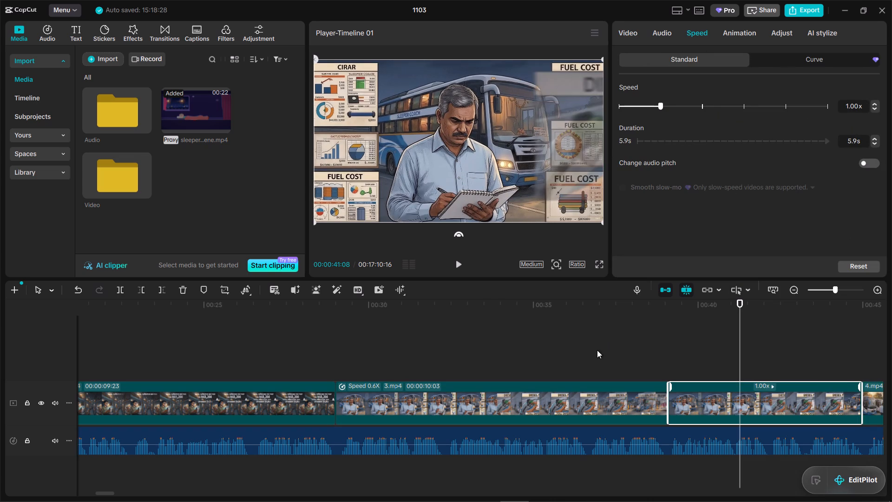
# Set the speed of the first 3.mp4 clip to 1.00x.
pyautogui.click(512, 348)
pyautogui.moveTo(512, 348); pyautogui.dragTo(398, 342)
pyautogui.click(440, 413)
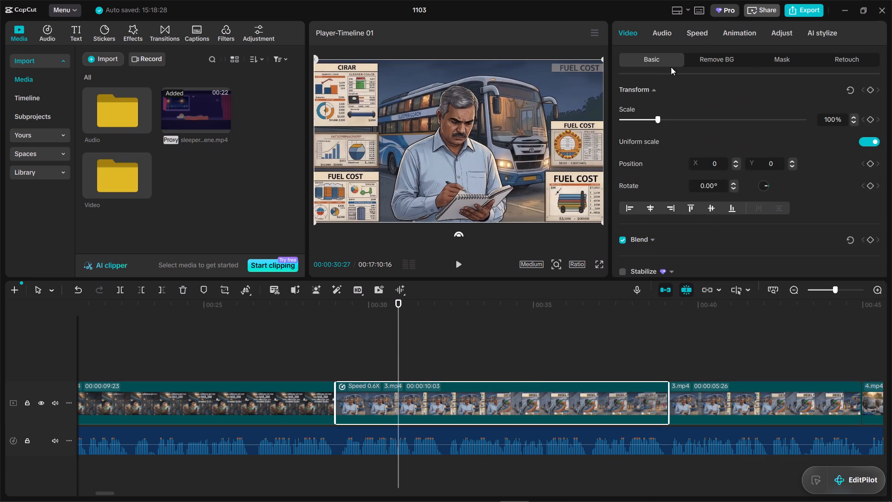
pyautogui.click(695, 31)
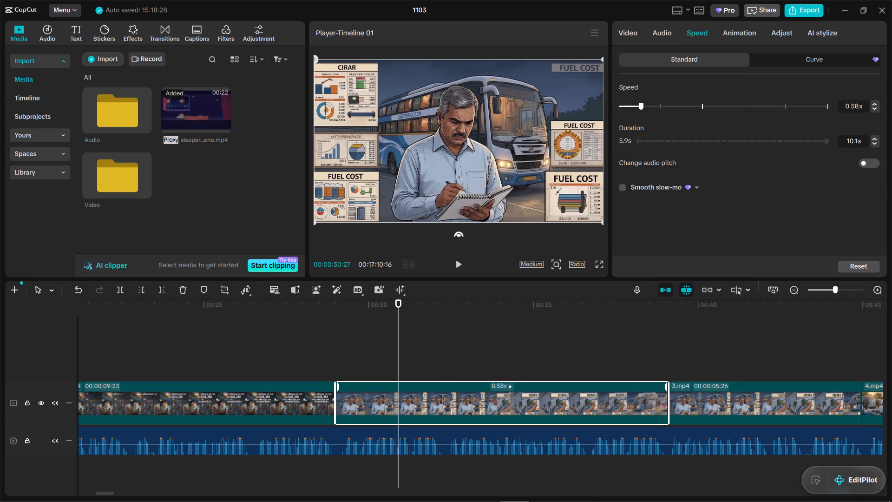
pyautogui.tripleClick(856, 109)
pyautogui.press('1')
pyautogui.press('Return')
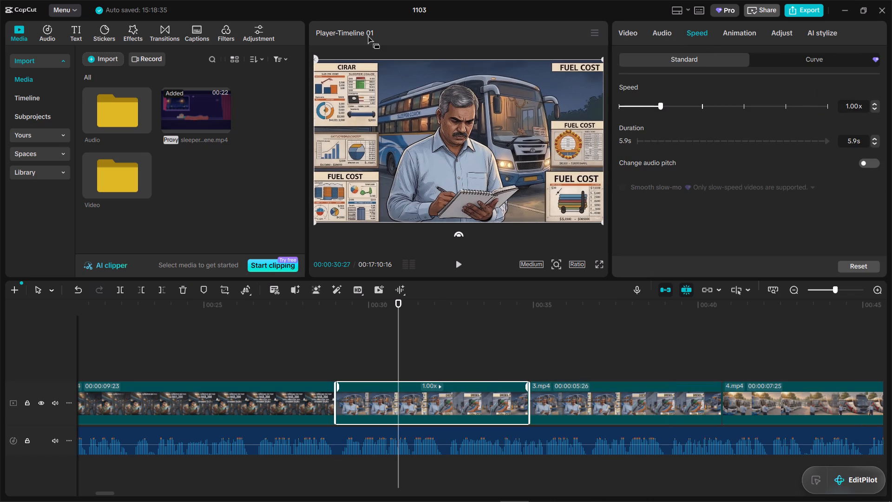
# Play from 2.mp4 through both 3.mp4 clips into 4.mp4, and recheck the start of 2.mp4 against the narration.
pyautogui.click(287, 349)
pyautogui.press('space')
pyautogui.press('space')
pyautogui.press('space')
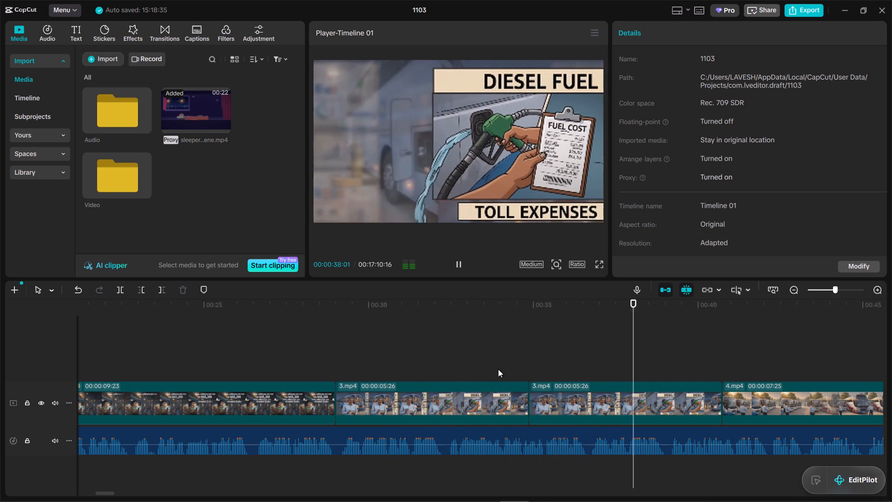
pyautogui.press('space')
pyautogui.press('space')
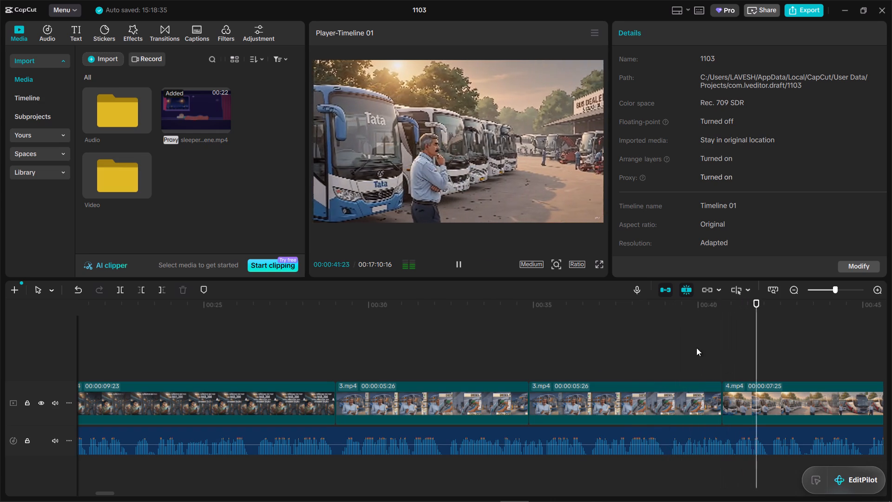
pyautogui.press('space')
pyautogui.click(613, 343)
pyautogui.moveTo(613, 343); pyautogui.dragTo(296, 317)
pyautogui.press('space')
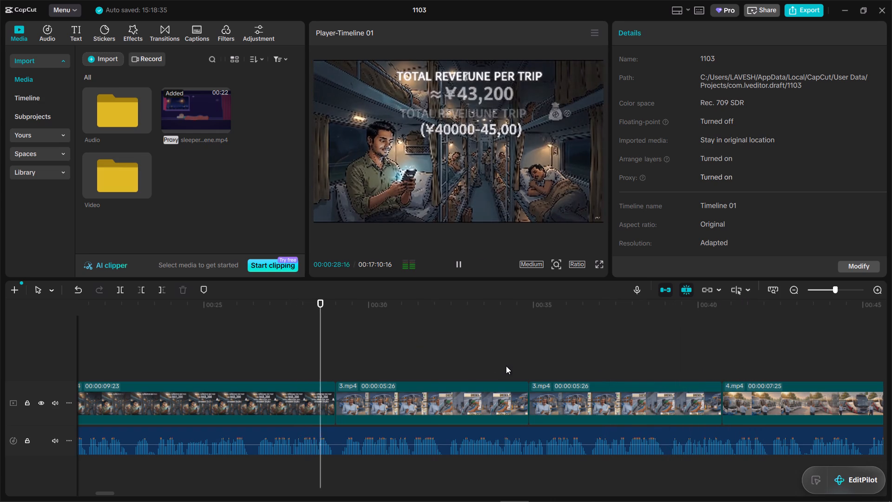
pyautogui.press('space')
pyautogui.click(267, 357)
pyautogui.moveTo(267, 357); pyautogui.dragTo(93, 357)
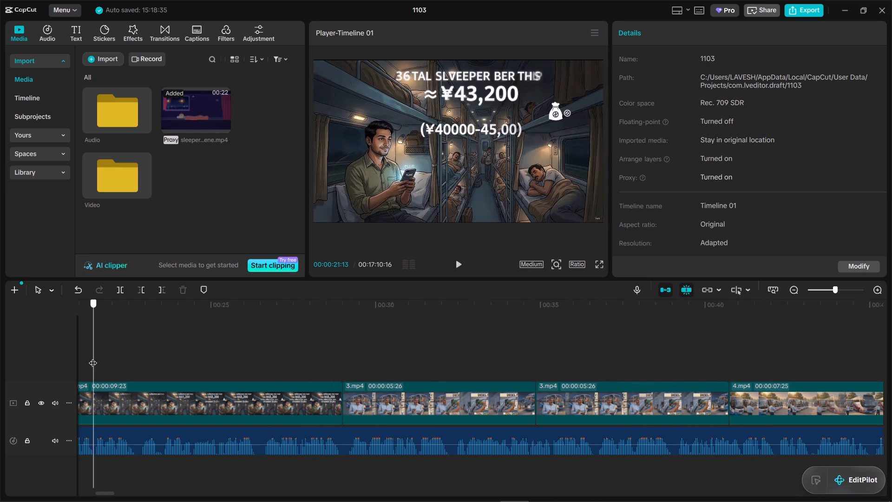
pyautogui.moveTo(93, 357); pyautogui.dragTo(248, 344)
pyautogui.press('space')
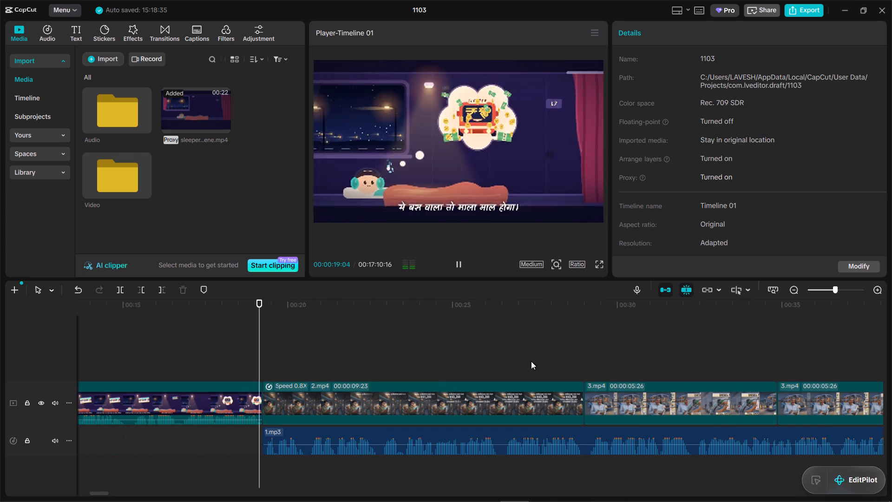
pyautogui.press('space')
# Set the speed of the 2.mp4 clip to 1.00x and play it in full screen.
pyautogui.click(493, 407)
pyautogui.click(696, 27)
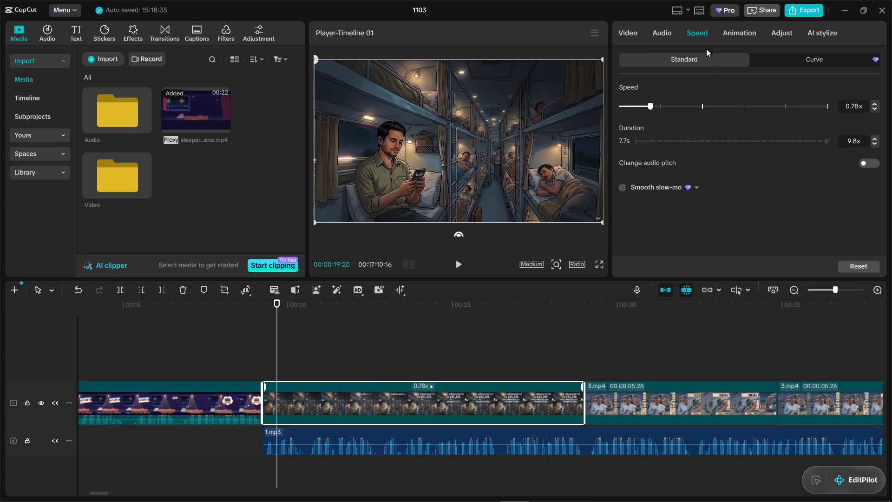
pyautogui.click(662, 106)
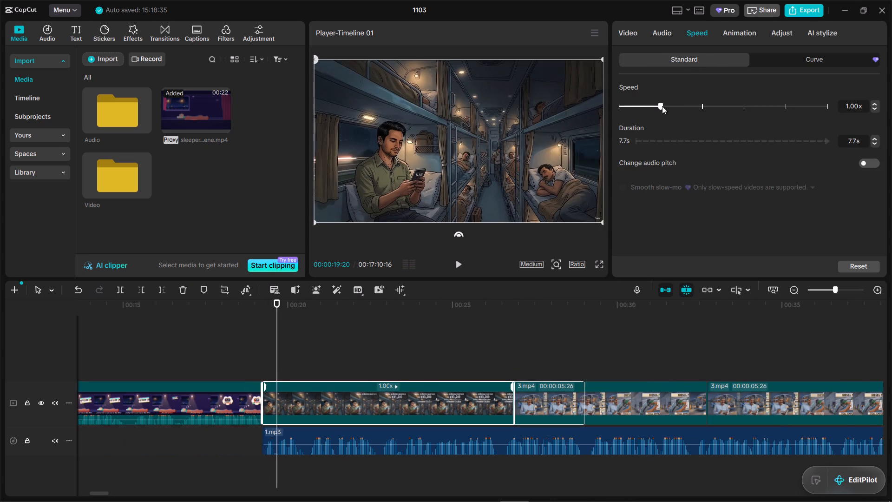
pyautogui.press('space')
pyautogui.click(598, 264)
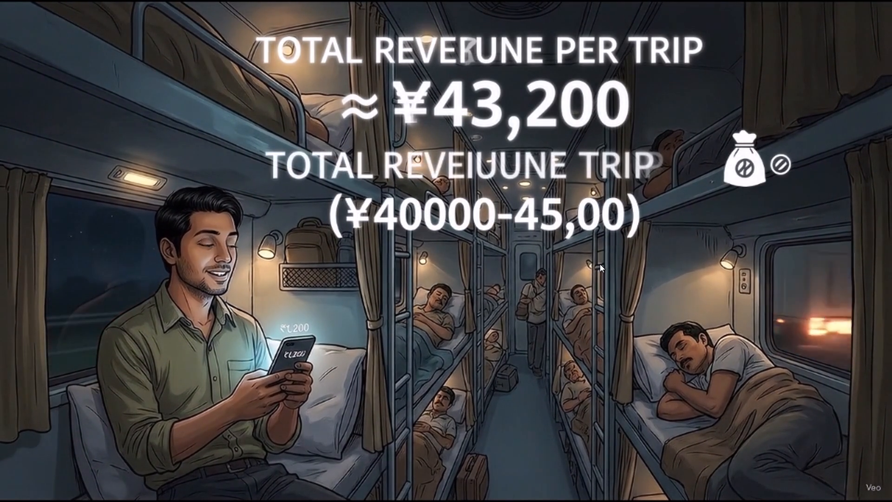
pyautogui.press('Escape')
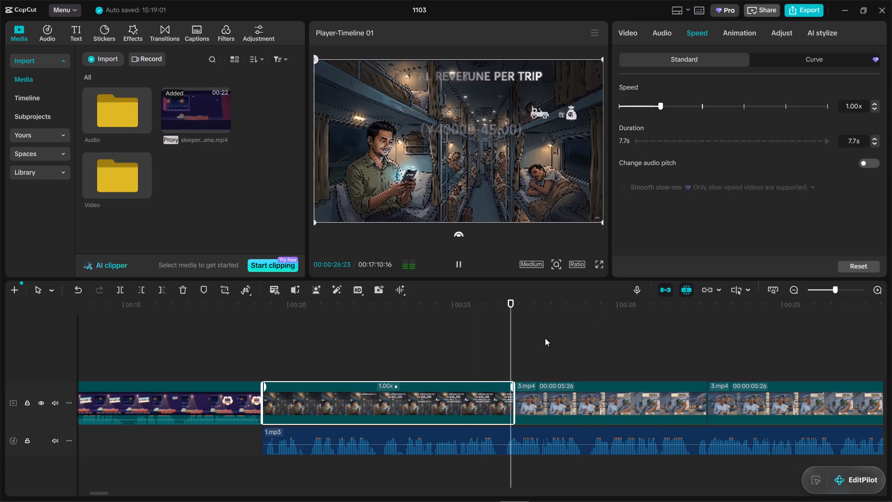
# Trim the end of 2.mp4 back to 00:00:26:14, making it 00:00:07:07 long, and replay the cut.
pyautogui.press('space')
pyautogui.click(504, 341)
pyautogui.moveTo(504, 341); pyautogui.dragTo(500, 348)
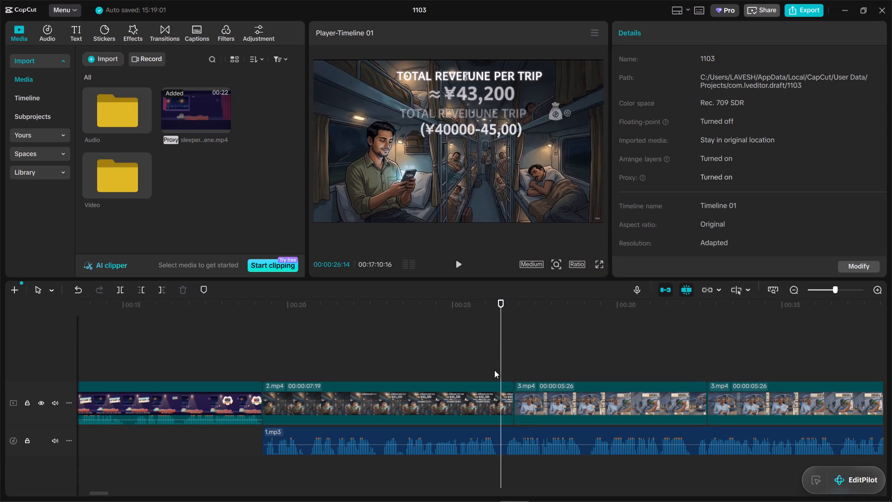
pyautogui.click(488, 407)
pyautogui.moveTo(514, 402); pyautogui.dragTo(501, 399)
pyautogui.click(512, 363)
pyautogui.moveTo(512, 363); pyautogui.dragTo(477, 362)
pyautogui.press('space')
pyautogui.press('space')
# Look through the later clips for a suitable picture and copy 13.mp4, the shot of the parked bus fleet.
pyautogui.moveTo(837, 284); pyautogui.dragTo(831, 285)
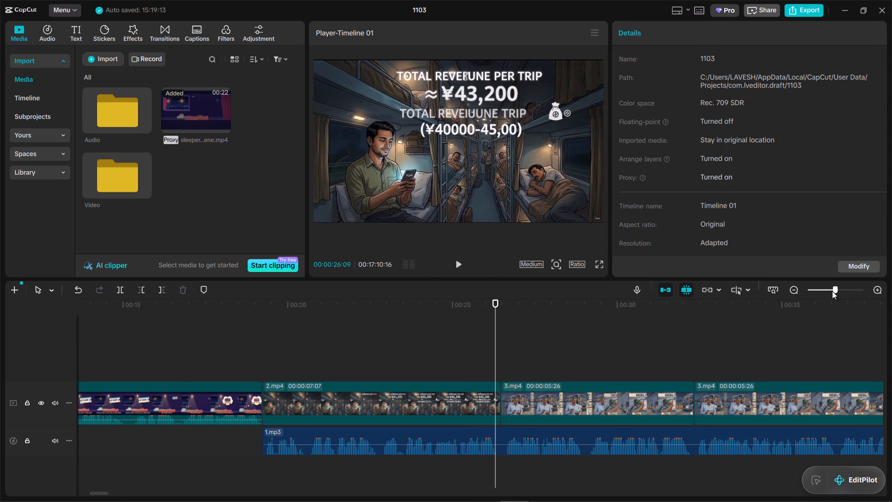
pyautogui.moveTo(832, 291); pyautogui.dragTo(813, 286)
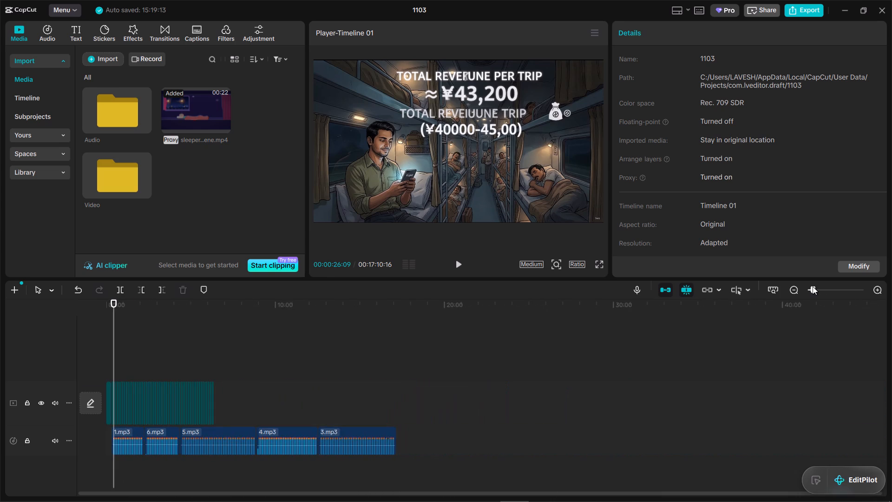
pyautogui.moveTo(813, 286); pyautogui.dragTo(824, 287)
pyautogui.click(401, 346)
pyautogui.moveTo(401, 346); pyautogui.dragTo(383, 342)
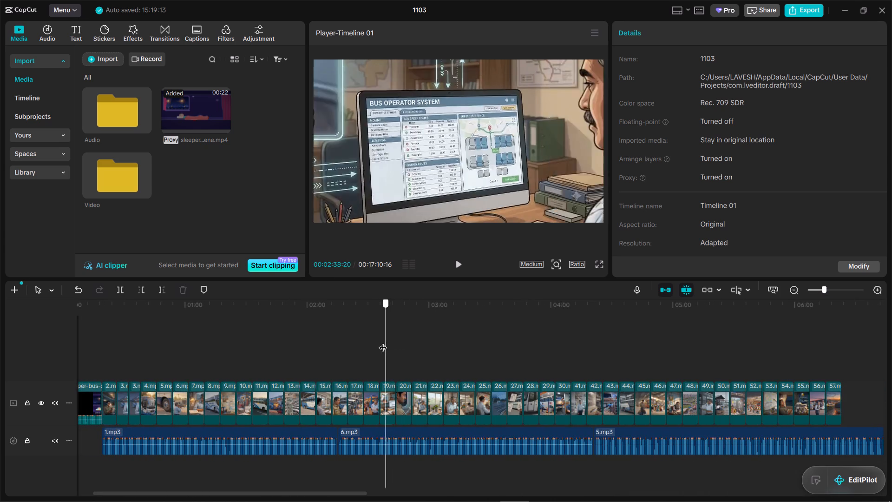
pyautogui.moveTo(383, 342); pyautogui.dragTo(352, 337)
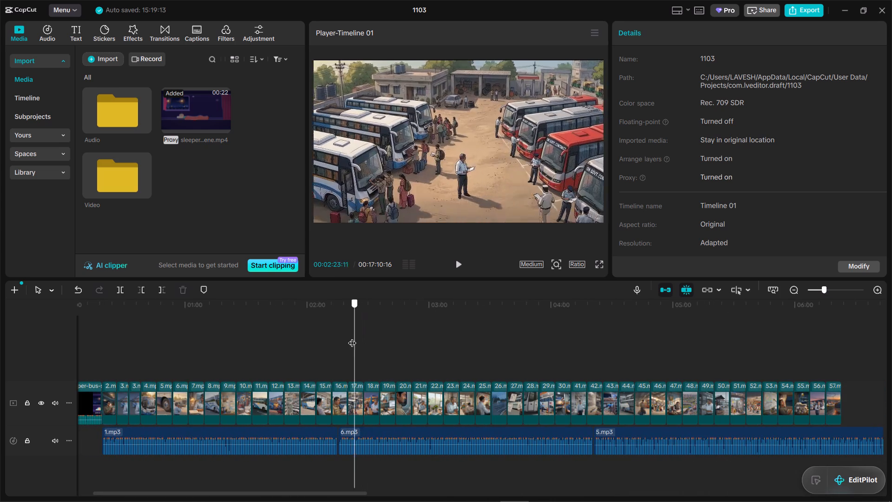
pyautogui.moveTo(352, 337); pyautogui.dragTo(313, 329)
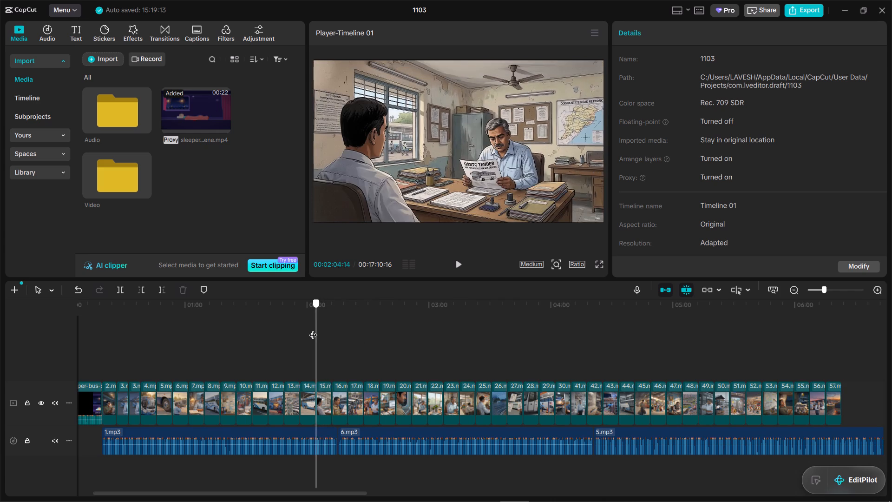
pyautogui.moveTo(313, 329); pyautogui.dragTo(286, 322)
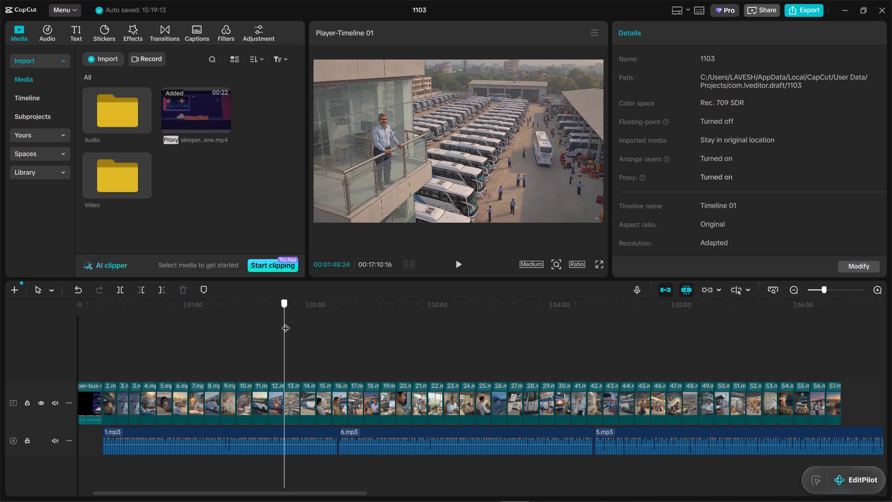
pyautogui.moveTo(286, 322); pyautogui.dragTo(284, 322)
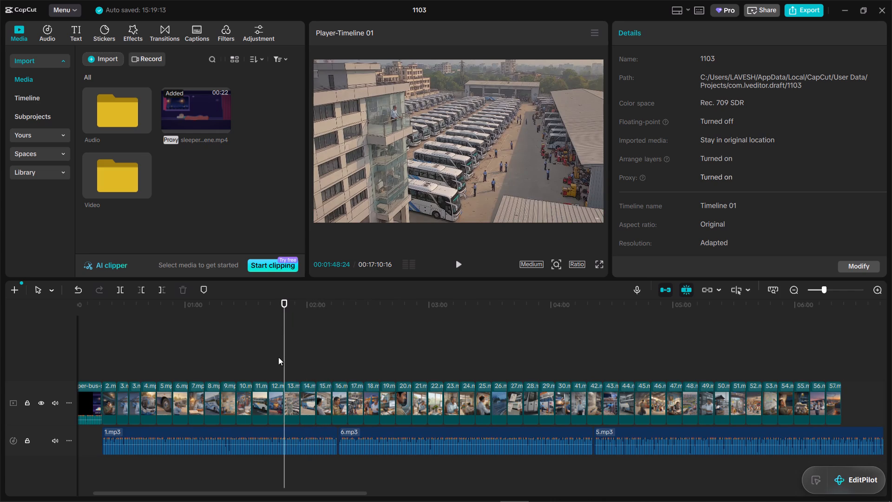
pyautogui.click(295, 392)
pyautogui.hotkey('ctrl', 'c')
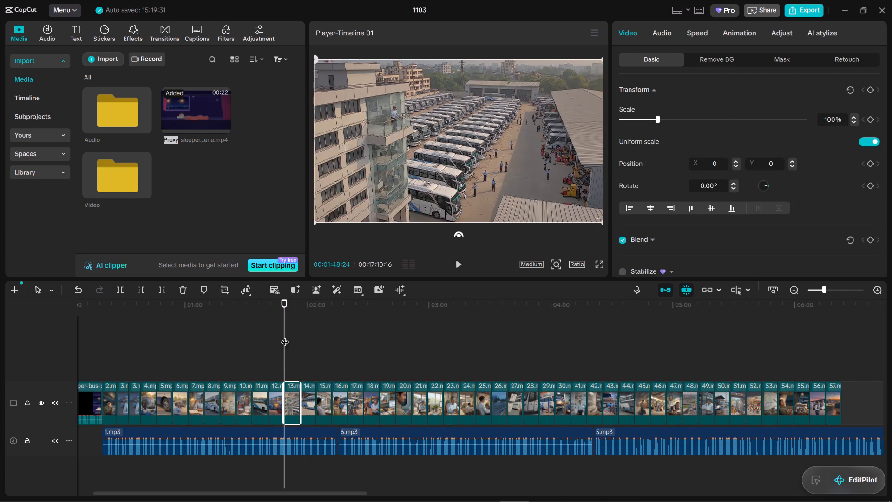
# Insert the copied 13.mp4 on the main track at 00:00:26:14, between 2.mp4 and the first 3.mp4 clip.
pyautogui.click(285, 336)
pyautogui.moveTo(285, 336); pyautogui.dragTo(126, 341)
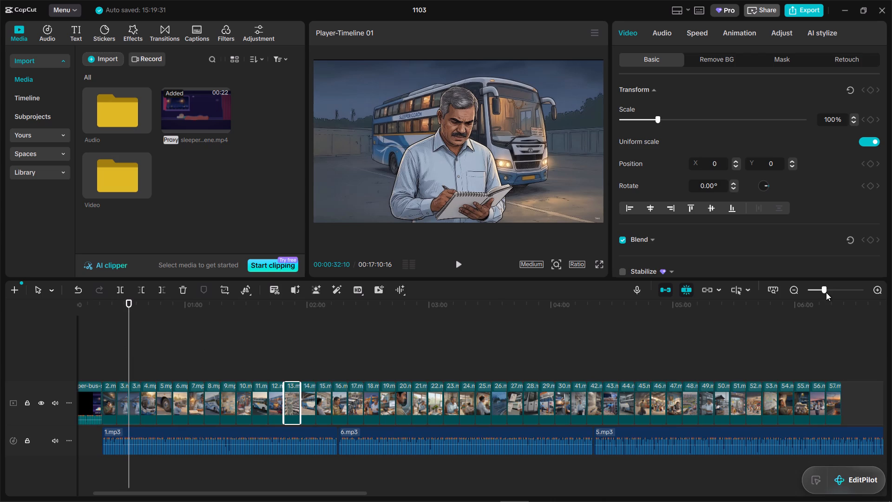
pyautogui.moveTo(826, 292); pyautogui.dragTo(842, 292)
pyautogui.click(308, 331)
pyautogui.moveTo(308, 331); pyautogui.dragTo(0, 374)
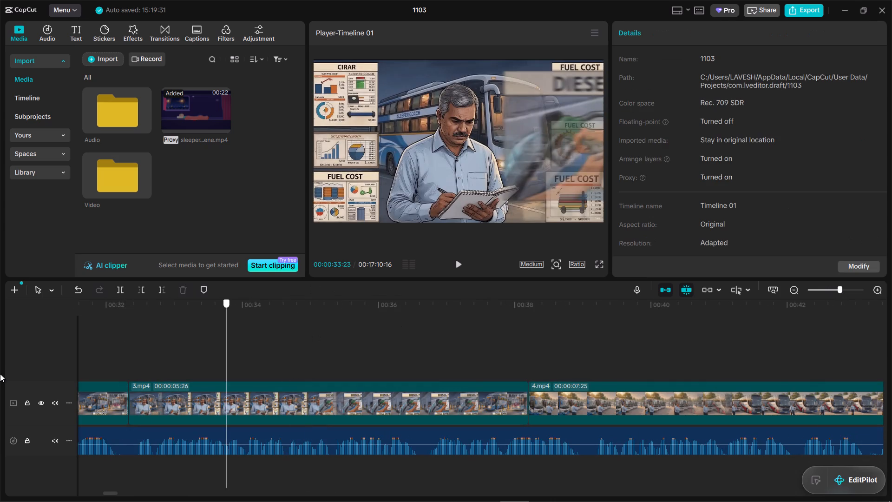
pyautogui.moveTo(0, 374); pyautogui.dragTo(203, 363)
pyautogui.press('space')
pyautogui.press('space')
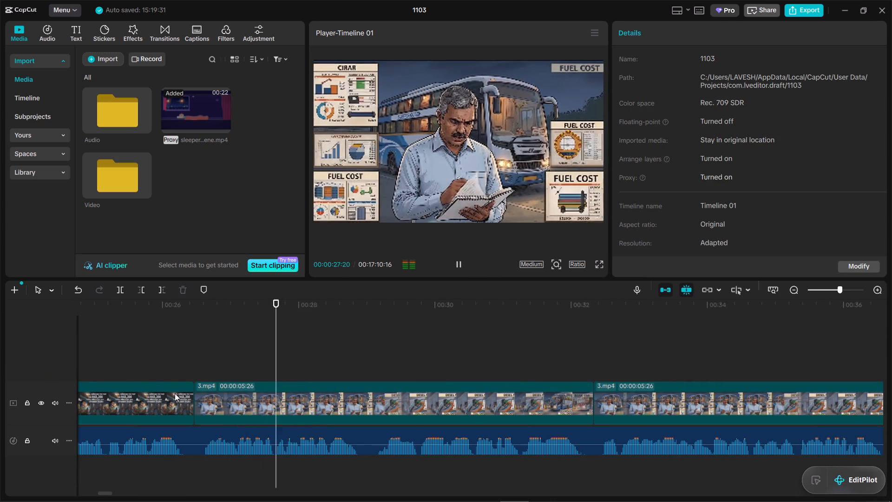
pyautogui.click(138, 376)
pyautogui.press('space')
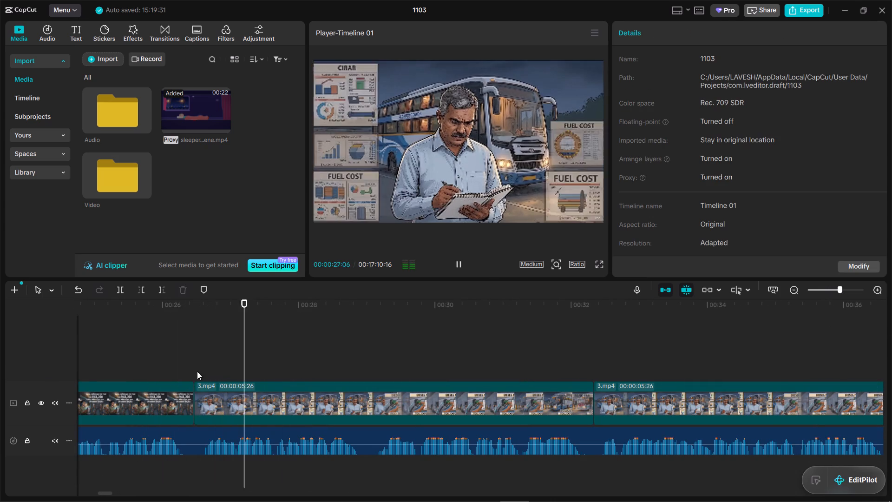
pyautogui.press('space')
pyautogui.doubleClick(194, 363)
pyautogui.hotkey('ctrl', 'v')
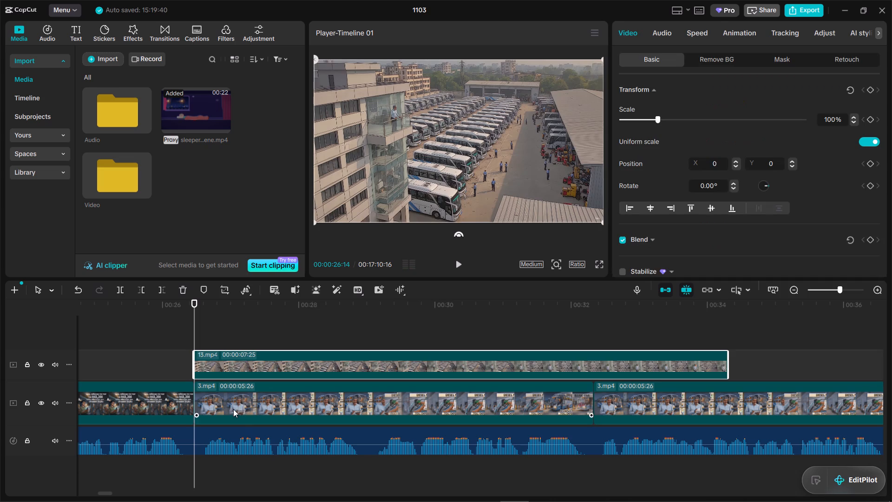
pyautogui.moveTo(242, 363); pyautogui.dragTo(249, 408)
# Play the inserted 13.mp4 clip and trim its end to 00:00:32:10, making it 00:00:05:26 long.
pyautogui.click(184, 363)
pyautogui.press('space')
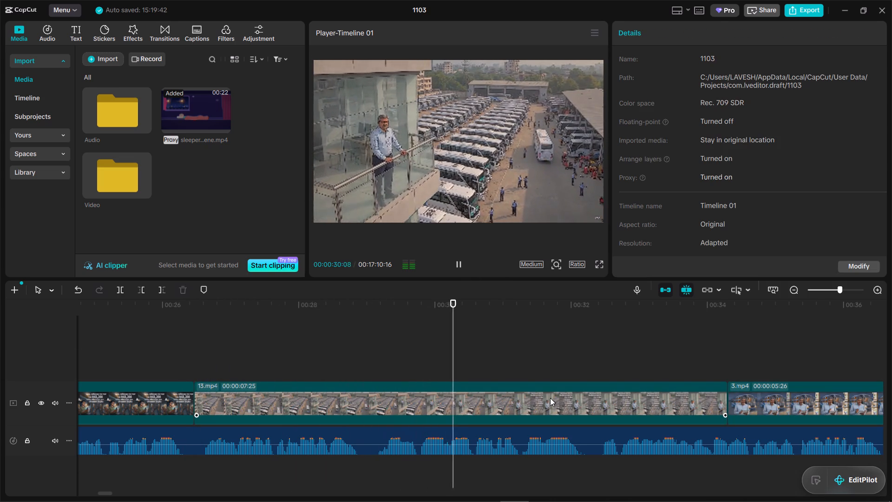
pyautogui.press('space')
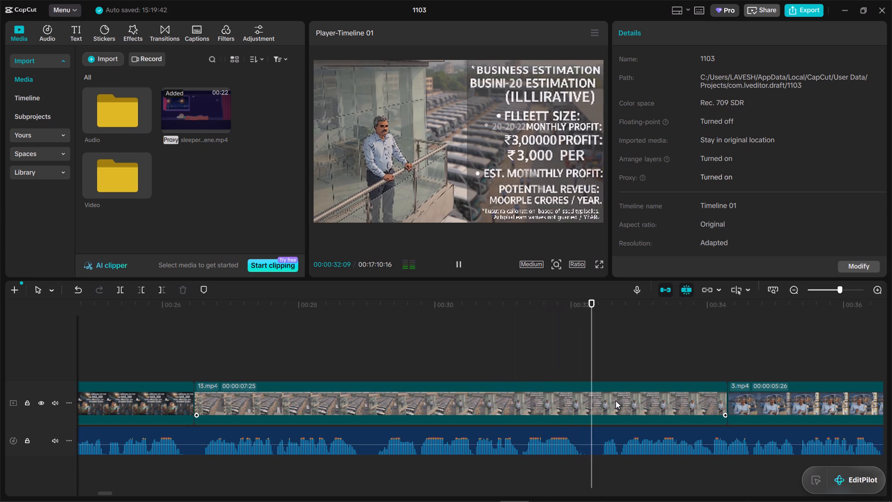
pyautogui.click(624, 402)
pyautogui.moveTo(727, 403); pyautogui.dragTo(593, 409)
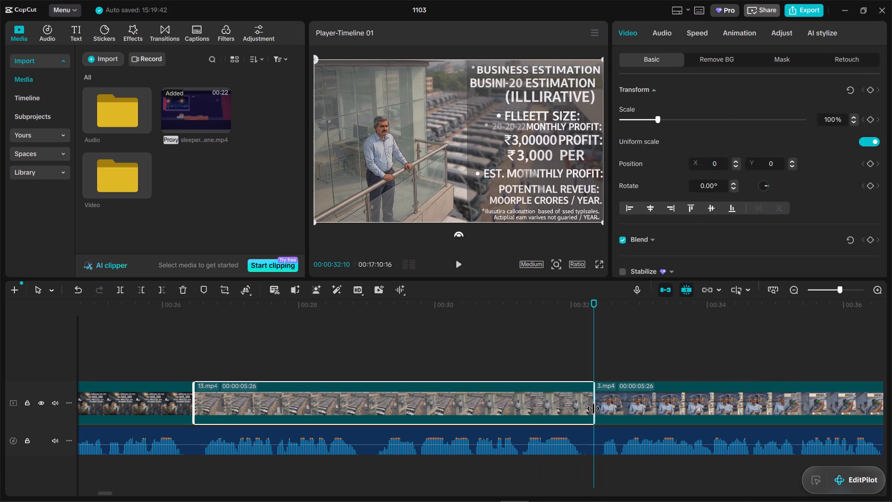
pyautogui.moveTo(593, 409); pyautogui.dragTo(593, 409)
# Play on past 13.mp4, extend the first 3.mp4 clip's end to 00:00:39:01 so it includes the bank EMI picture, and replay the join.
pyautogui.click(579, 362)
pyautogui.press('space')
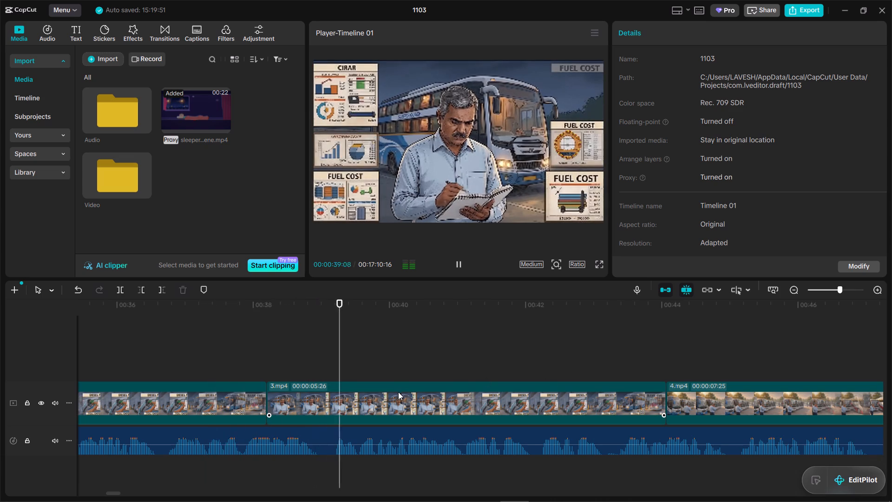
pyautogui.press('space')
pyautogui.click(248, 394)
pyautogui.moveTo(266, 403); pyautogui.dragTo(284, 408)
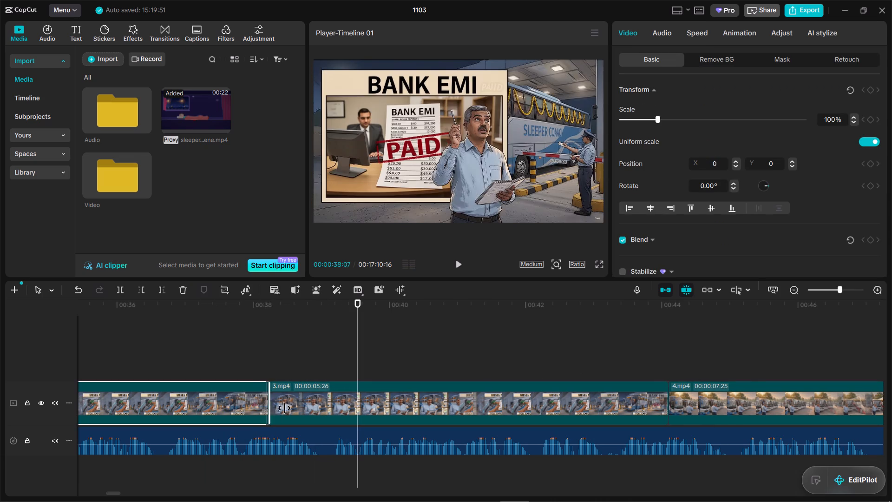
pyautogui.moveTo(284, 408); pyautogui.dragTo(323, 413)
pyautogui.click(252, 369)
pyautogui.press('space')
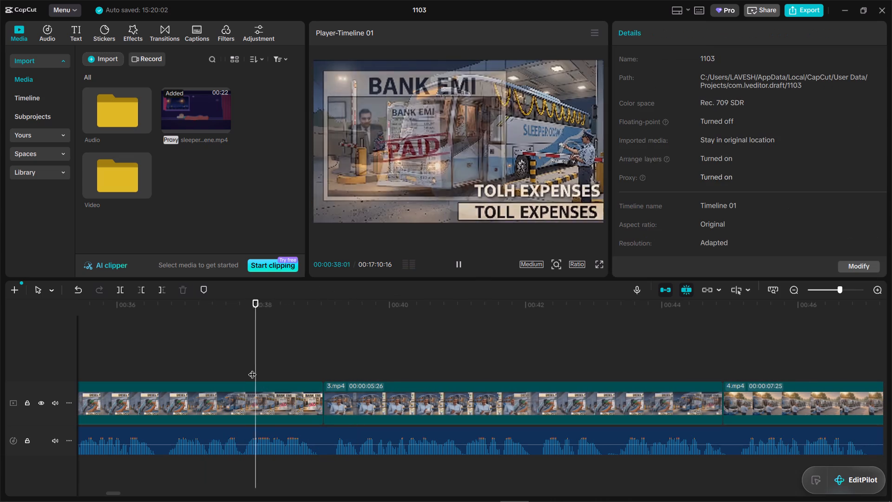
pyautogui.press('space')
# Duplicate the extended 3.mp4 clip, insert the copy on the main track at 00:00:39:01 before the shorter 3.mp4, and play through it.
pyautogui.click(301, 395)
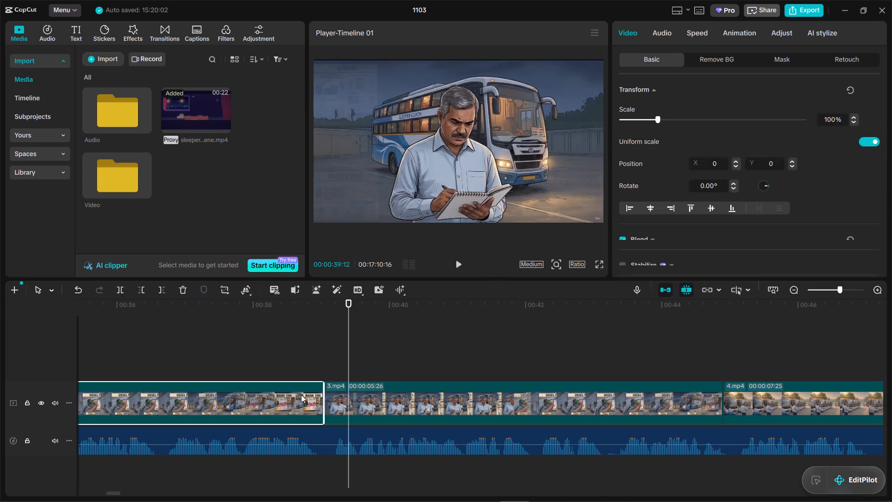
pyautogui.hotkey('ctrl', 'c')
pyautogui.click(355, 363)
pyautogui.moveTo(354, 361); pyautogui.dragTo(323, 359)
pyautogui.hotkey('ctrl', 'v')
pyautogui.moveTo(342, 363); pyautogui.dragTo(336, 398)
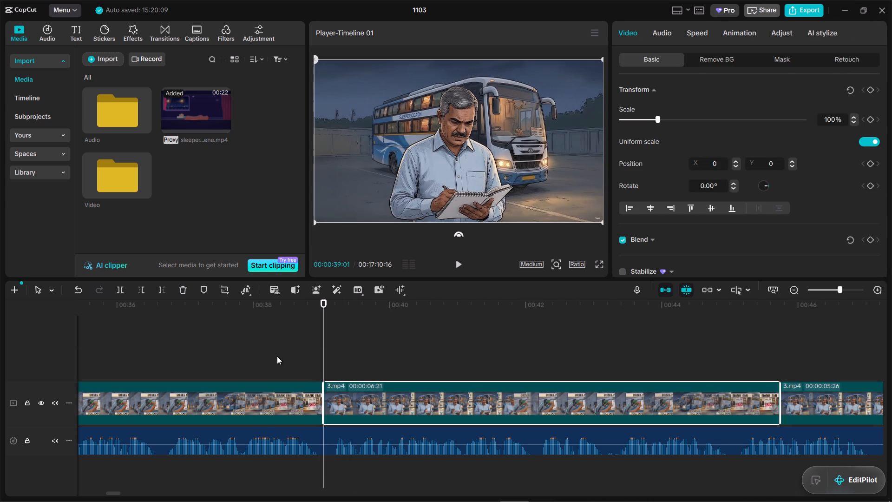
pyautogui.click(277, 356)
pyautogui.press('space')
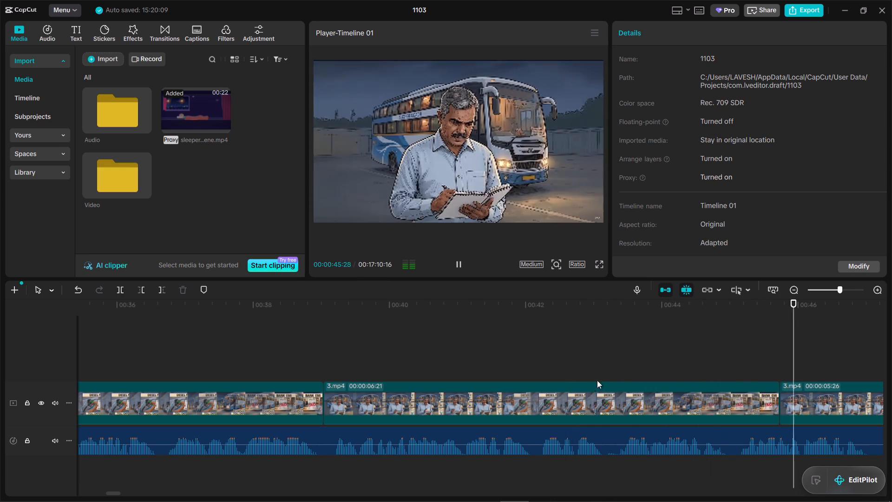
# Replay from the end of the duplicated 3.mp4 clip through the last 3.mp4 clip, checking the pictures against the narration.
pyautogui.press('space')
pyautogui.press('space')
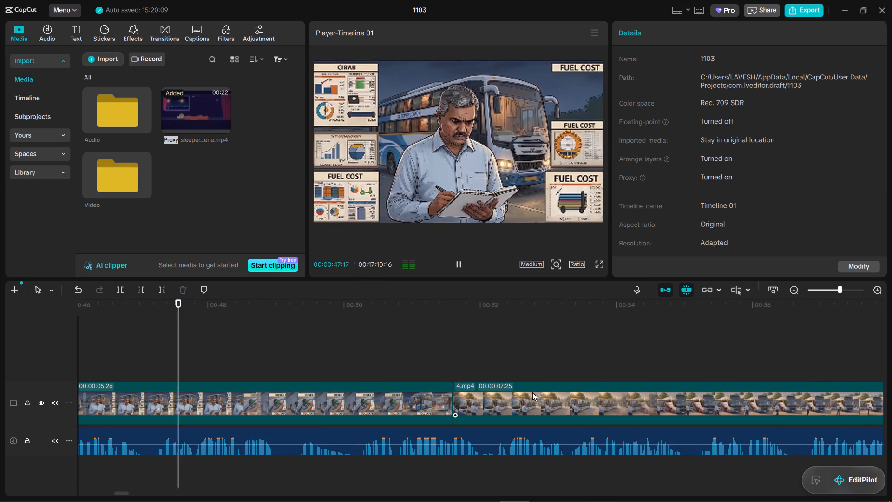
pyautogui.press('space')
pyautogui.click(263, 343)
pyautogui.moveTo(263, 343); pyautogui.dragTo(199, 345)
pyautogui.press('space')
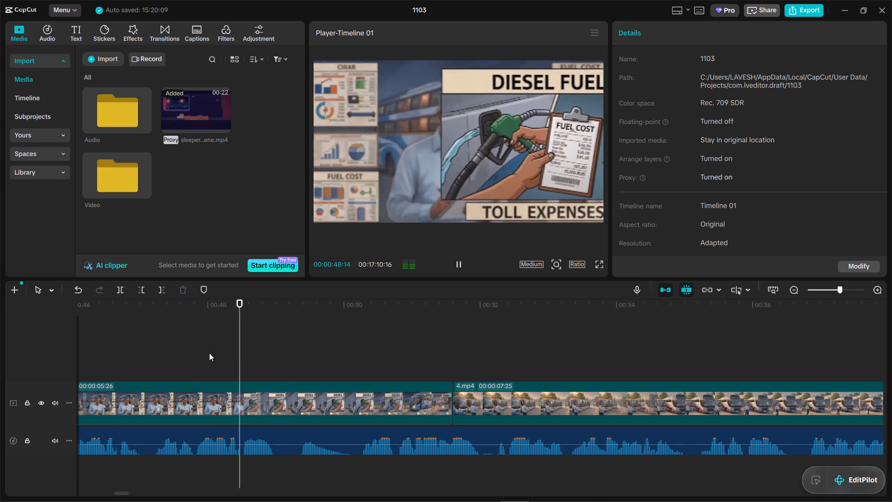
pyautogui.press('space')
pyautogui.click(177, 349)
pyautogui.press('space')
pyautogui.press('space')
pyautogui.click(169, 350)
pyautogui.moveTo(169, 350); pyautogui.dragTo(39, 350)
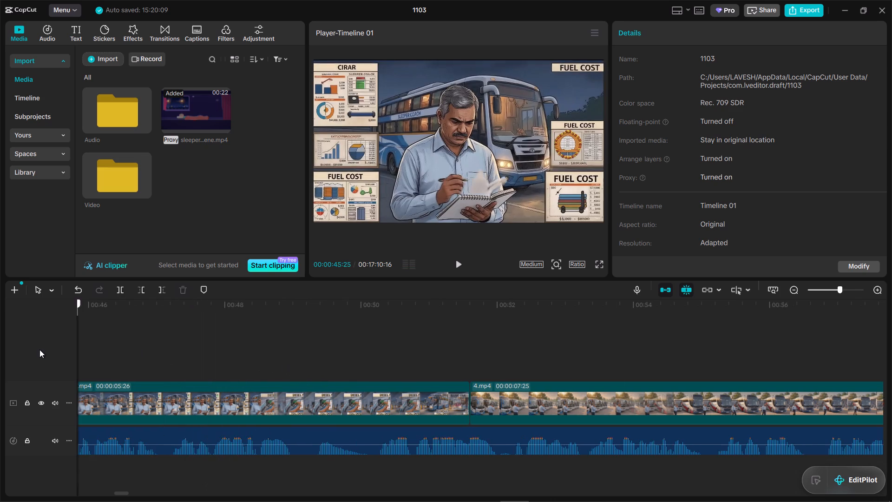
# Slow the duplicated 3.mp4 clip to 0.78x speed and play across its join with the following 3.mp4 clip.
pyautogui.moveTo(39, 350); pyautogui.dragTo(184, 383)
pyautogui.click(192, 396)
pyautogui.click(705, 29)
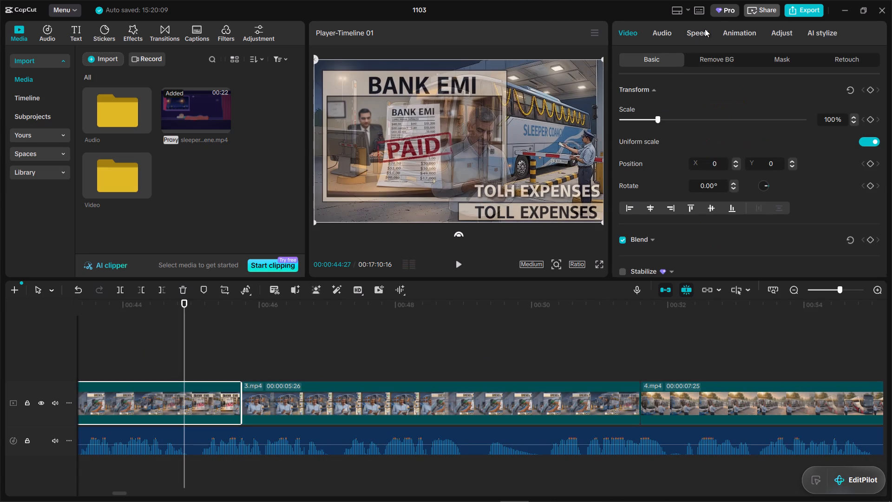
pyautogui.click(650, 106)
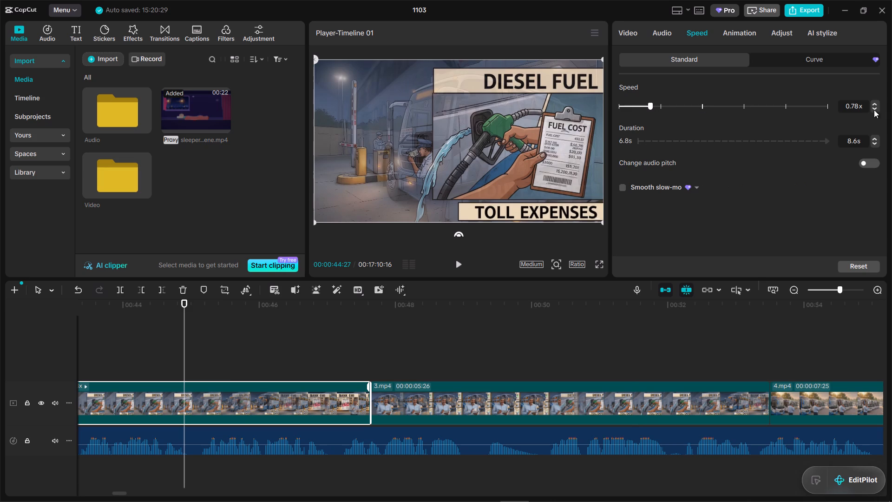
pyautogui.press('space')
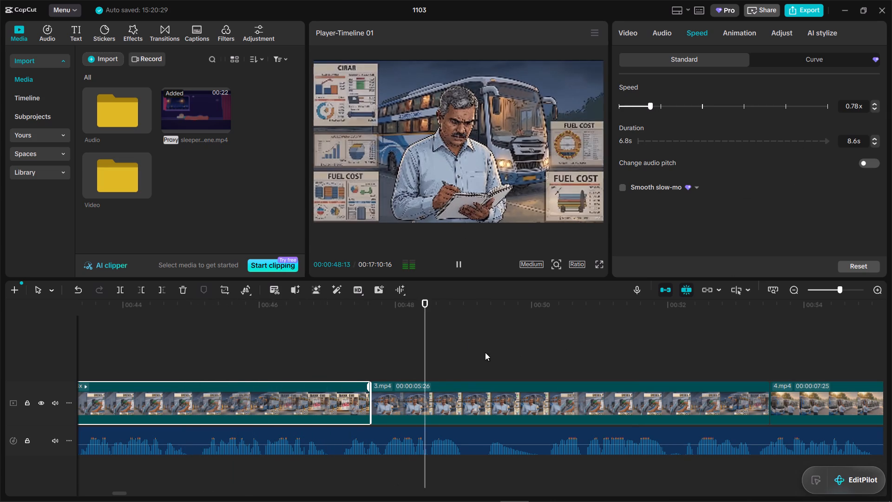
pyautogui.press('space')
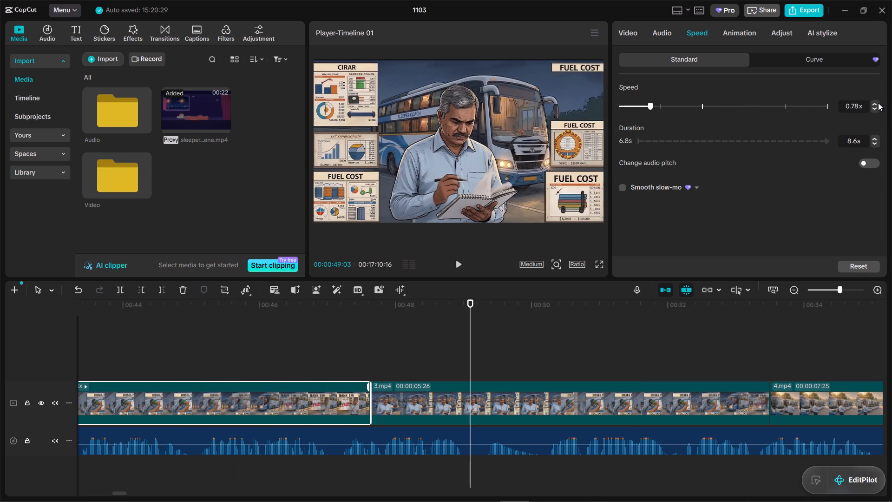
# Extend the slowed 3.mp4 clip's end through the BANK EMI picture and retime it to 0.78x with a duration of 10.1 s.
pyautogui.click(877, 107)
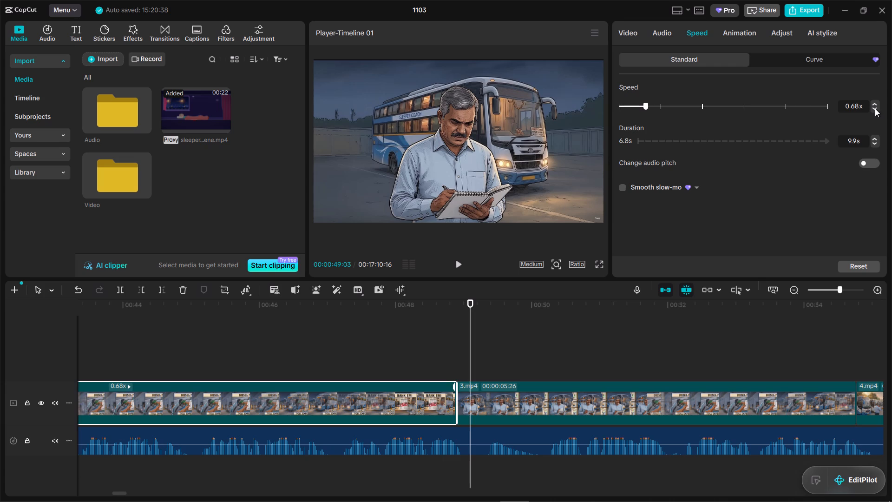
pyautogui.moveTo(456, 408); pyautogui.dragTo(469, 409)
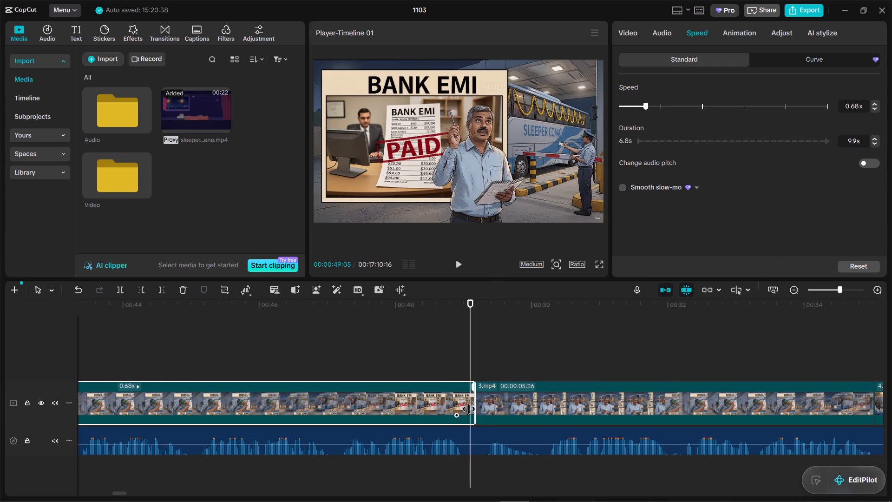
pyautogui.moveTo(469, 409); pyautogui.dragTo(578, 409)
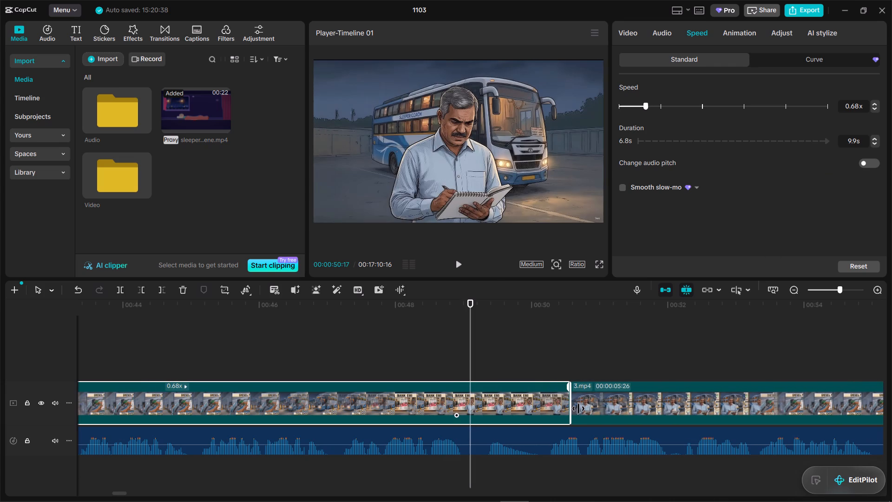
pyautogui.moveTo(578, 409); pyautogui.dragTo(662, 408)
pyautogui.click(874, 103)
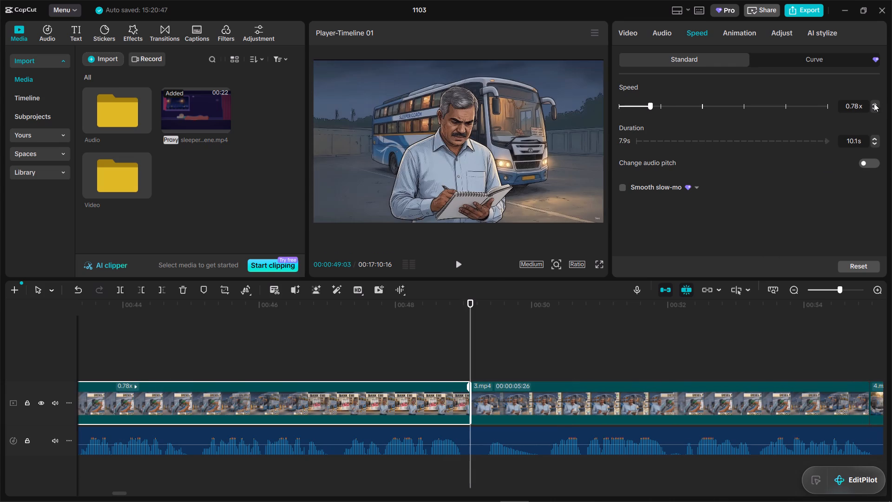
# Play the retimed 3.mp4 clip and the shorter 3.mp4 clip through to the start of 4.mp4, checking them against the narration.
pyautogui.click(397, 353)
pyautogui.press('space')
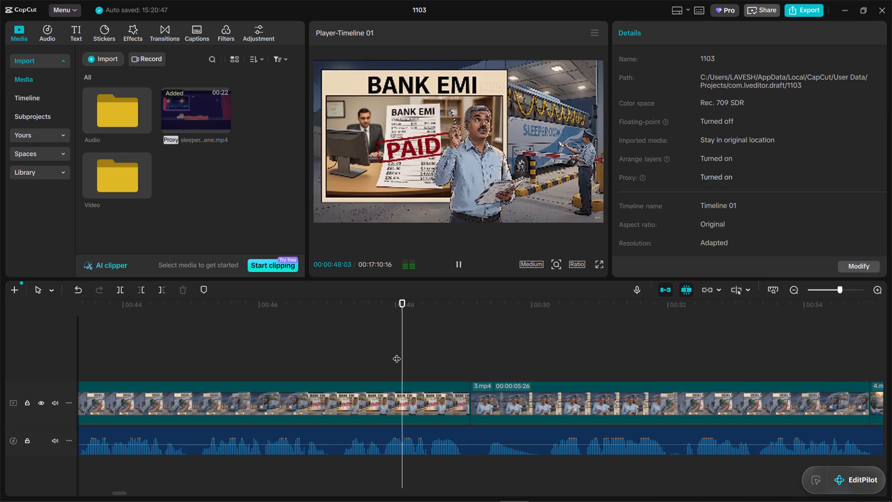
pyautogui.press('space')
pyautogui.click(387, 337)
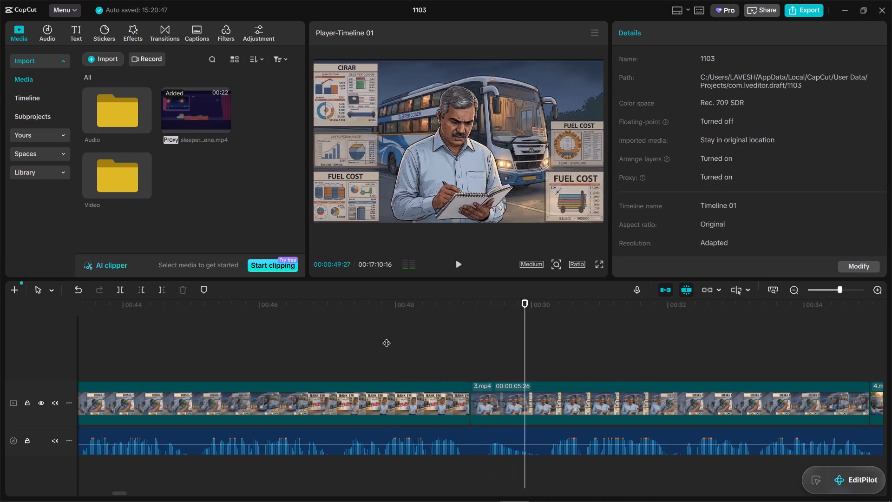
pyautogui.moveTo(387, 337); pyautogui.dragTo(196, 333)
pyautogui.press('space')
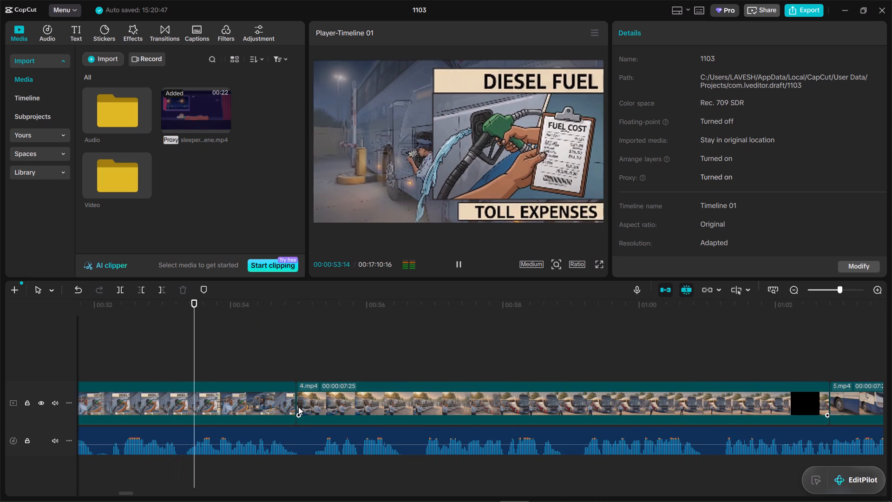
pyautogui.press('space')
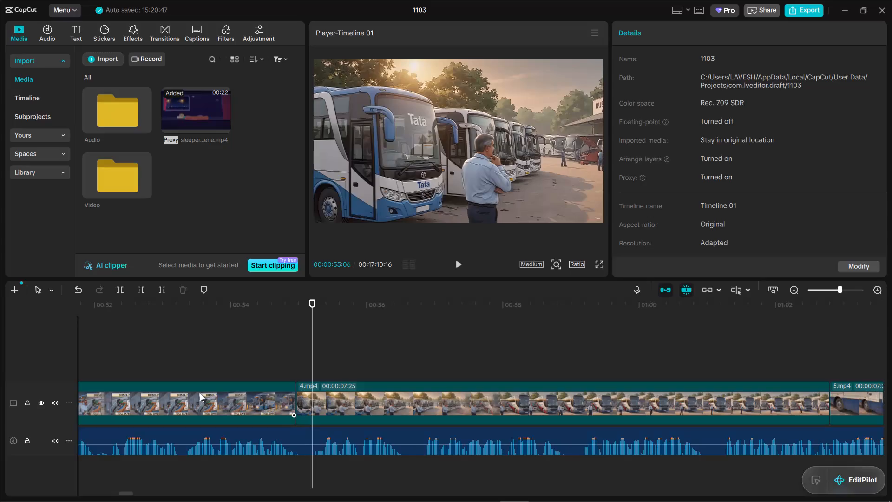
pyautogui.press('space')
pyautogui.press('space')
# Delete the 00:00:05:26 3.mp4 clip before 4.mp4, closing the gap, and play from the new join through 4.mp4.
pyautogui.click(200, 393)
pyautogui.press('d')
pyautogui.click(227, 346)
pyautogui.moveTo(227, 346); pyautogui.dragTo(105, 361)
pyautogui.press('space')
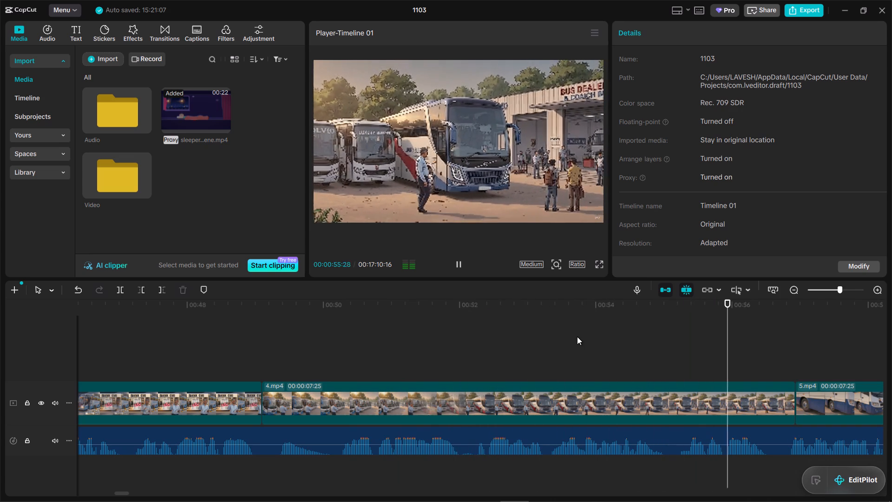
pyautogui.press('space')
# Check Scenes 3 and 4 in the Chrome script, then return to CapCut and replay the join between 3.mp4 and 4.mp4.
pyautogui.hotkey('alt', 'Tab')
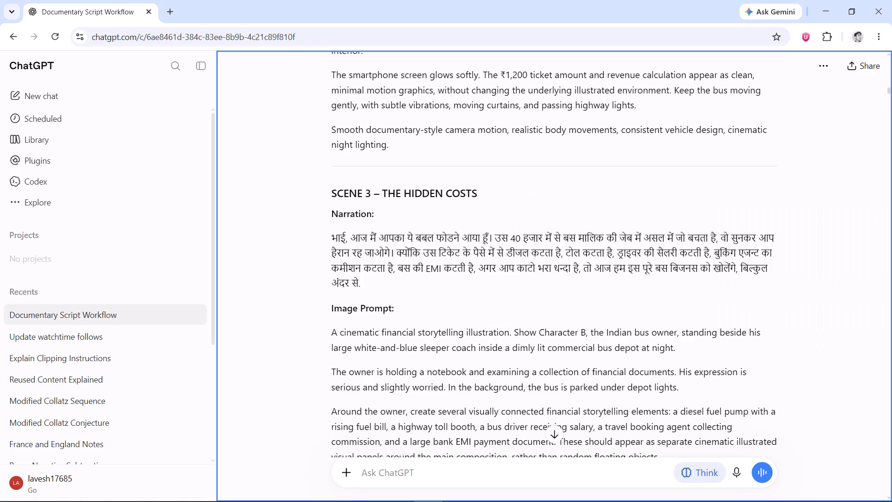
pyautogui.press('space')
pyautogui.scroll(-3, 382, 267)
pyautogui.hotkey('alt', 'Tab')
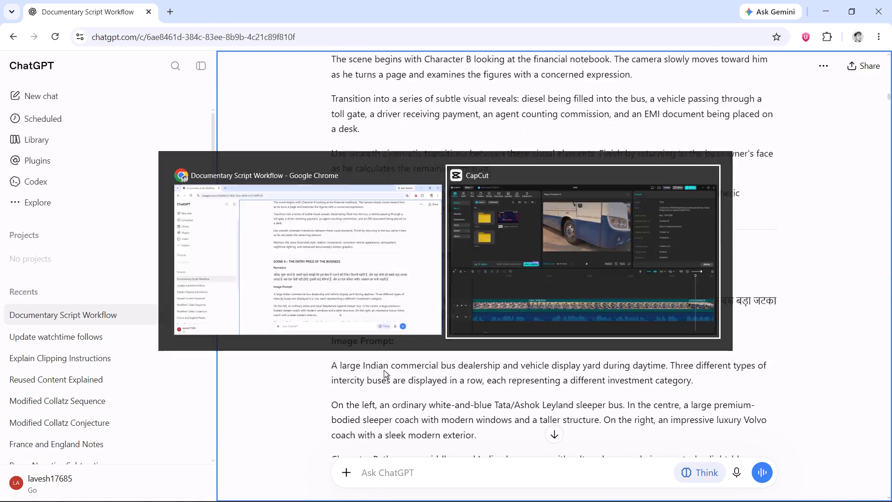
pyautogui.click(331, 355)
pyautogui.moveTo(331, 355); pyautogui.dragTo(231, 354)
pyautogui.press('space')
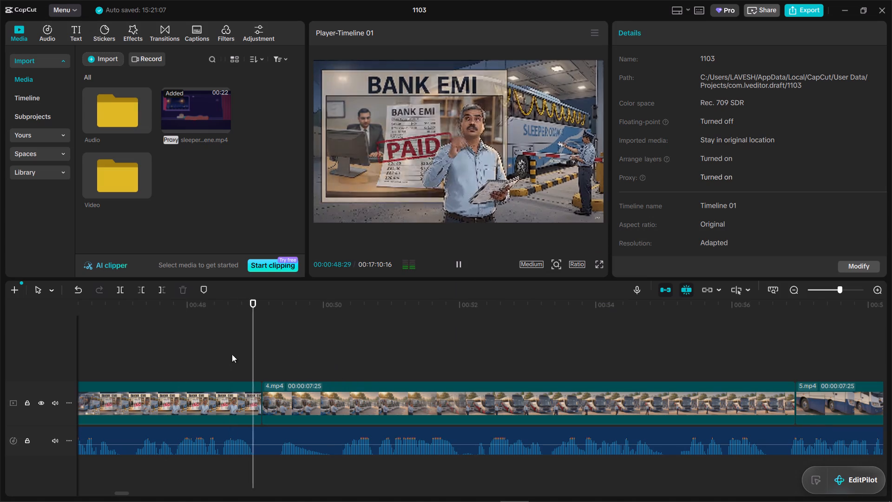
pyautogui.press('space')
# Switch to the script in Chrome and follow the Scene 4 narration through to its last line.
pyautogui.press('Tab')
pyautogui.hotkey('alt', 'Tab')
pyautogui.hotkey('alt', 'Tab')
pyautogui.hotkey('alt', 'Tab')
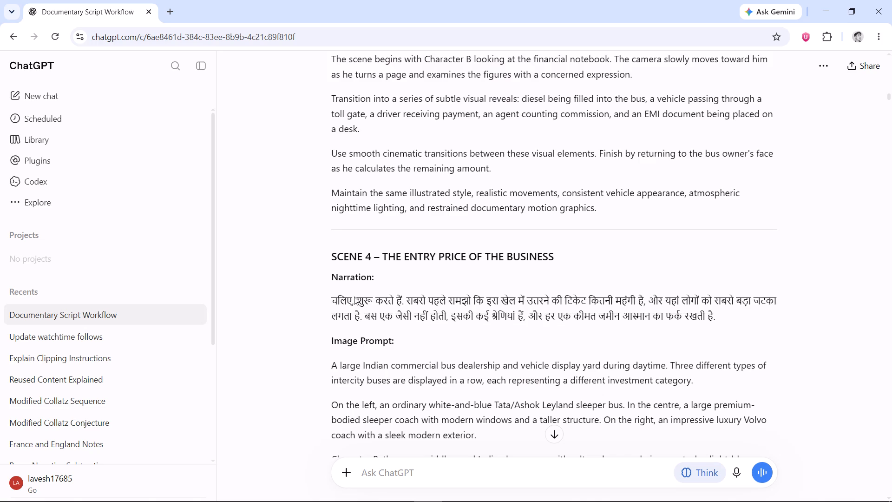
pyautogui.moveTo(342, 295); pyautogui.dragTo(612, 305)
pyautogui.moveTo(472, 305); pyautogui.dragTo(482, 305)
pyautogui.click(482, 305)
pyautogui.moveTo(482, 305); pyautogui.dragTo(587, 305)
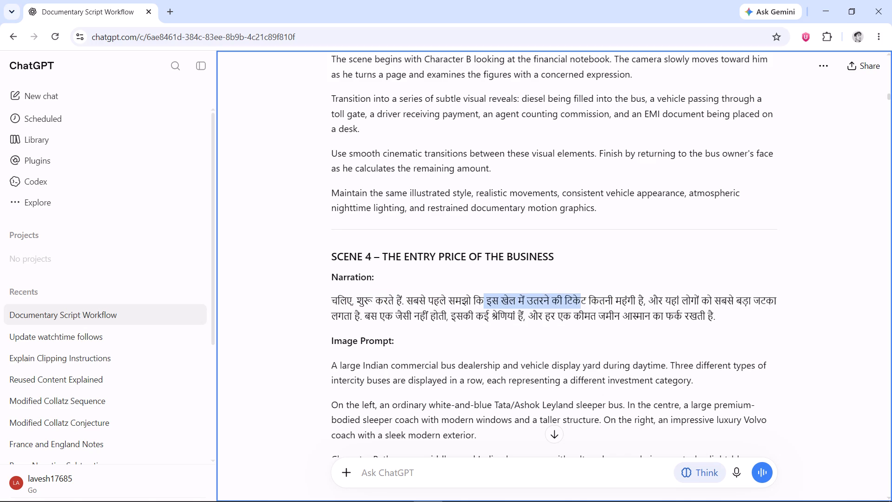
pyautogui.moveTo(587, 305); pyautogui.dragTo(631, 305)
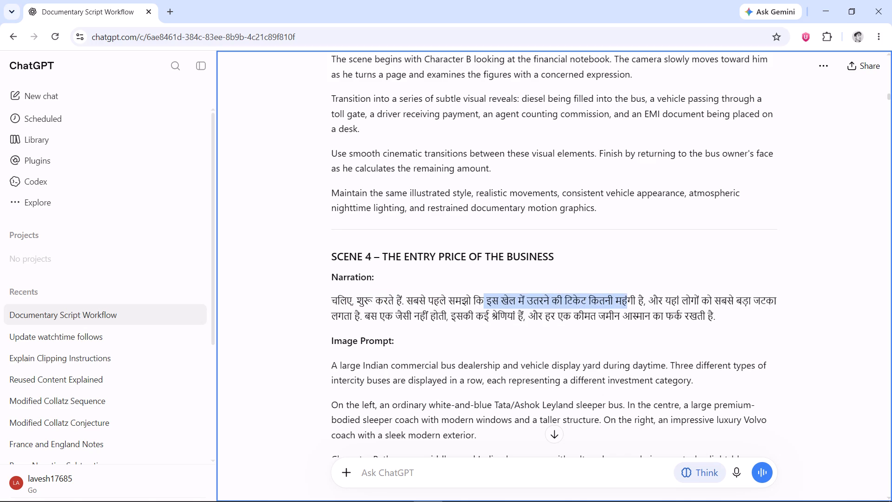
pyautogui.moveTo(631, 305); pyautogui.dragTo(794, 304)
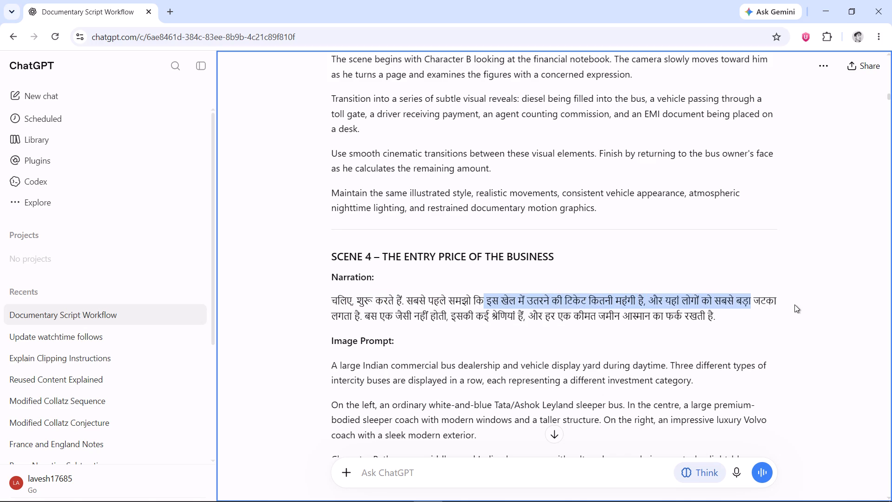
pyautogui.moveTo(794, 304); pyautogui.dragTo(363, 316)
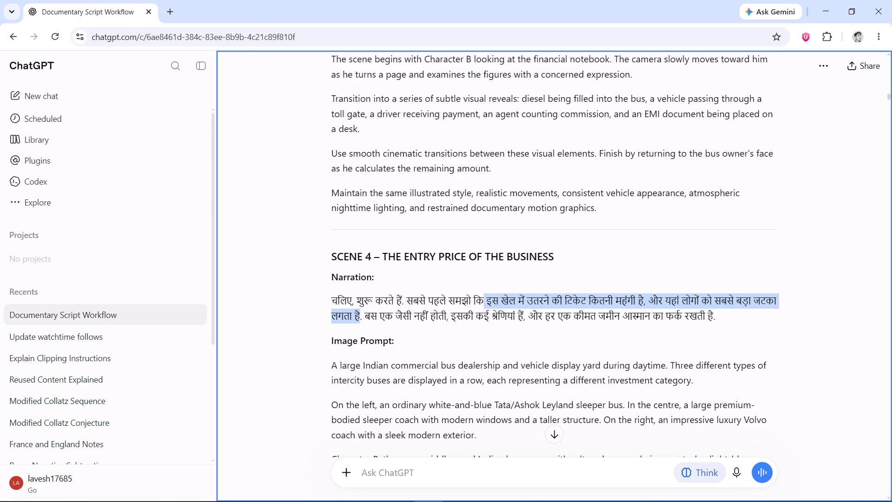
pyautogui.moveTo(363, 316); pyautogui.dragTo(466, 320)
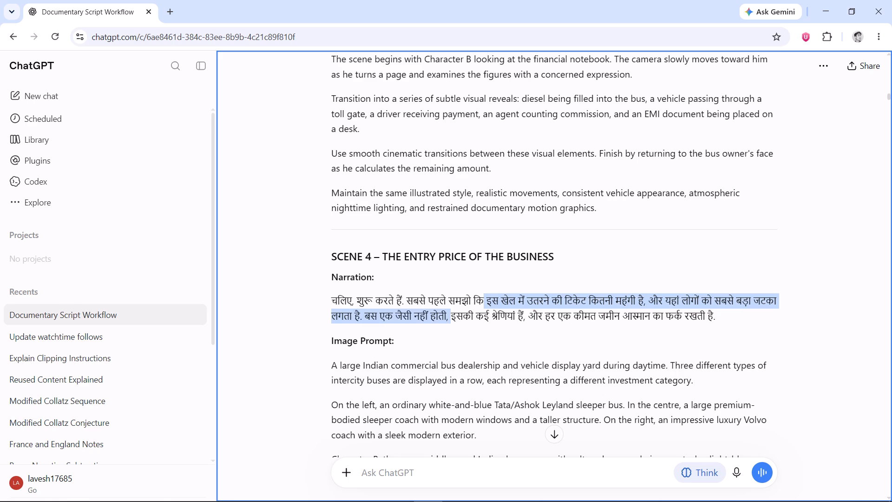
pyautogui.moveTo(466, 320); pyautogui.dragTo(728, 320)
pyautogui.click(728, 320)
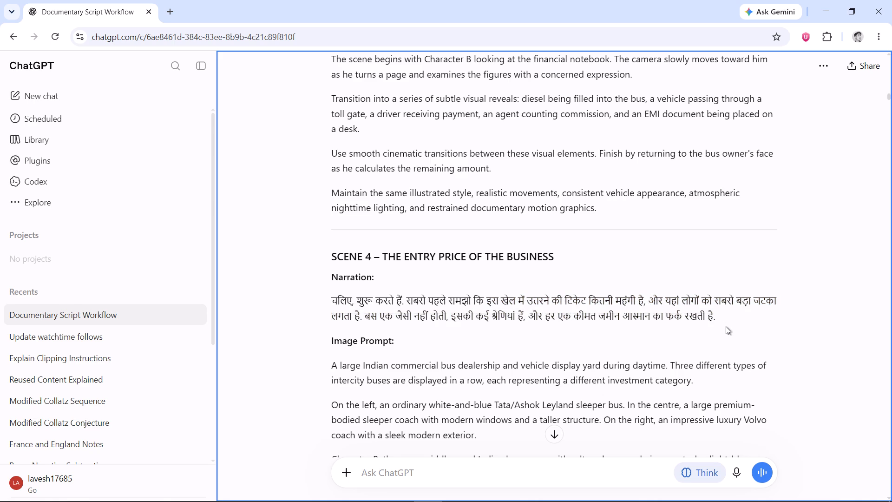
# Return to CapCut and play 4.mp4 into the start of 5.mp4, checking the pictures against the Scene 4 narration.
pyautogui.hotkey('alt', 'Tab')
pyautogui.press('space')
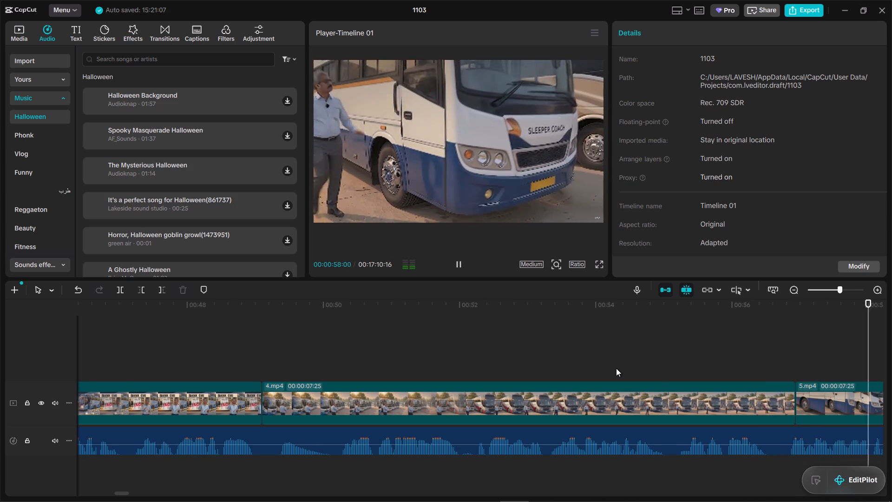
pyautogui.press('space')
# Look through the Scene 5 narration and prompts in the Chrome script, and compare them with the Scene 4 narration.
pyautogui.hotkey('alt', 'Tab')
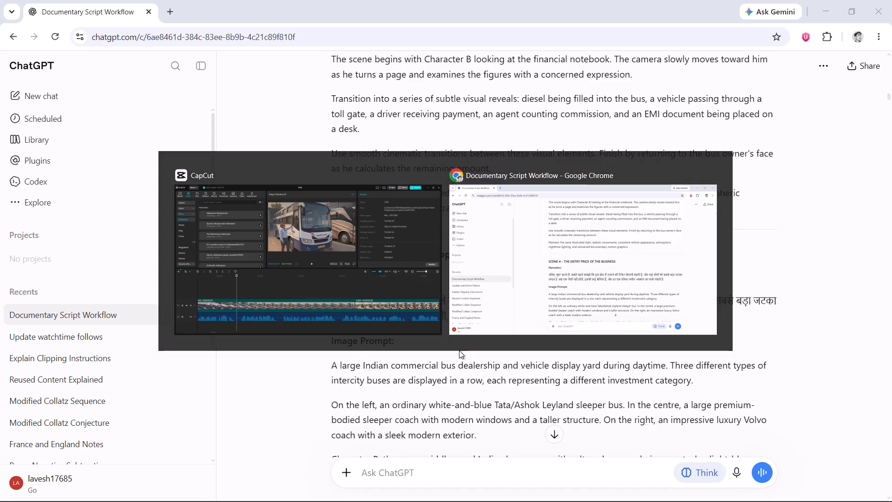
pyautogui.scroll(-7, 450, 346)
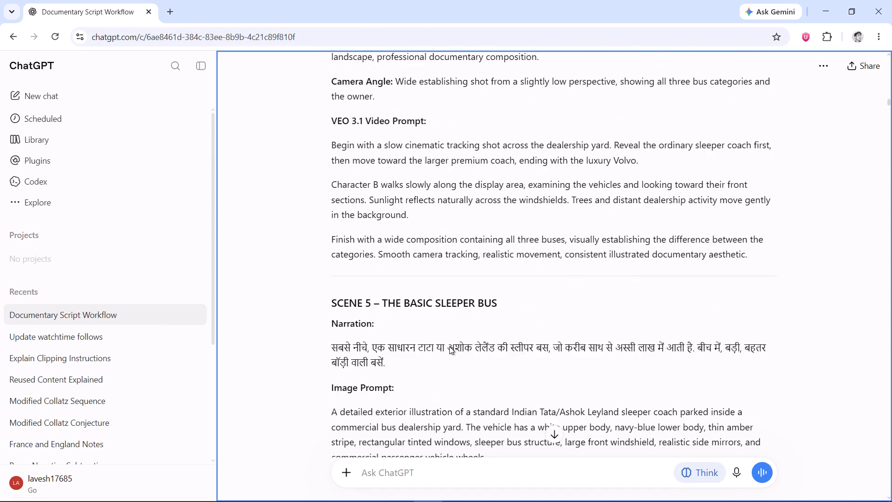
pyautogui.scroll(-2, 449, 346)
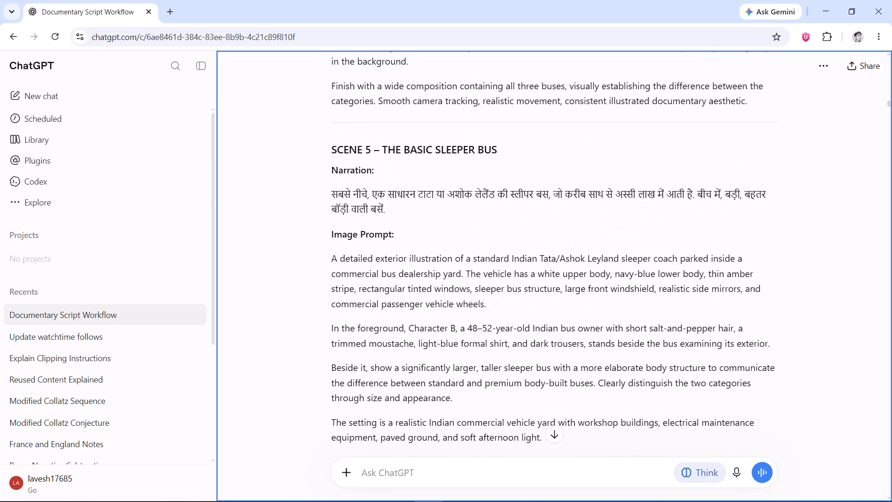
pyautogui.scroll(-1, 444, 338)
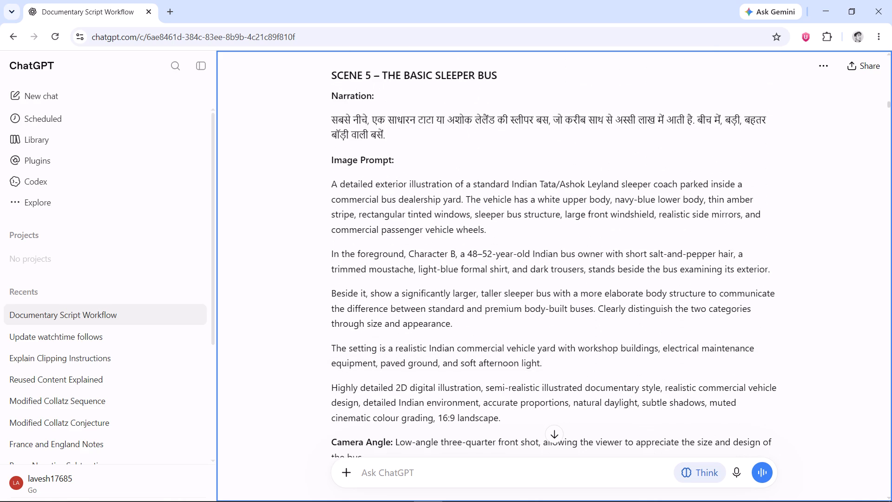
pyautogui.scroll(1, 444, 338)
pyautogui.scroll(2, 443, 298)
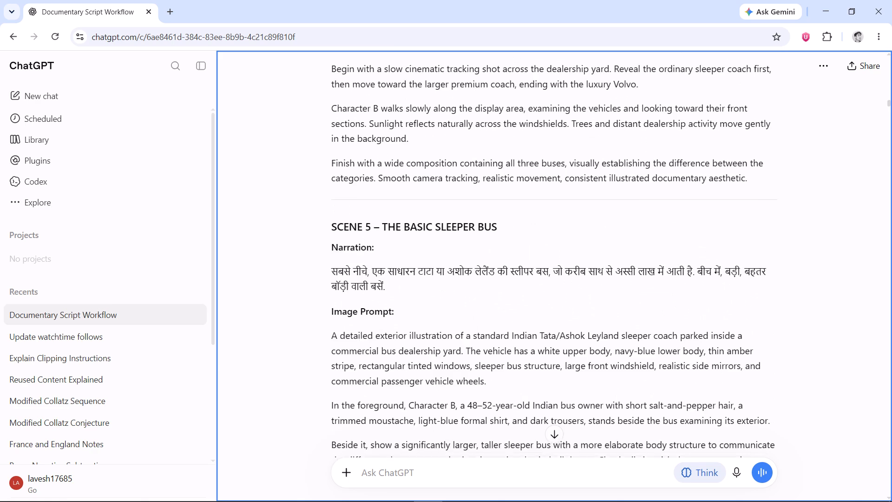
pyautogui.scroll(6, 443, 298)
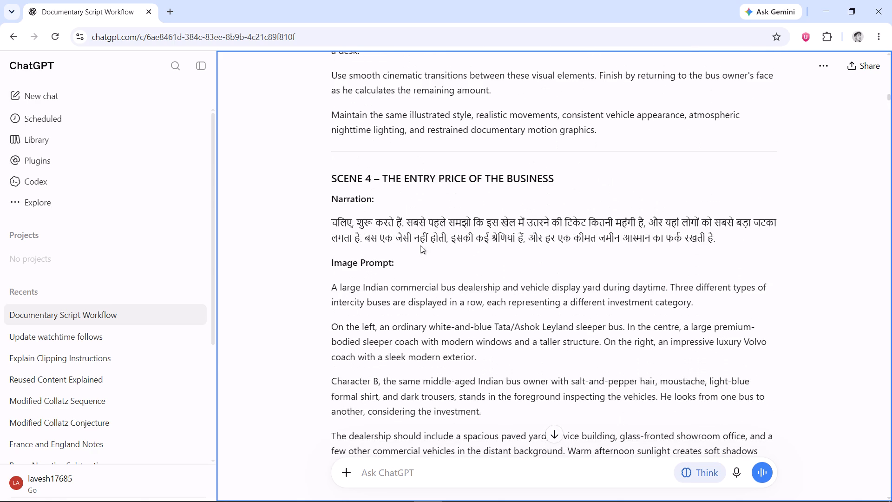
# Return to CapCut and play 5.mp4 into 6.mp4 to check the pictures against the narration.
pyautogui.hotkey('alt', 'Tab')
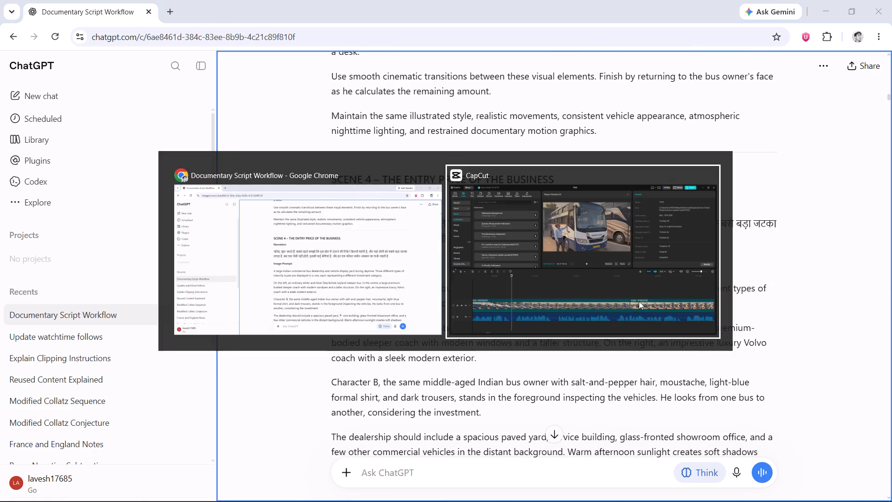
pyautogui.press('space')
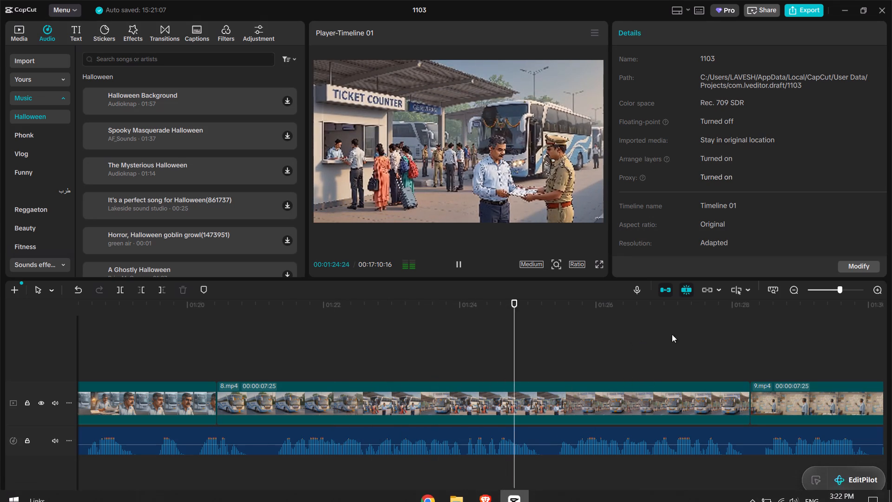
pyautogui.press('space')
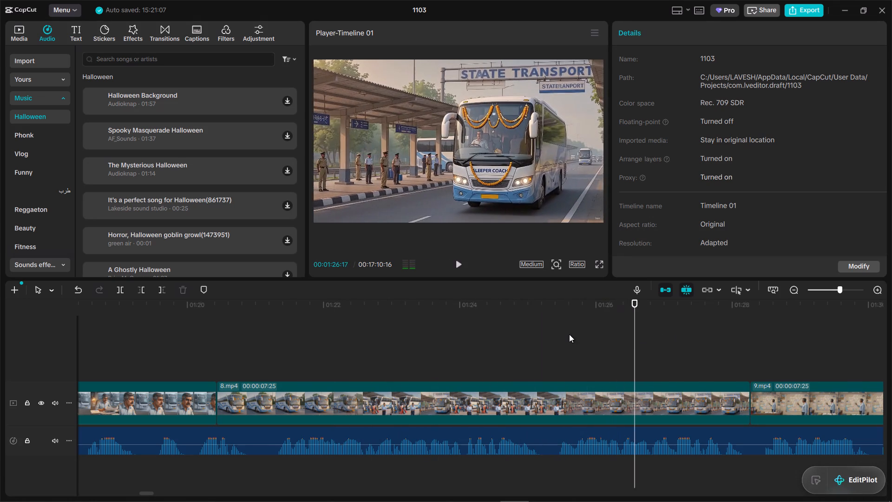
pyautogui.hotkey('alt', 'Tab')
pyautogui.scroll(-5, 567, 311)
pyautogui.scroll(-5, 562, 269)
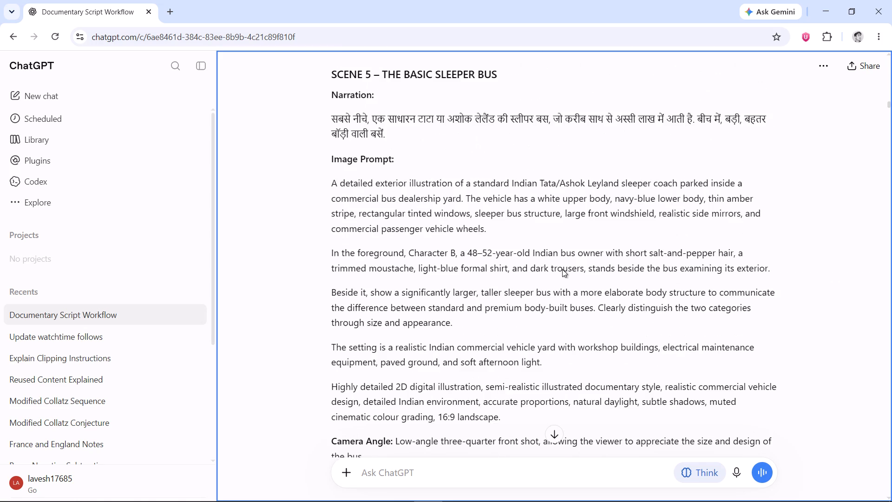
pyautogui.hotkey('alt', 'Tab')
pyautogui.hotkey('alt', 'Tab')
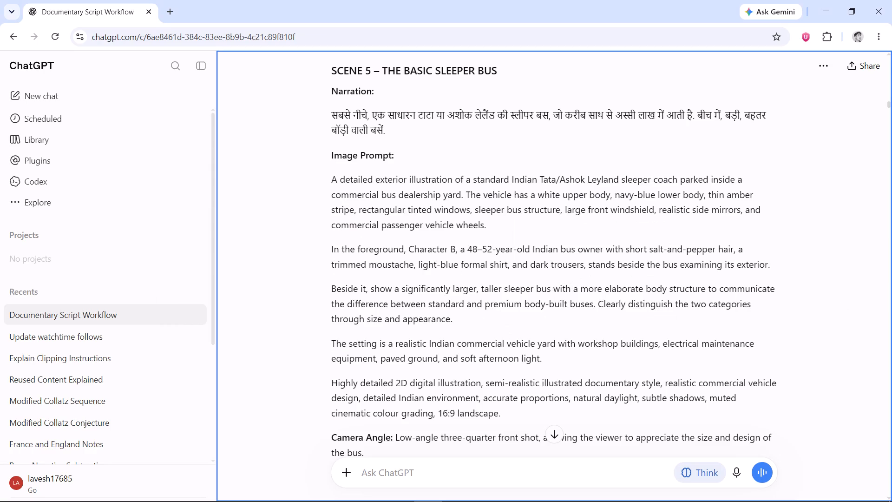
pyautogui.hotkey('alt', 'Tab')
pyautogui.press('space')
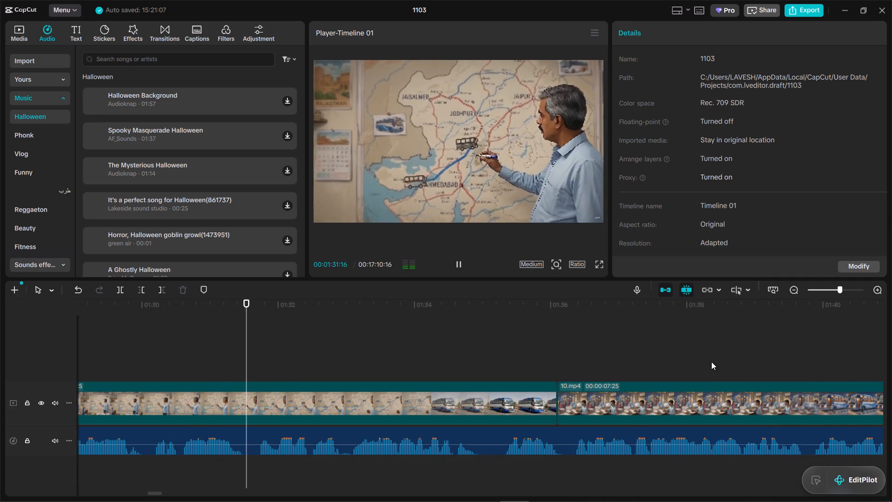
pyautogui.press('space')
# Scrub the timeline back from 9.mp4 to 6.mp4 to review the clip pictures.
pyautogui.moveTo(842, 290); pyautogui.dragTo(828, 291)
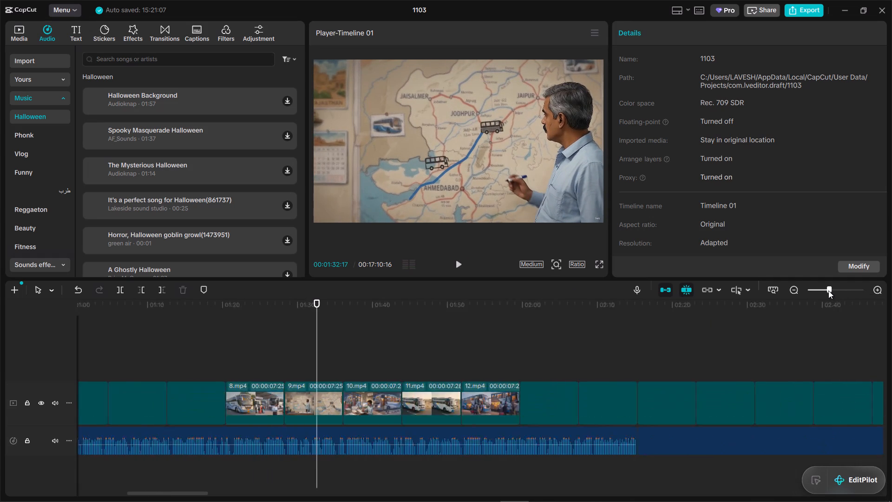
pyautogui.moveTo(828, 291); pyautogui.dragTo(822, 290)
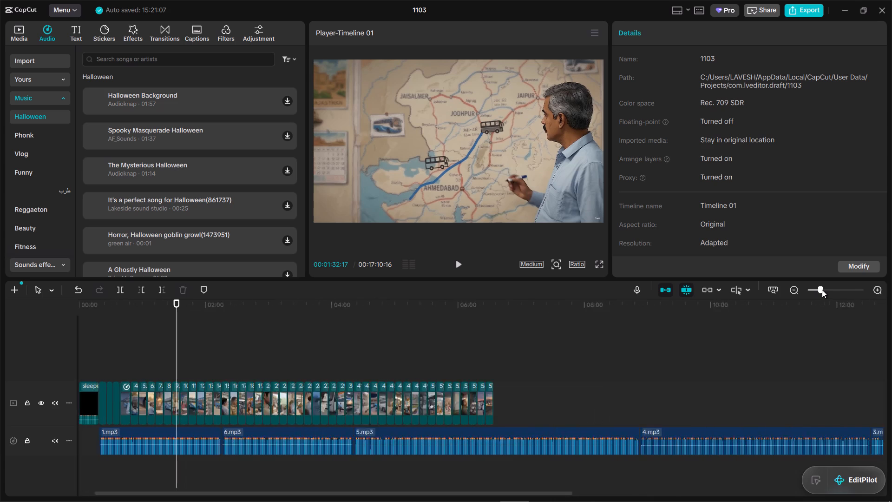
pyautogui.moveTo(822, 290); pyautogui.dragTo(836, 291)
pyautogui.click(198, 363)
pyautogui.moveTo(198, 363); pyautogui.dragTo(0, 363)
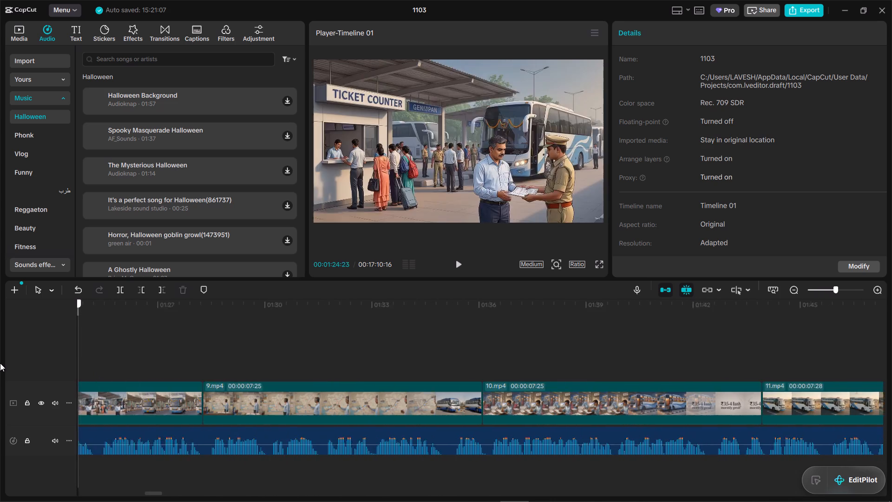
pyautogui.moveTo(0, 363); pyautogui.dragTo(158, 359)
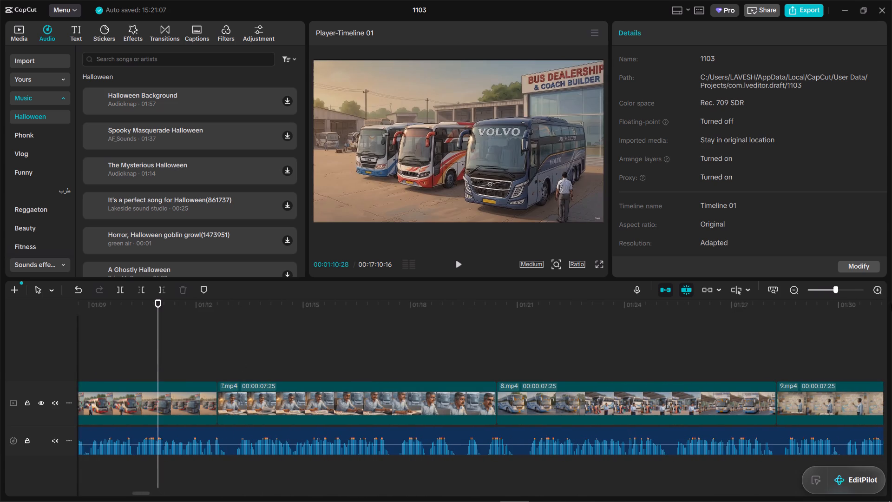
# Delete all the video clips that follow the sleeper intro clip on the main track, keeping the audio.
pyautogui.moveTo(835, 290); pyautogui.dragTo(828, 290)
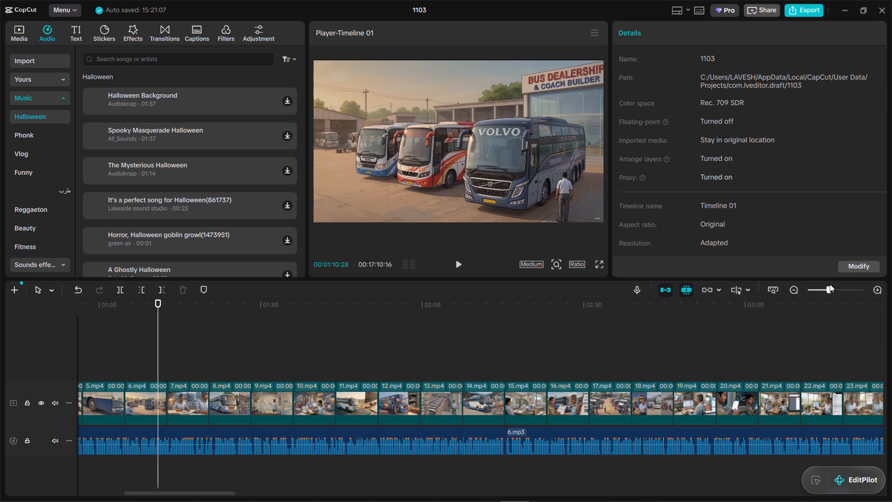
pyautogui.moveTo(827, 288); pyautogui.dragTo(819, 285)
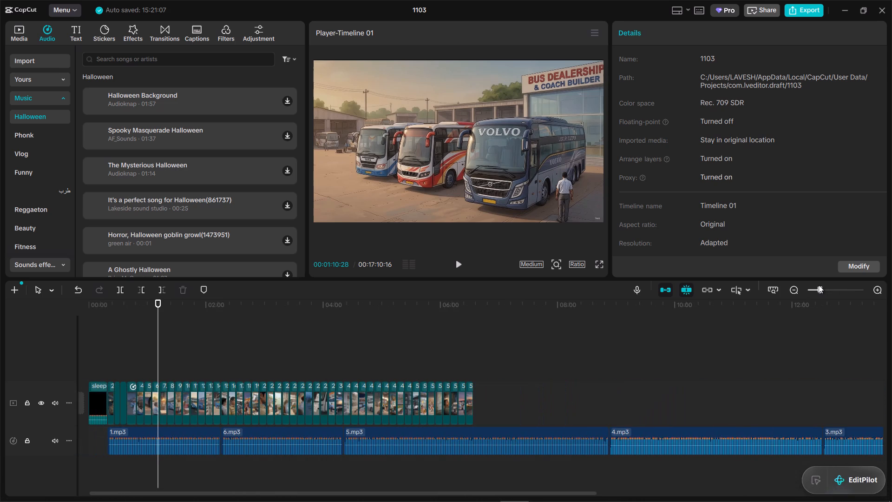
pyautogui.moveTo(519, 398); pyautogui.dragTo(498, 402)
pyautogui.moveTo(498, 402); pyautogui.dragTo(109, 400)
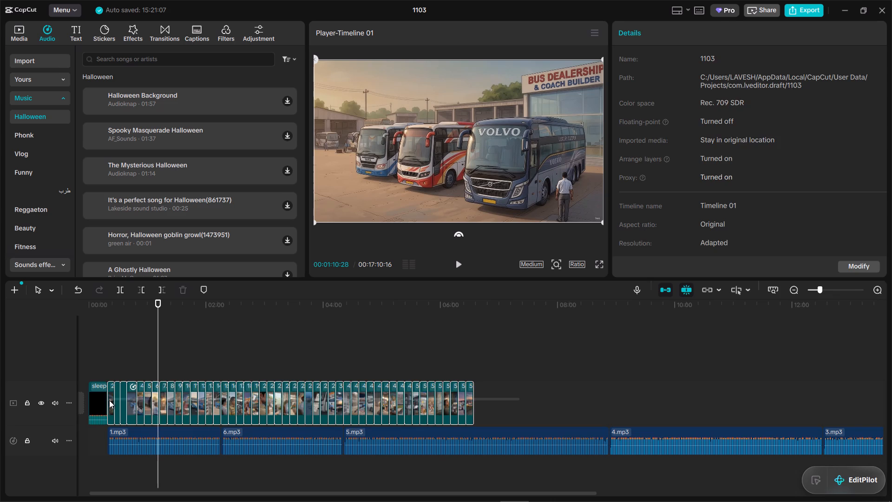
pyautogui.press('d')
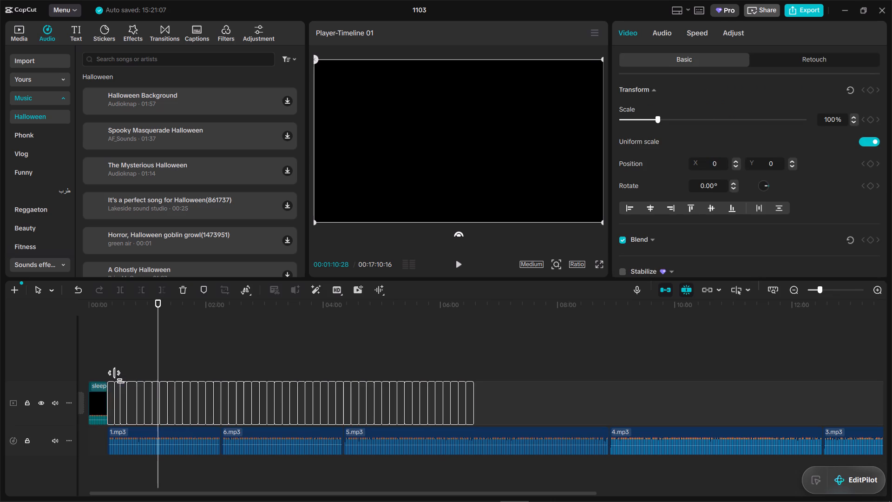
# Play the sleeper intro clip through to the start of 1.mp3, and replay its opening seconds.
pyautogui.doubleClick(122, 363)
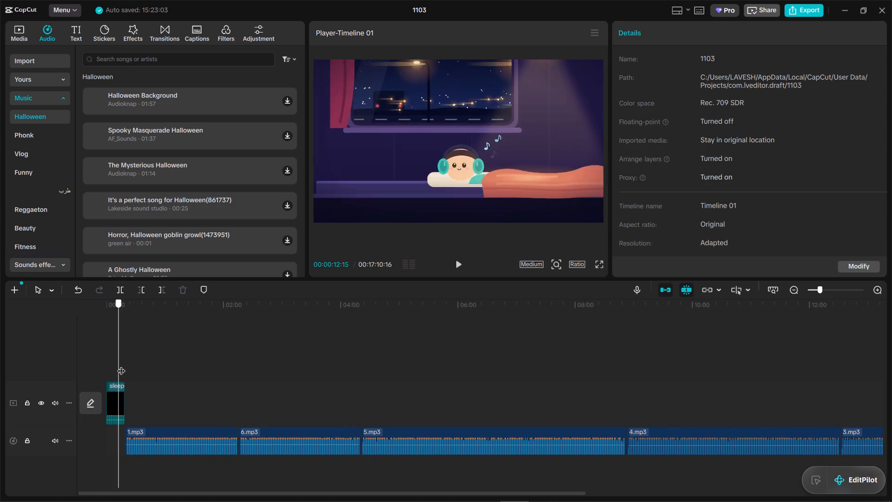
pyautogui.press('space')
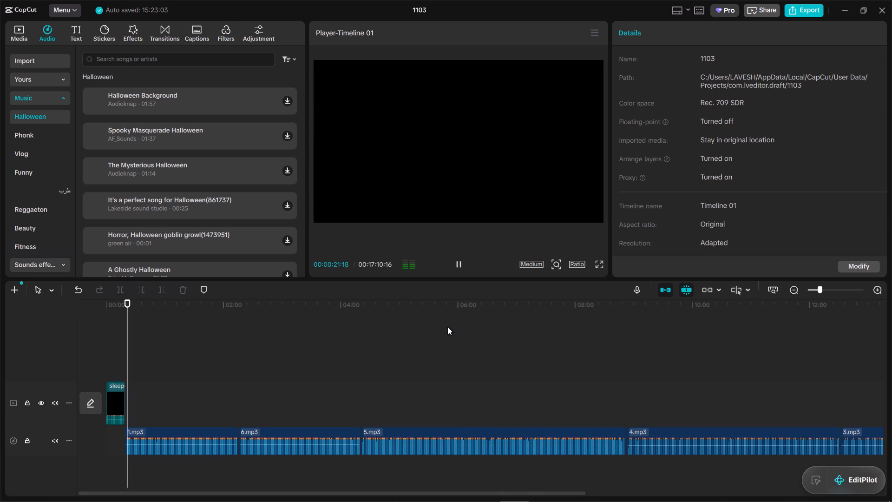
pyautogui.press('space')
pyautogui.click(108, 357)
pyautogui.press('space')
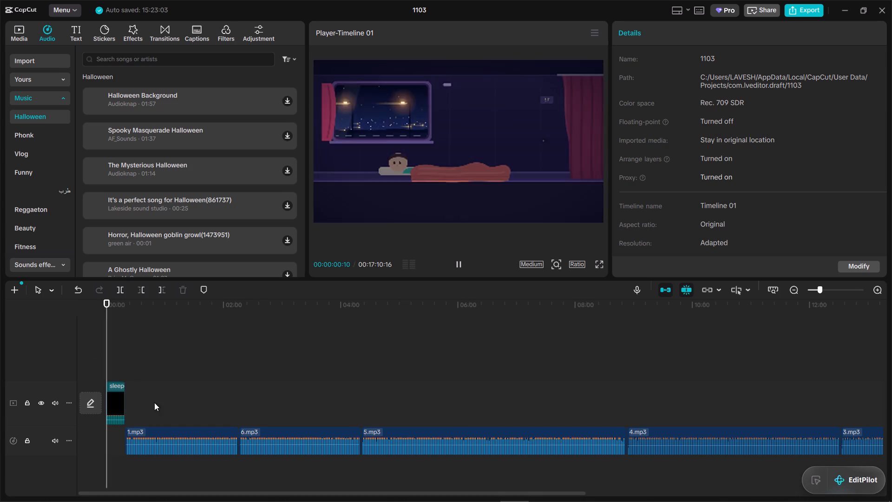
pyautogui.press('space')
pyautogui.moveTo(819, 289); pyautogui.dragTo(814, 288)
pyautogui.press('space')
pyautogui.press('space')
pyautogui.press('space')
pyautogui.press('space')
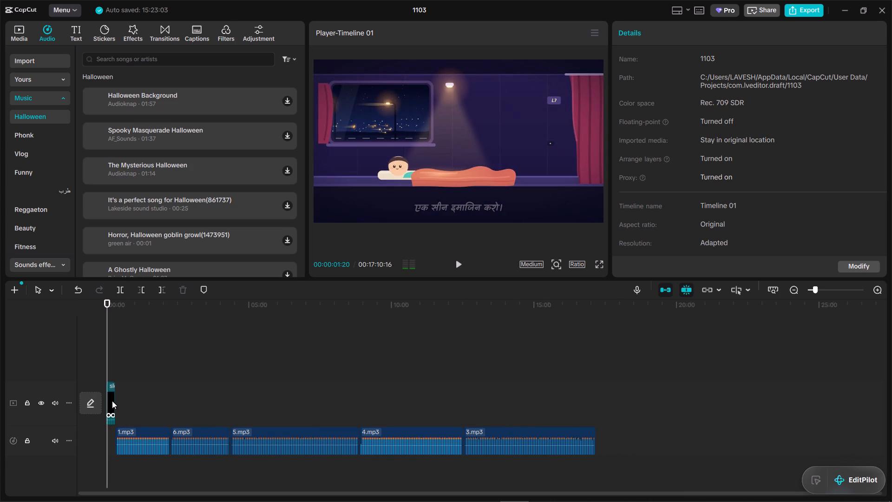
# Delete the sleeper intro clip from the start of the main track.
pyautogui.click(112, 401)
pyautogui.press('d')
# Move all the narration audio clips, 1.mp3 through 3.mp3, together to the start of the timeline and scrub to their end.
pyautogui.moveTo(559, 476); pyautogui.dragTo(531, 458)
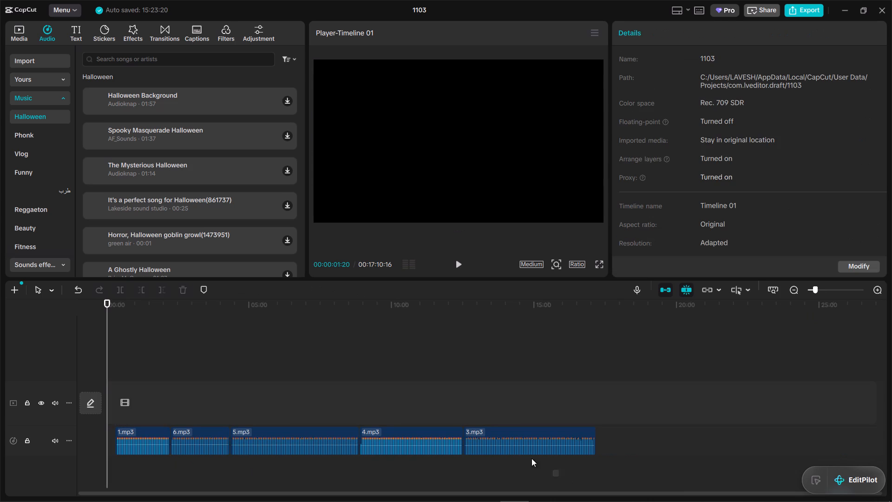
pyautogui.moveTo(531, 458); pyautogui.dragTo(141, 435)
pyautogui.moveTo(140, 438); pyautogui.dragTo(134, 400)
pyautogui.click(180, 360)
pyautogui.moveTo(180, 360); pyautogui.dragTo(296, 374)
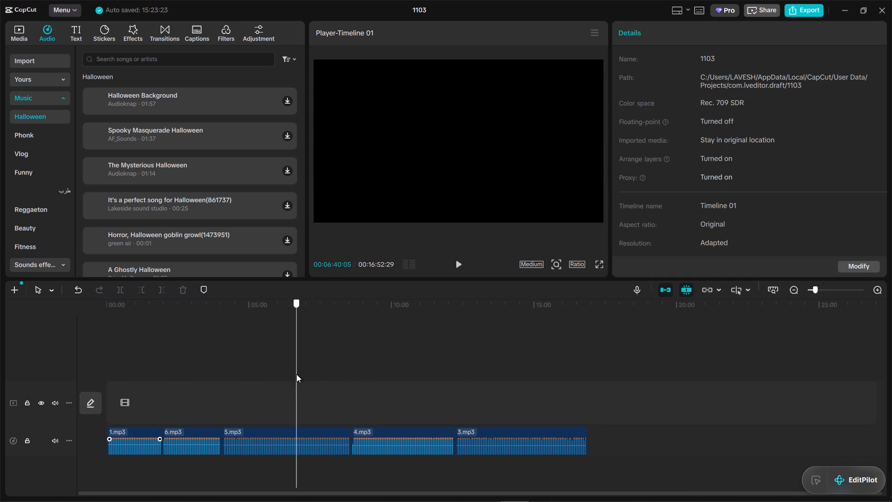
pyautogui.moveTo(296, 374); pyautogui.dragTo(605, 401)
# Open the export settings for the timeline and name the export audio.
pyautogui.click(800, 15)
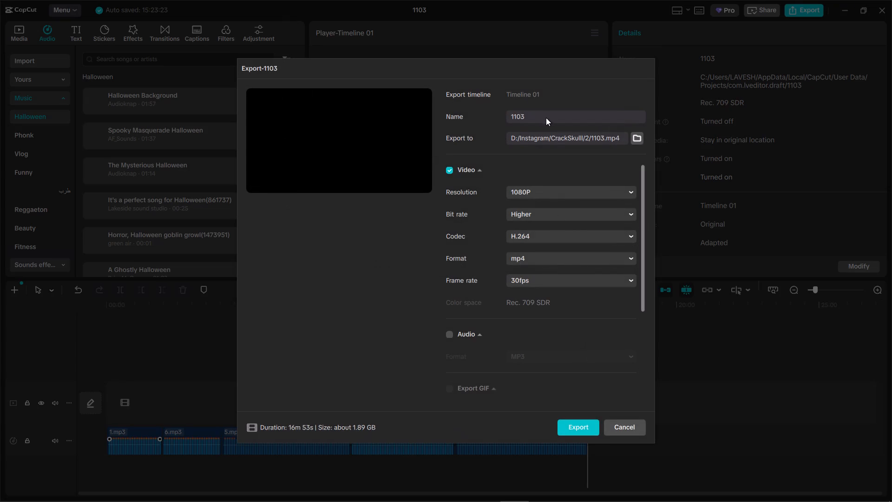
pyautogui.doubleClick(545, 115)
pyautogui.write('audio')
# Set the export destination to the Audio folder inside D:/Youtube/Channels/WTF/Video/6. Bus.
pyautogui.click(637, 139)
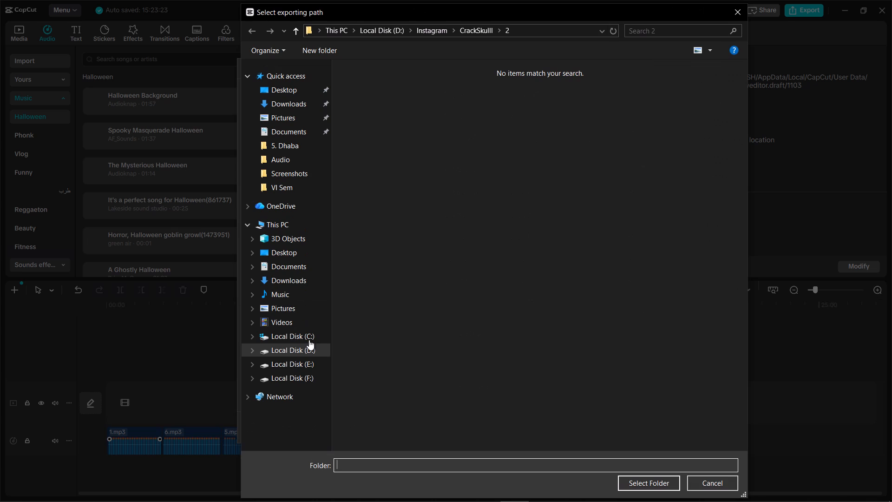
pyautogui.click(309, 340)
pyautogui.click(309, 314)
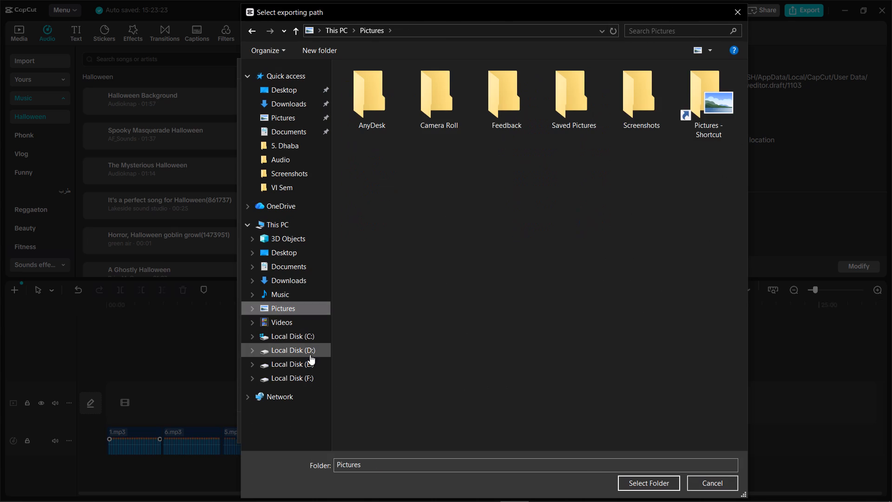
pyautogui.click(310, 355)
pyautogui.click(434, 300)
pyautogui.scroll(-1, 433, 272)
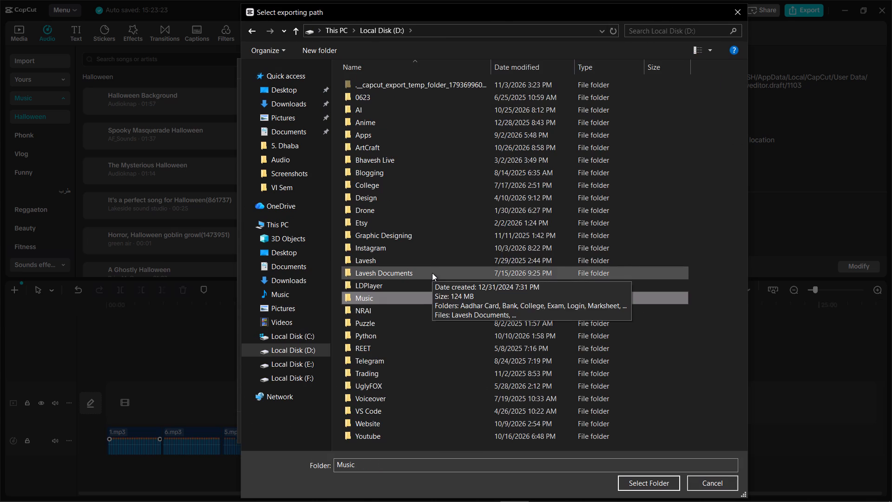
pyautogui.doubleClick(420, 265)
pyautogui.click(296, 30)
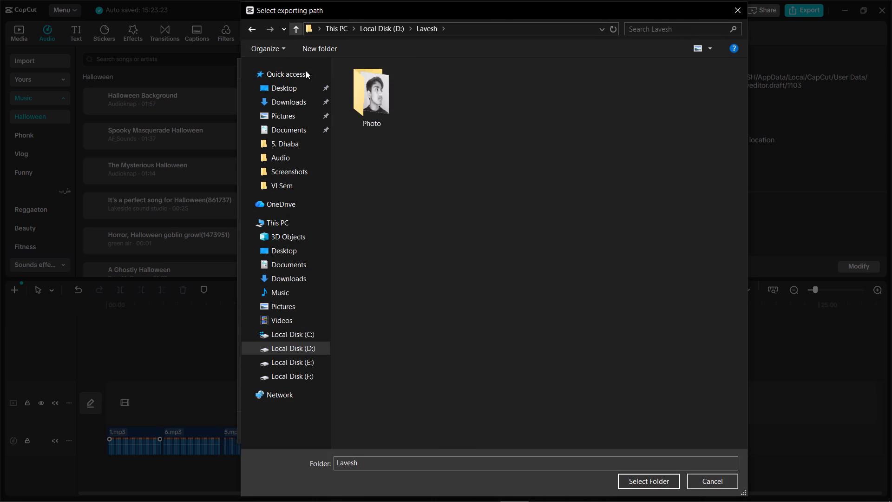
pyautogui.doubleClick(396, 440)
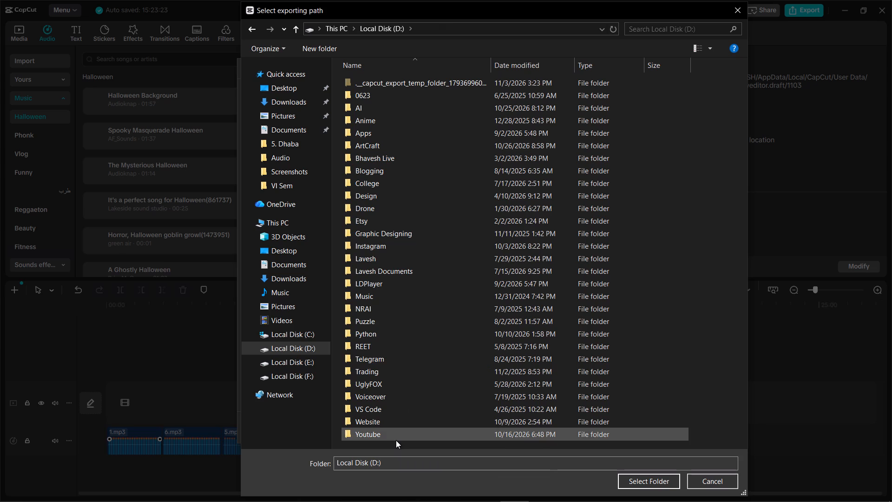
pyautogui.doubleClick(393, 96)
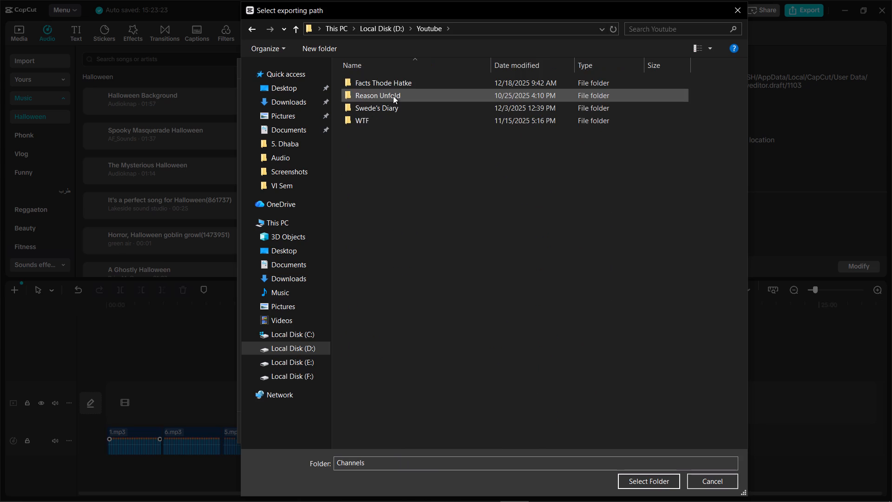
pyautogui.doubleClick(377, 116)
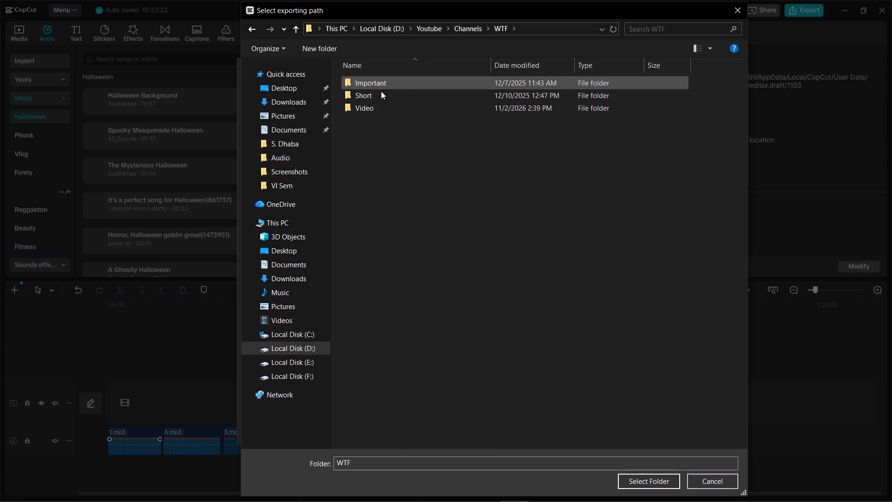
pyautogui.doubleClick(378, 108)
pyautogui.doubleClick(385, 145)
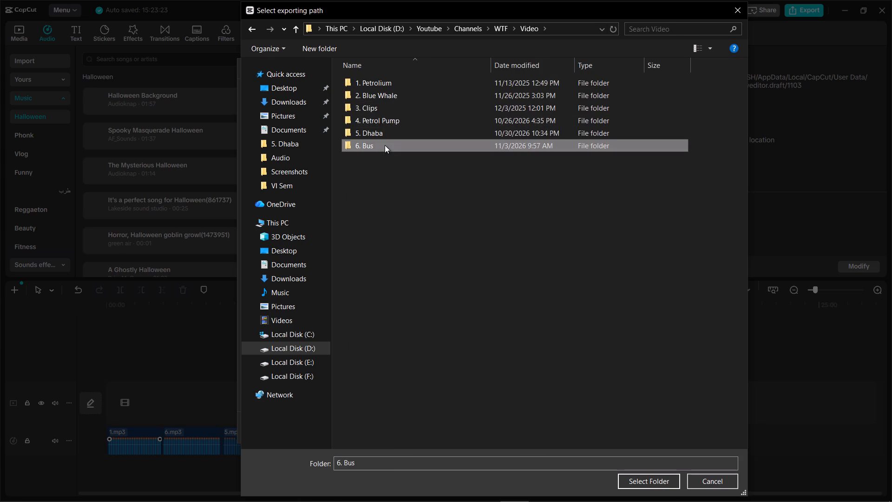
pyautogui.doubleClick(387, 88)
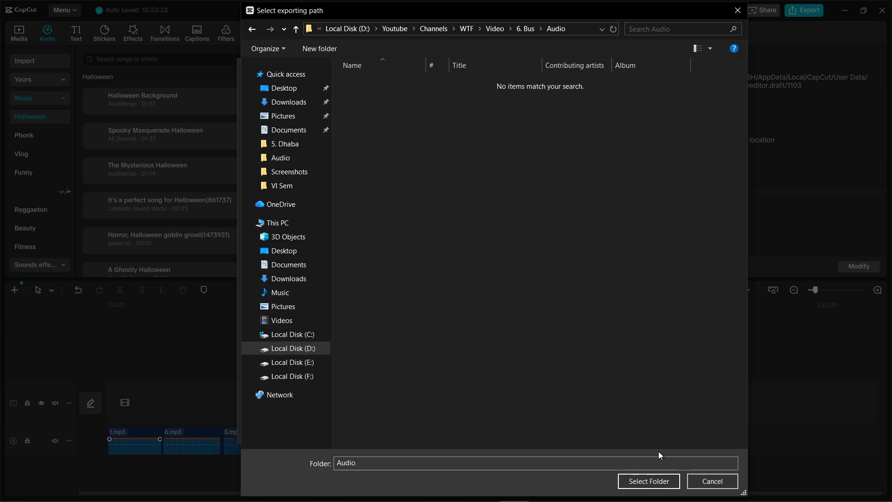
pyautogui.click(655, 483)
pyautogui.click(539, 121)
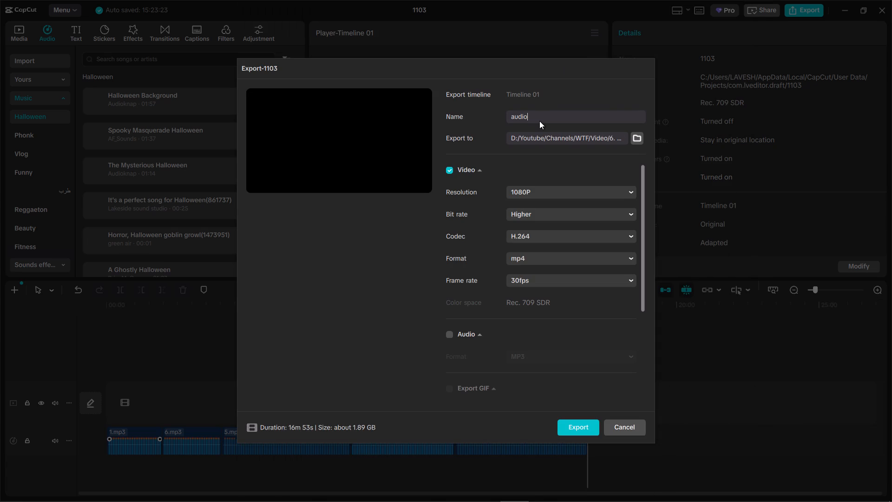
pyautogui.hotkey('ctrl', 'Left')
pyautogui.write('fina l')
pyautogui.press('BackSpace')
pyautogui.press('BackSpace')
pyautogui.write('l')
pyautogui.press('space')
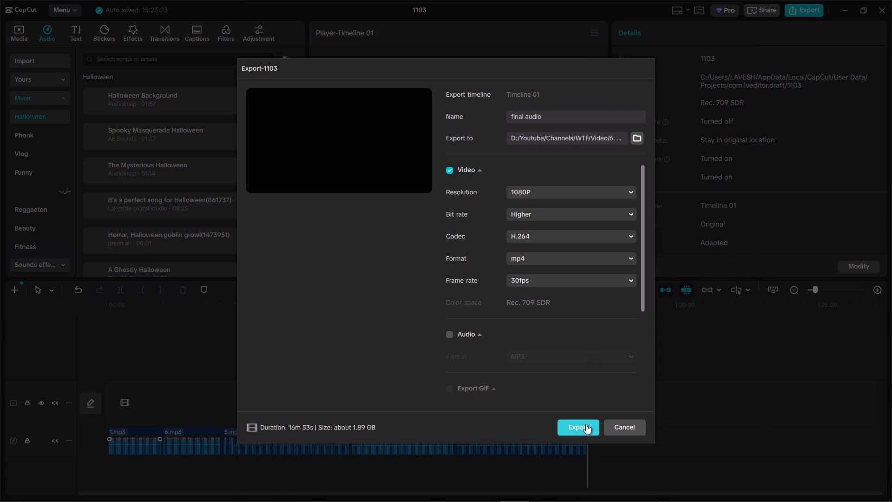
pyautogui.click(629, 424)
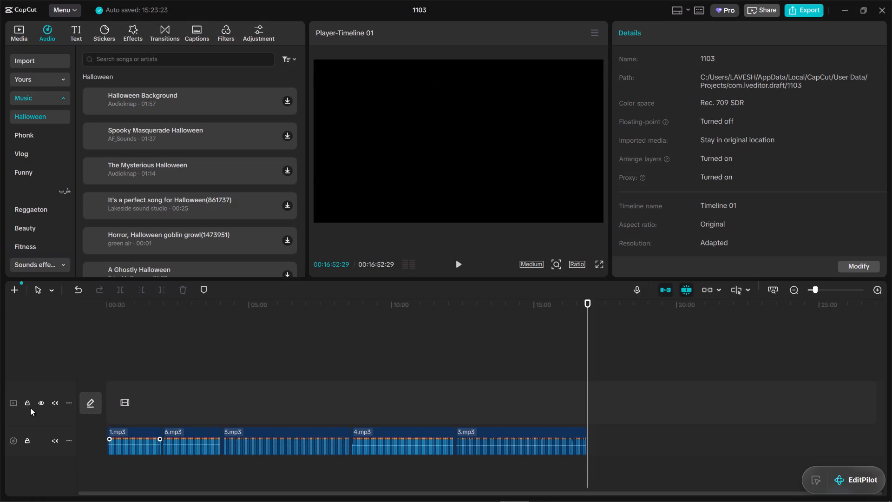
# Hide the empty main video track on the timeline.
pyautogui.click(43, 407)
# Reopen the timeline's export settings and set them to export audio only in MP3 format, with video export disabled.
pyautogui.click(804, 13)
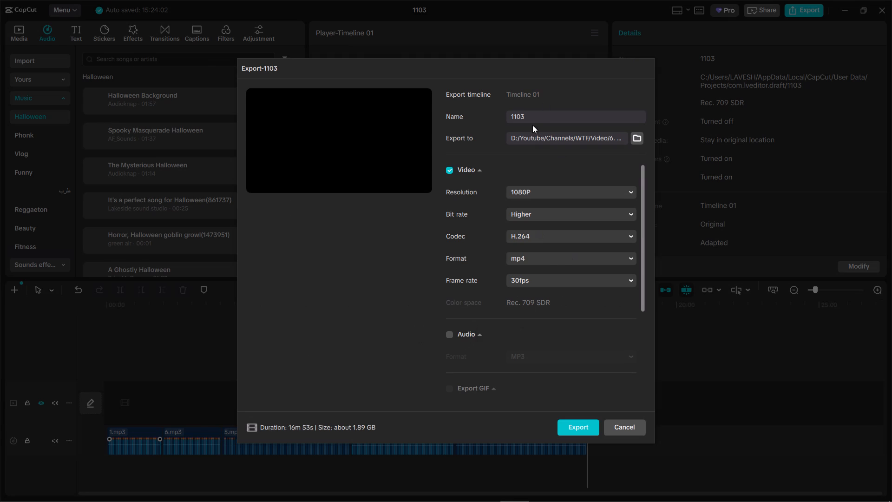
pyautogui.click(446, 332)
pyautogui.click(451, 170)
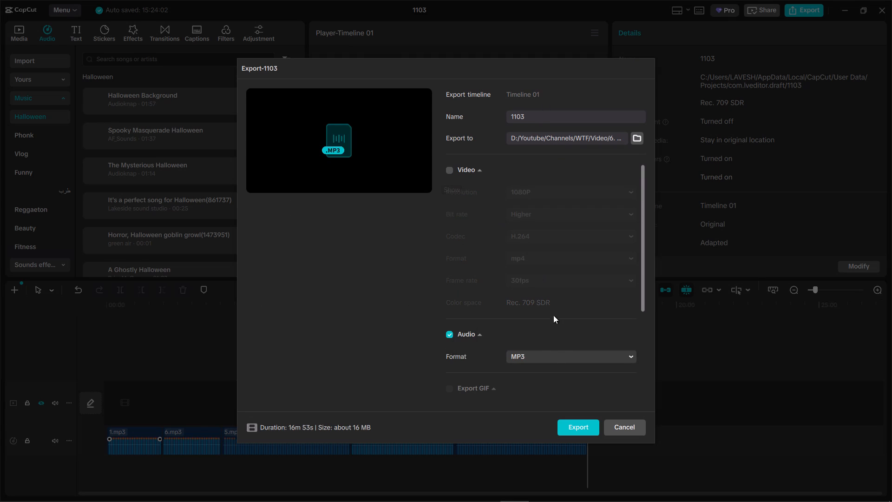
pyautogui.click(546, 359)
pyautogui.click(546, 359)
# Name the export Final Audio and export the MP3.
pyautogui.doubleClick(528, 109)
pyautogui.click(531, 125)
pyautogui.doubleClick(531, 117)
pyautogui.write('Final Audio')
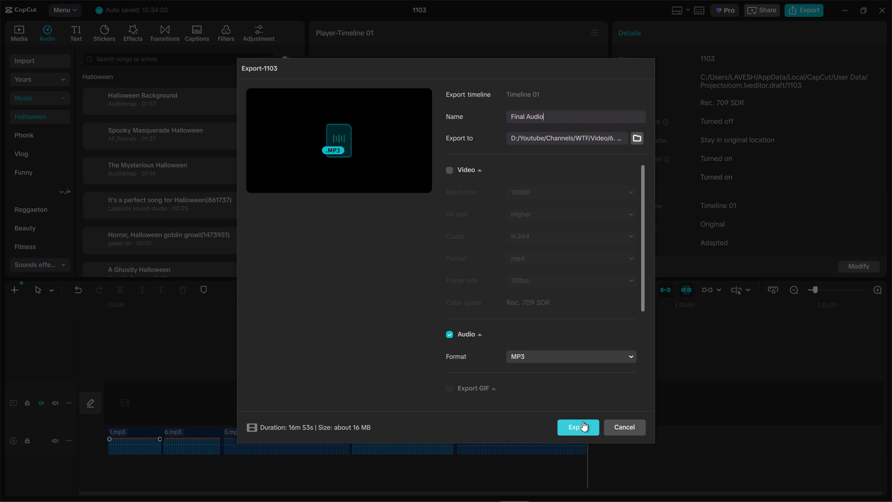
pyautogui.click(583, 421)
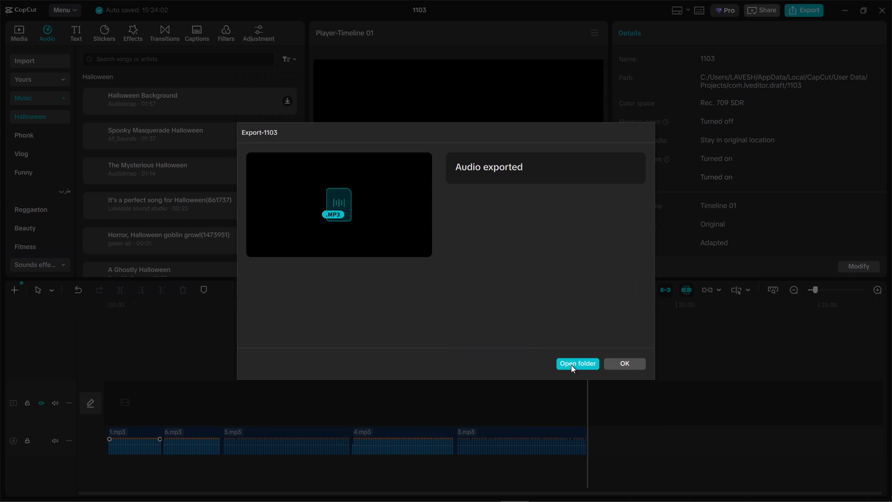
pyautogui.click(625, 365)
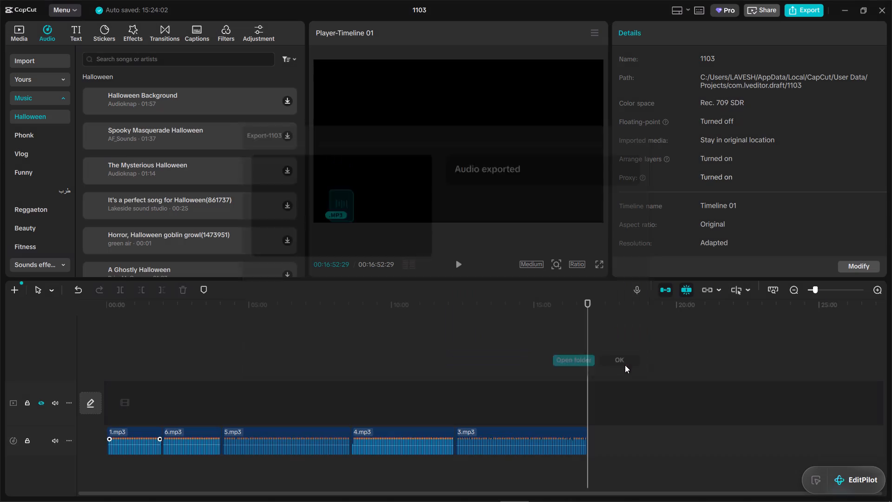
# Close the 1103 project and exit CapCut.
pyautogui.click(882, 0)
pyautogui.click(883, 7)
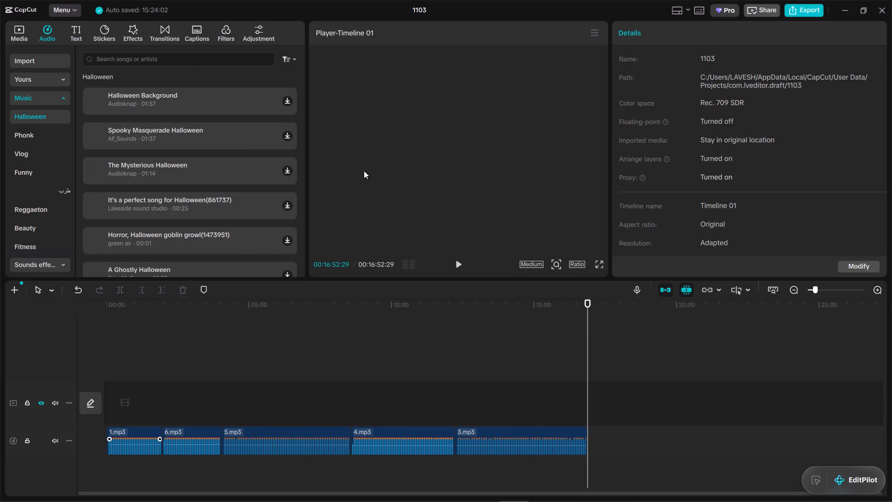
pyautogui.click(174, 2)
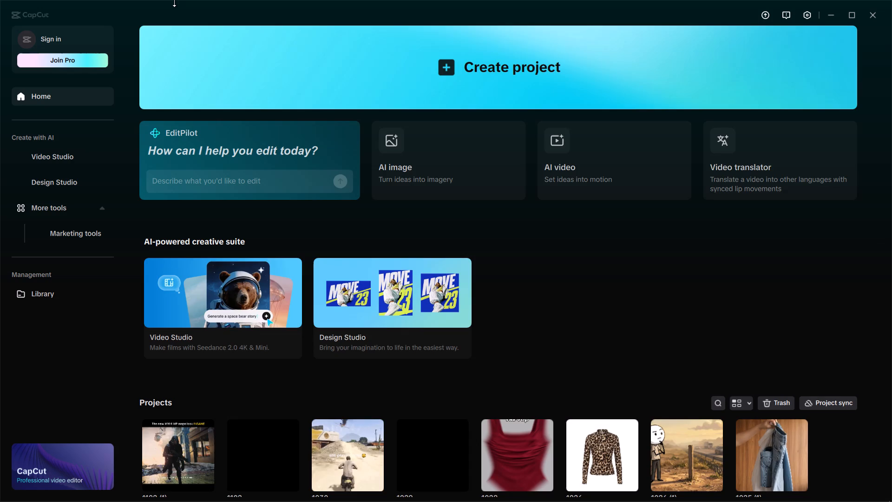
pyautogui.write('mus')
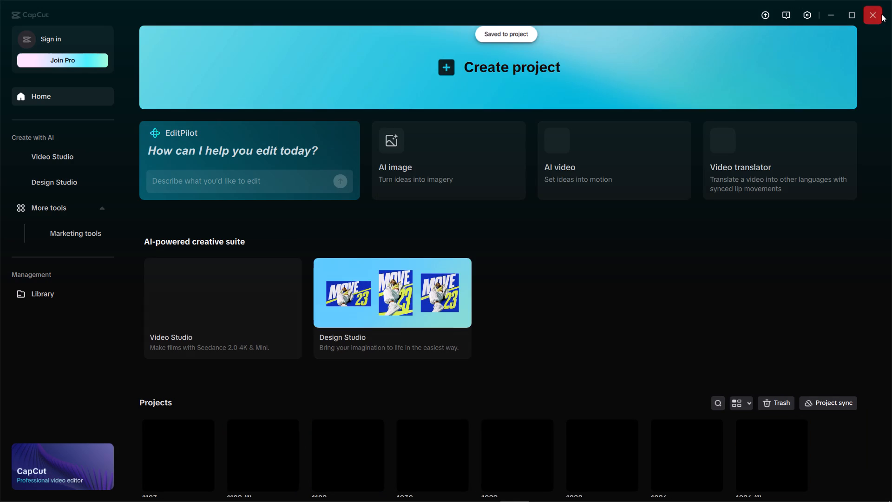
pyautogui.click(881, 14)
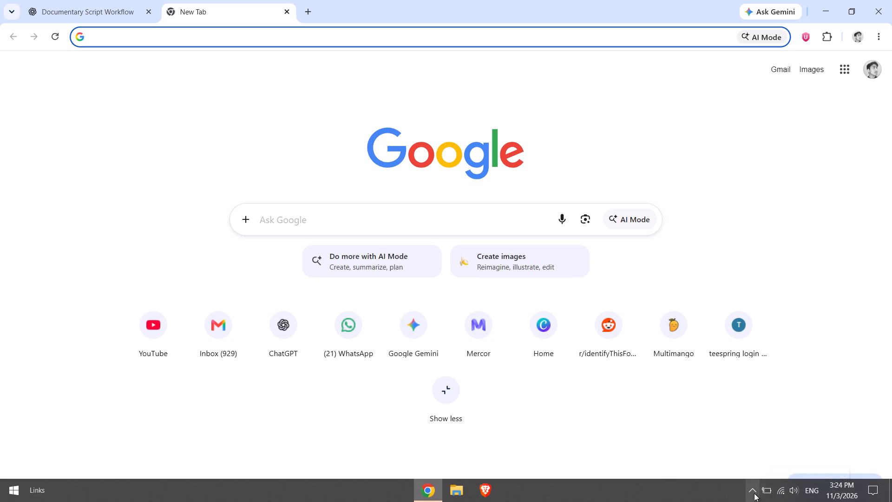
# Show the hidden system tray icons.
pyautogui.click(754, 493)
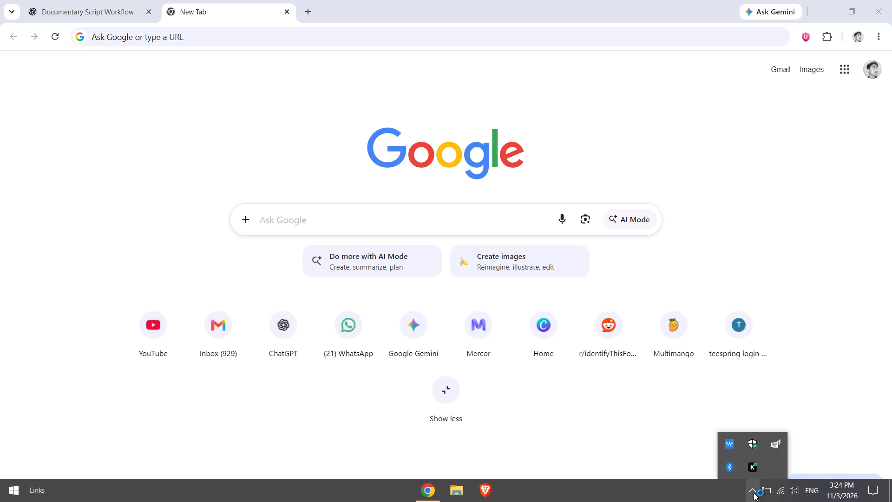
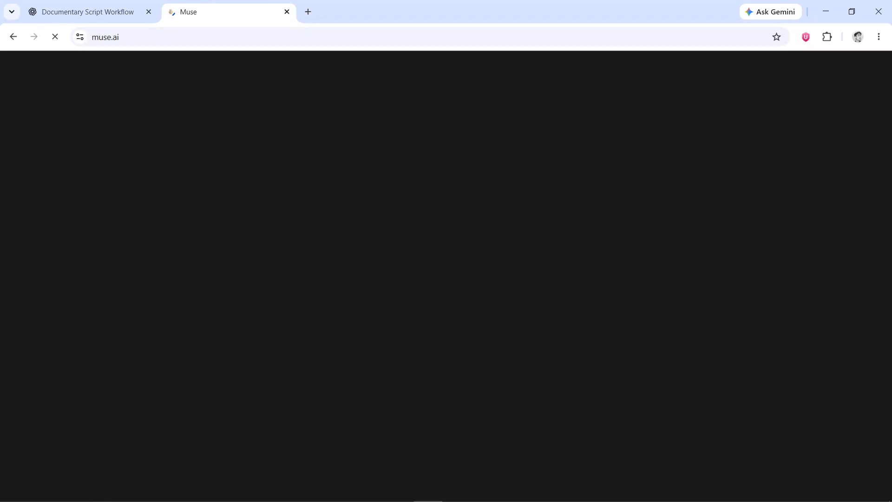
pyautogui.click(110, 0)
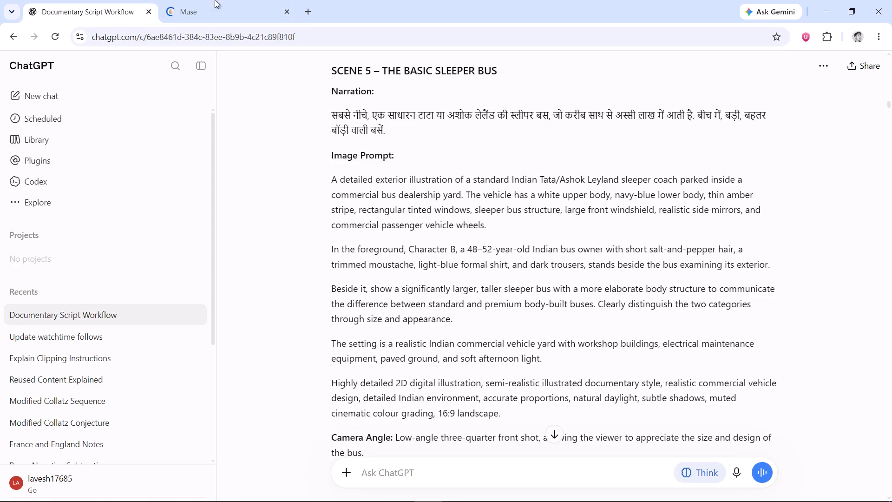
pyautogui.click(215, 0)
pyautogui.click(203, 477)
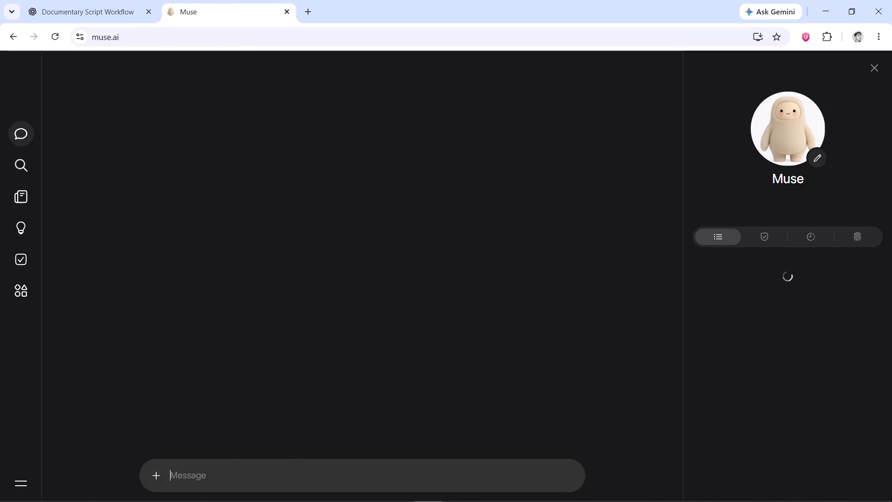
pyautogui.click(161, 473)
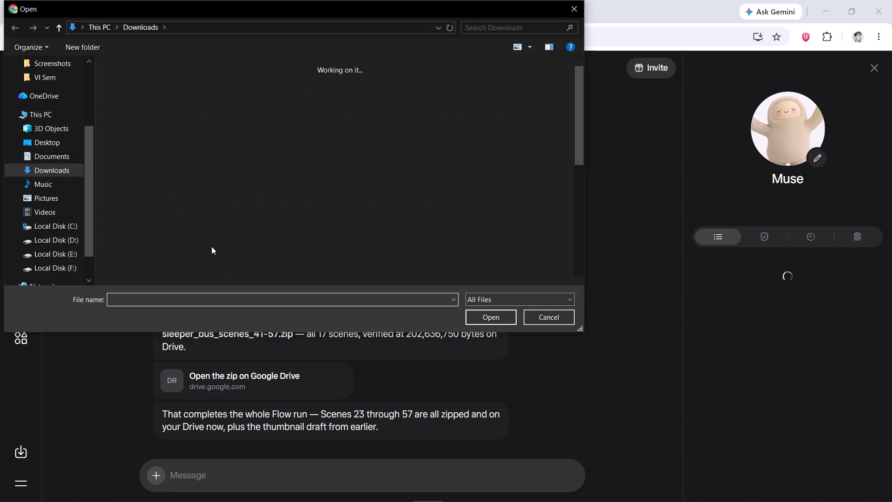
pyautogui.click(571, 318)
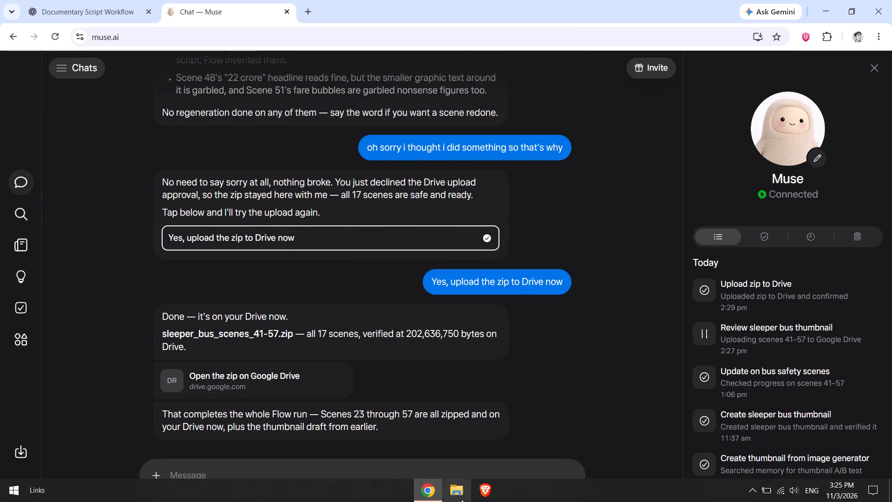
# Switch to File Explorer and open the folder D:\Youtube\Channels\WTF\Video\6. Bus\Video.
pyautogui.click(461, 499)
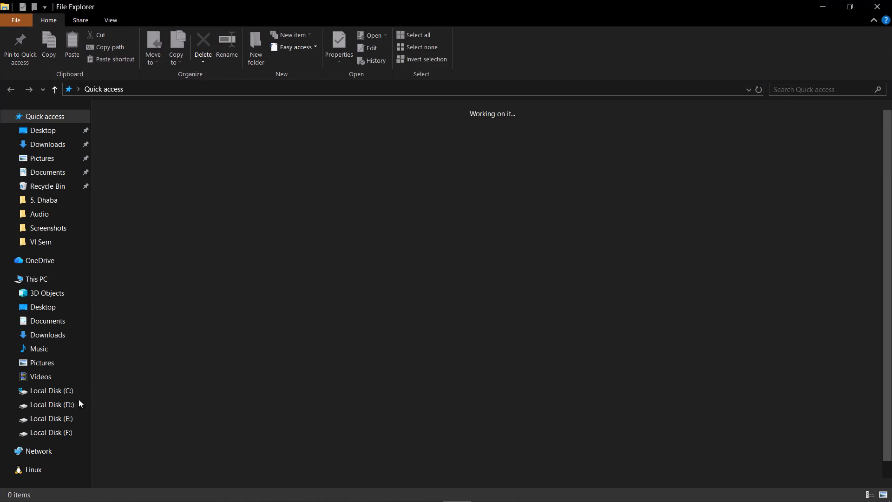
pyautogui.click(70, 405)
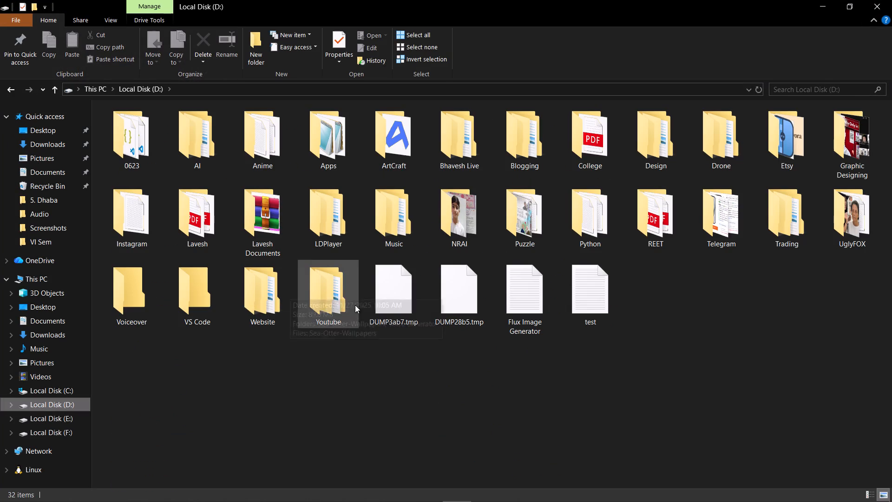
pyautogui.doubleClick(350, 296)
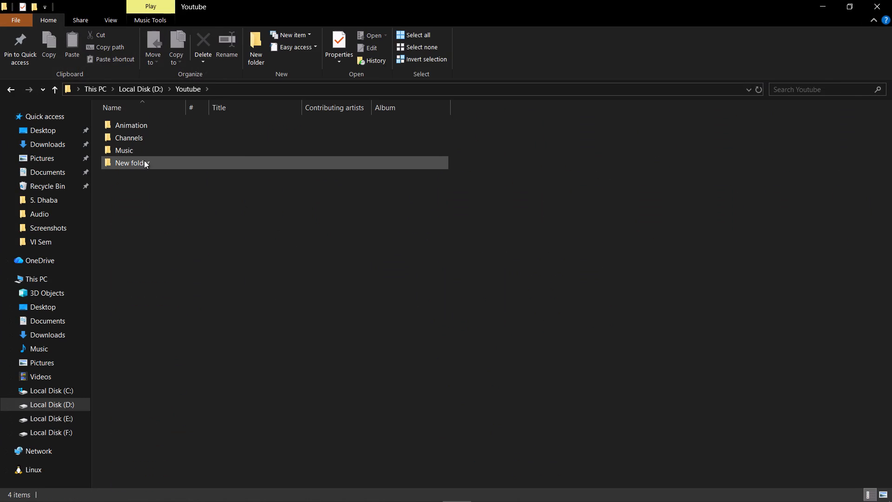
pyautogui.doubleClick(148, 137)
pyautogui.doubleClick(150, 160)
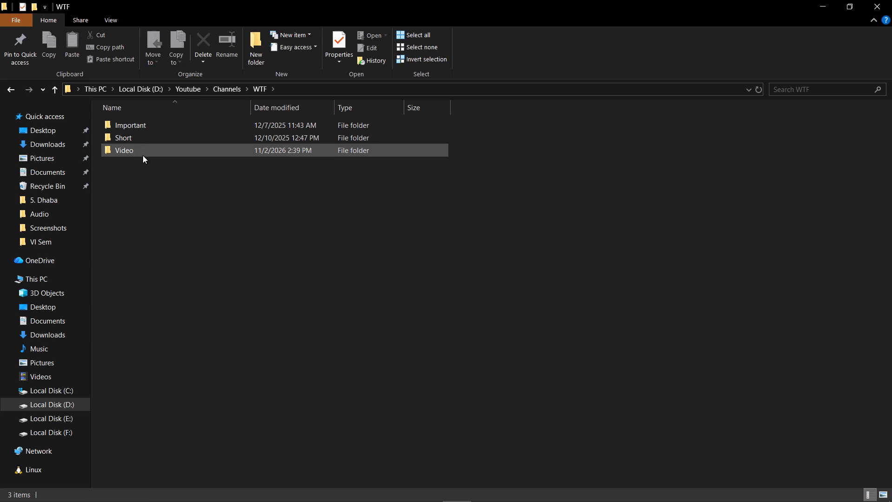
pyautogui.doubleClick(138, 145)
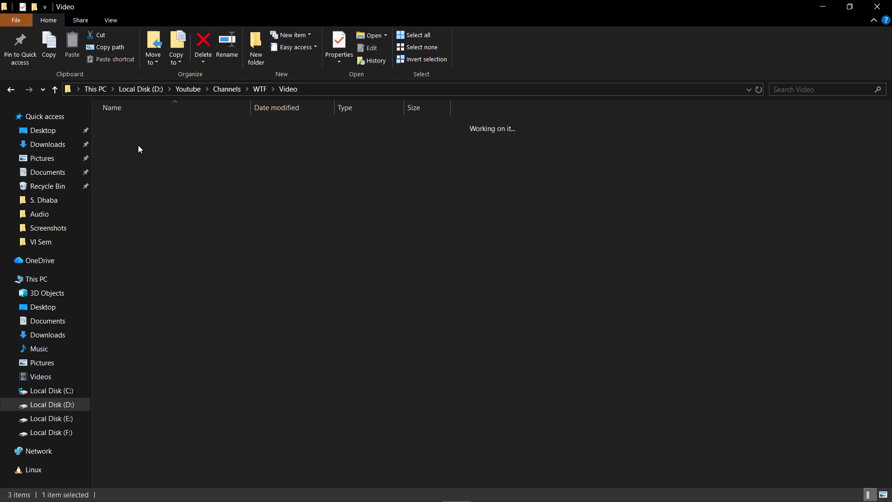
pyautogui.doubleClick(144, 186)
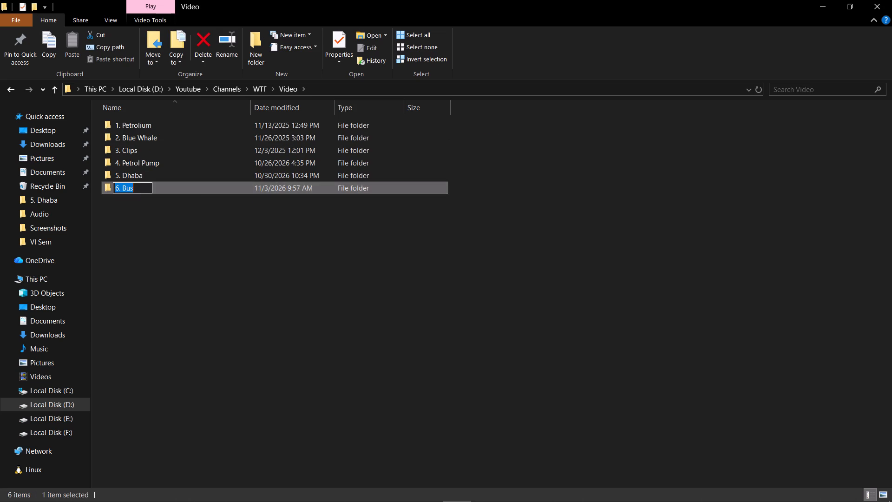
pyautogui.click(196, 179)
pyautogui.doubleClick(193, 186)
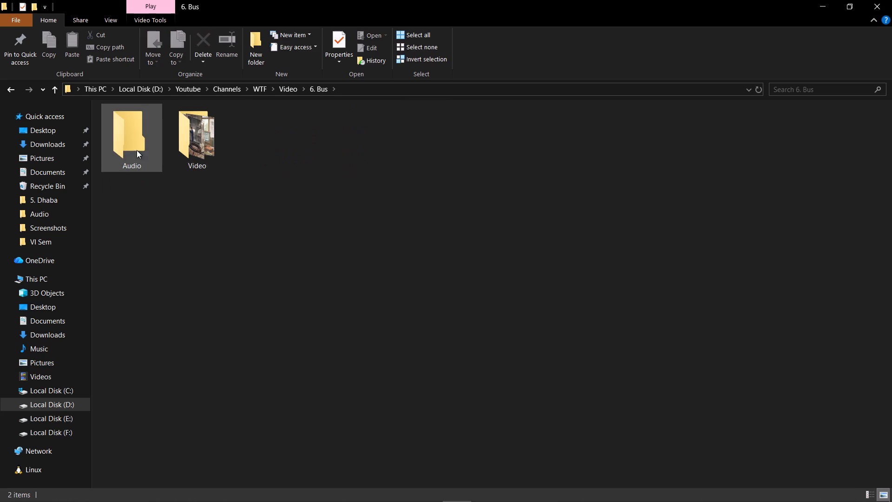
pyautogui.doubleClick(181, 139)
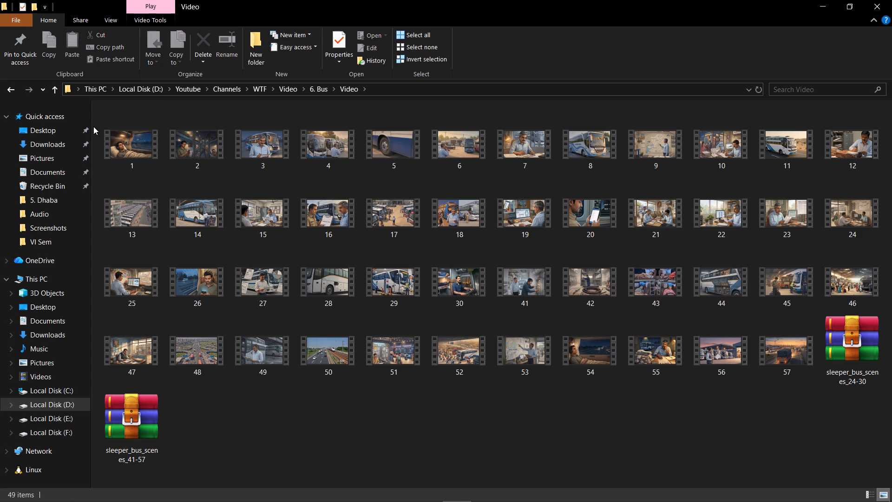
# Select all the numbered video clips from 1 to 57, excluding the sleeper_bus_scenes archives, and start adding them to a WinRAR archive.
pyautogui.moveTo(93, 126); pyautogui.dragTo(876, 289)
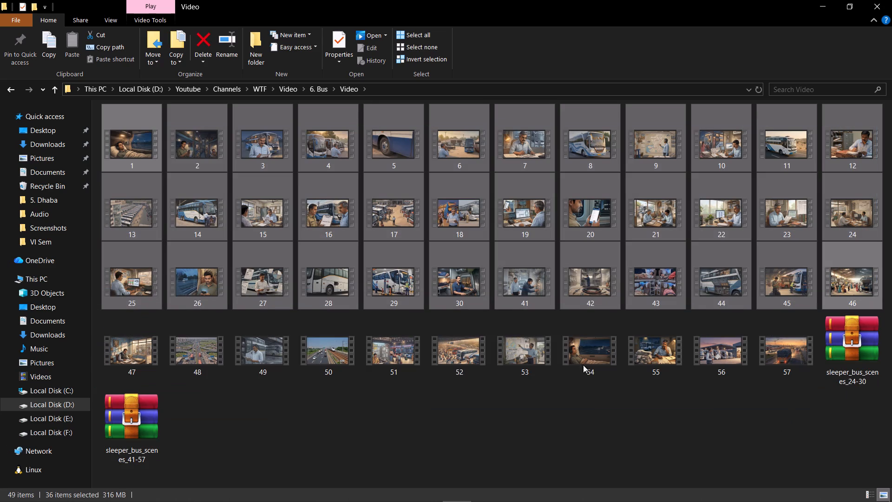
pyautogui.keyDown('ctrl'); pyautogui.click(131, 352); pyautogui.keyUp('ctrl')
pyautogui.keyDown('ctrl'); pyautogui.click(193, 354); pyautogui.keyUp('ctrl')
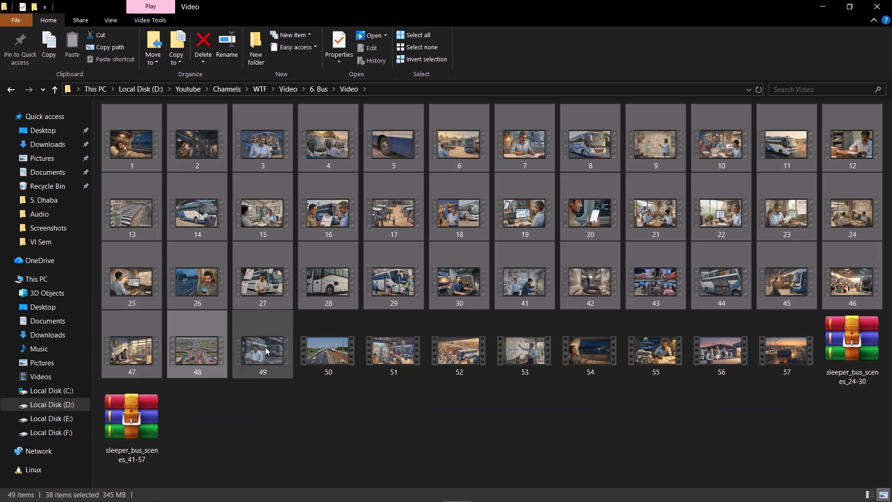
pyautogui.keyDown('ctrl'); pyautogui.click(265, 347); pyautogui.keyUp('ctrl')
pyautogui.keyDown('ctrl'); pyautogui.click(313, 348); pyautogui.keyUp('ctrl')
pyautogui.keyDown('ctrl'); pyautogui.click(416, 350); pyautogui.keyUp('ctrl')
pyautogui.keyDown('ctrl'); pyautogui.click(474, 348); pyautogui.keyUp('ctrl')
pyautogui.keyDown('ctrl'); pyautogui.click(528, 350); pyautogui.keyUp('ctrl')
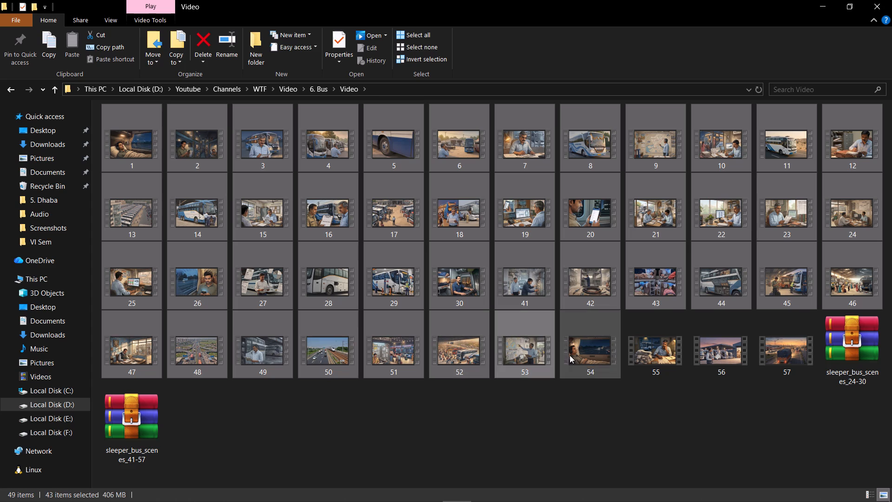
pyautogui.keyDown('ctrl'); pyautogui.click(570, 355); pyautogui.keyUp('ctrl')
pyautogui.keyDown('ctrl'); pyautogui.click(636, 350); pyautogui.keyUp('ctrl')
pyautogui.keyDown('ctrl'); pyautogui.click(717, 353); pyautogui.keyUp('ctrl')
pyautogui.keyDown('ctrl'); pyautogui.click(767, 354); pyautogui.keyUp('ctrl')
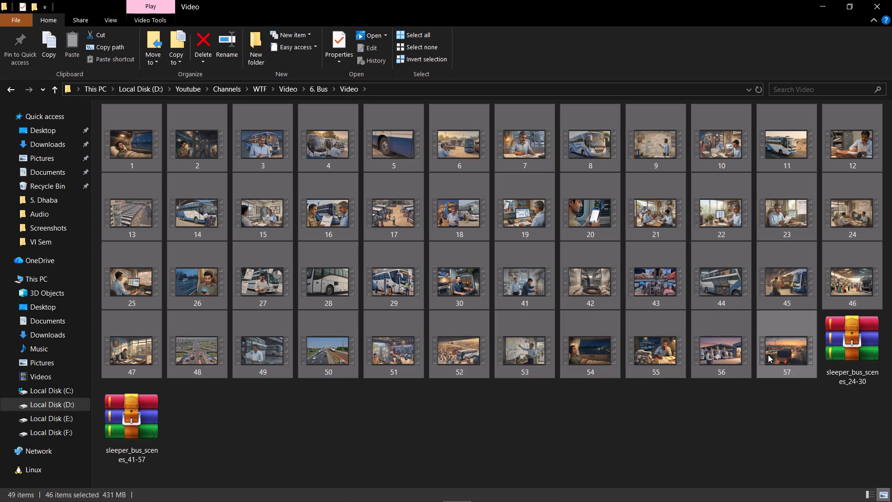
pyautogui.rightClick(768, 355)
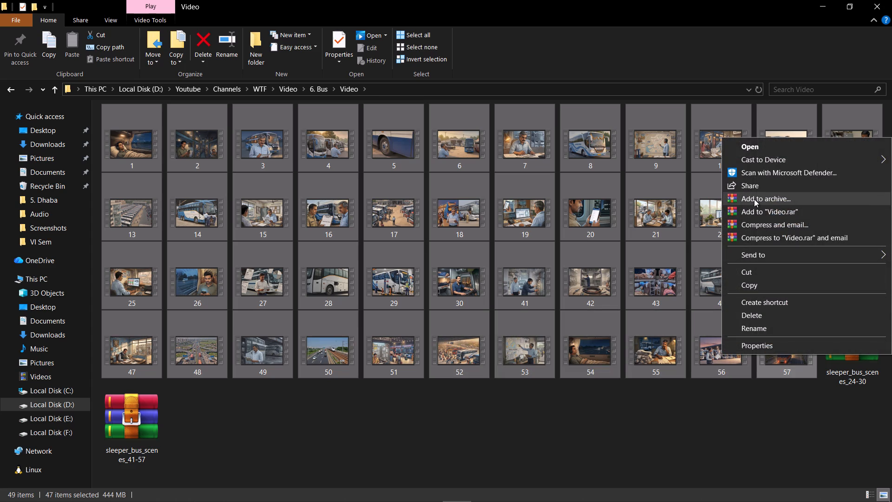
pyautogui.click(754, 199)
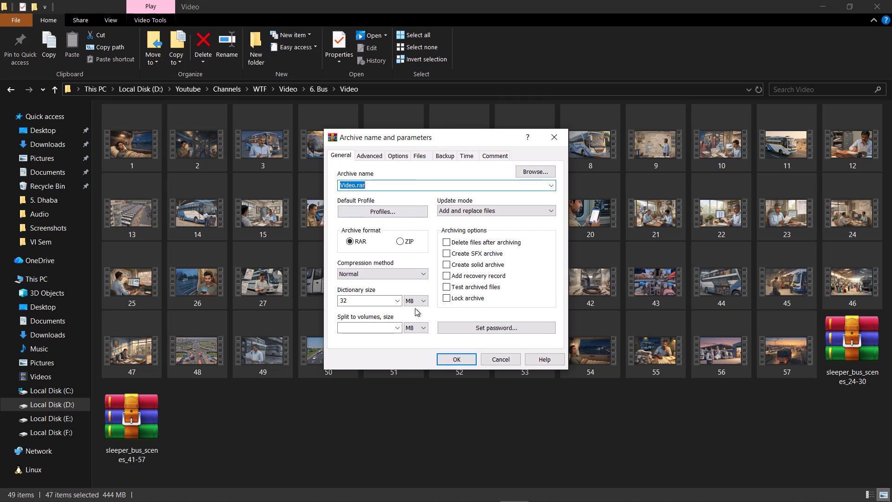
# Name the archive Bus_raw_video.rar and start creating it with the RAR format.
pyautogui.click(354, 187)
pyautogui.press('BackSpace')
pyautogui.press('BackSpace')
pyautogui.press('BackSpace')
pyautogui.press('BackSpace')
pyautogui.press('BackSpace')
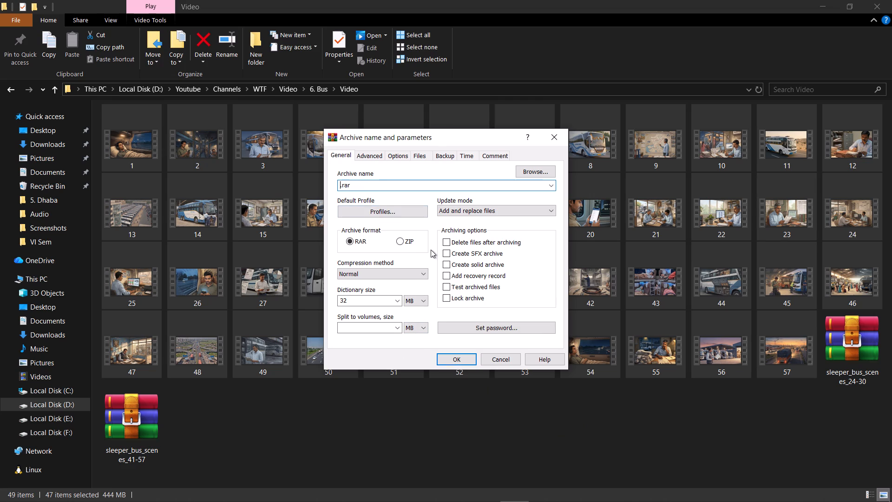
pyautogui.write('Bus')
pyautogui.press('-')
pyautogui.press('BackSpace')
pyautogui.write('_raw')
pyautogui.write('_video')
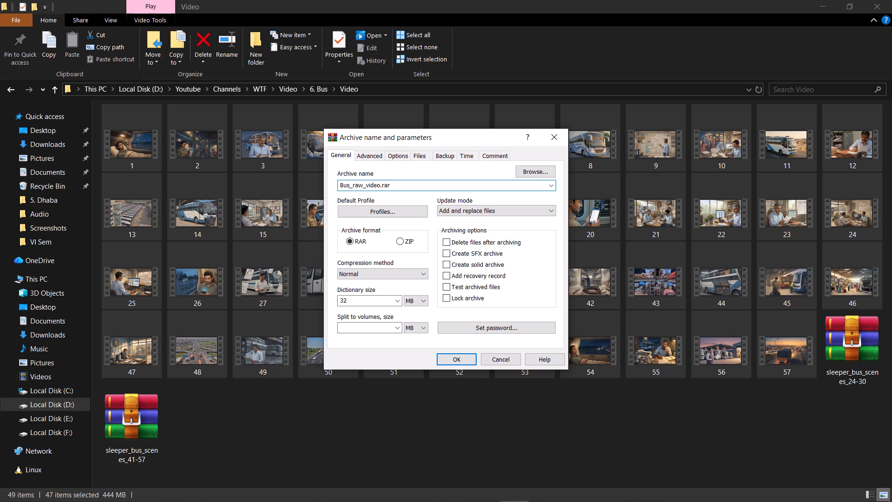
pyautogui.click(468, 355)
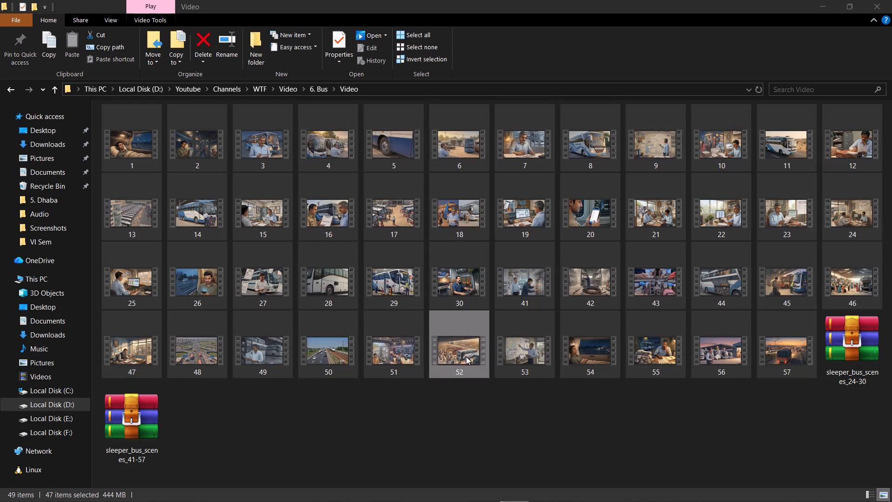
# Refresh the Video folder's contents and close the File Explorer window.
pyautogui.rightClick(549, 415)
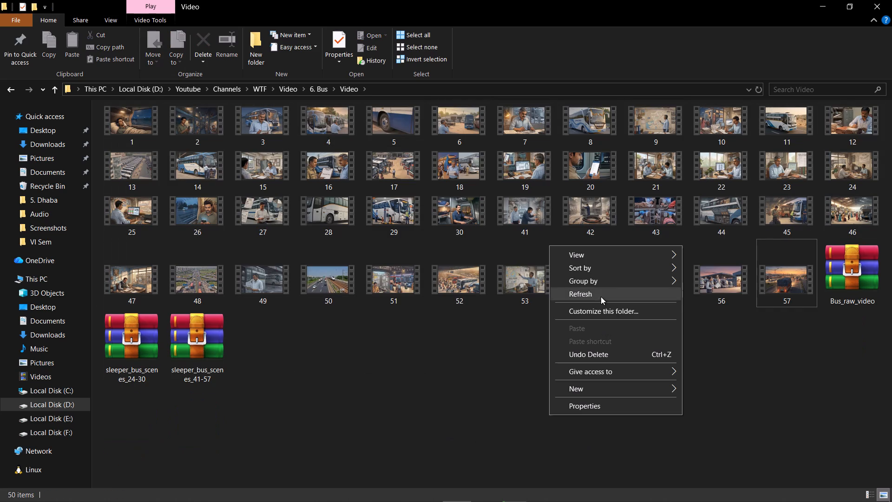
pyautogui.click(601, 297)
pyautogui.click(891, 0)
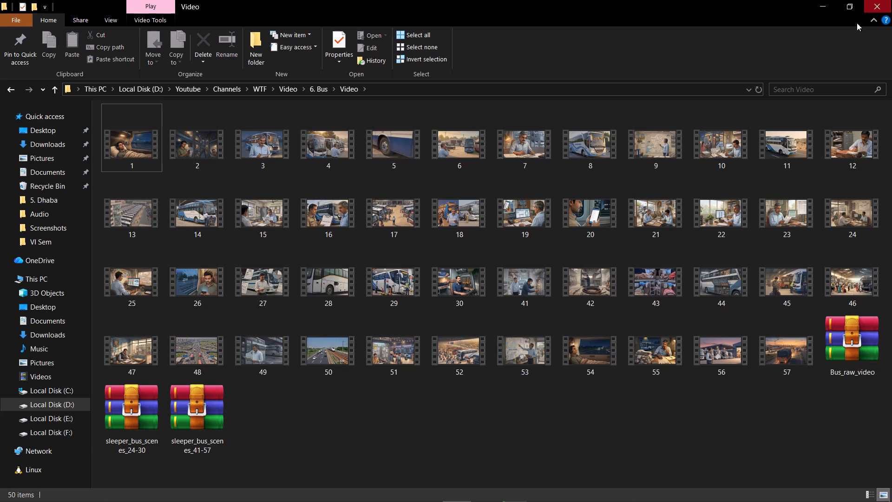
# Switch to Chrome and open Google Drive in a new tab.
pyautogui.click(304, 10)
pyautogui.write('dr')
pyautogui.press('Return')
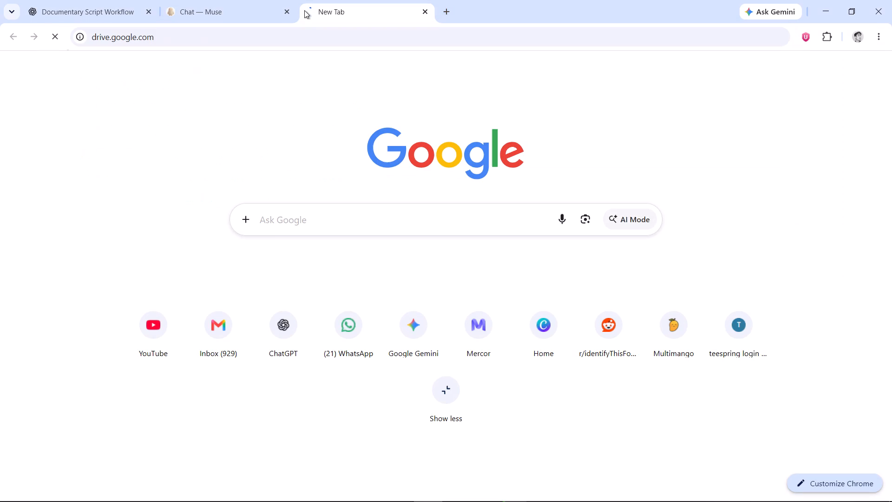
# Switch to WinRAR to check the archiving progress.
pyautogui.click(523, 489)
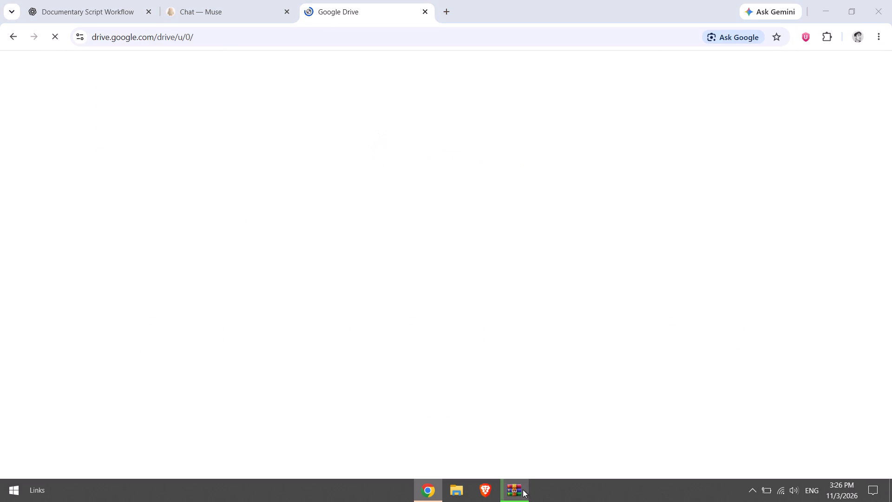
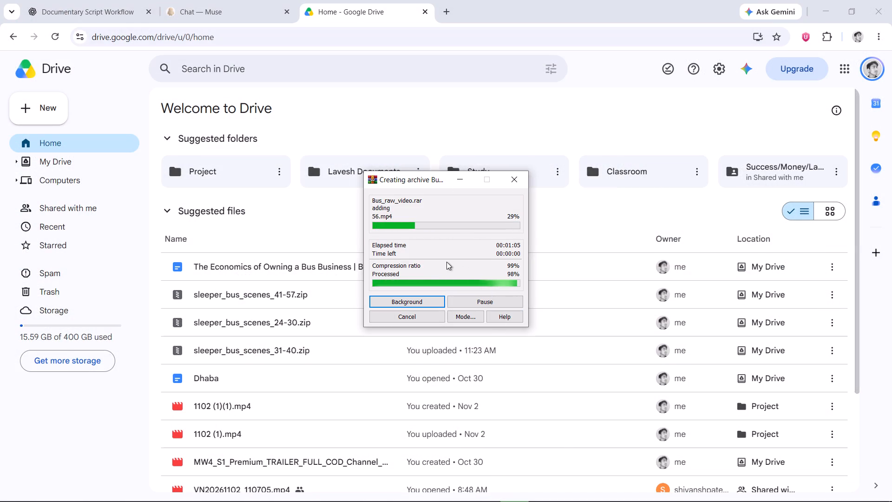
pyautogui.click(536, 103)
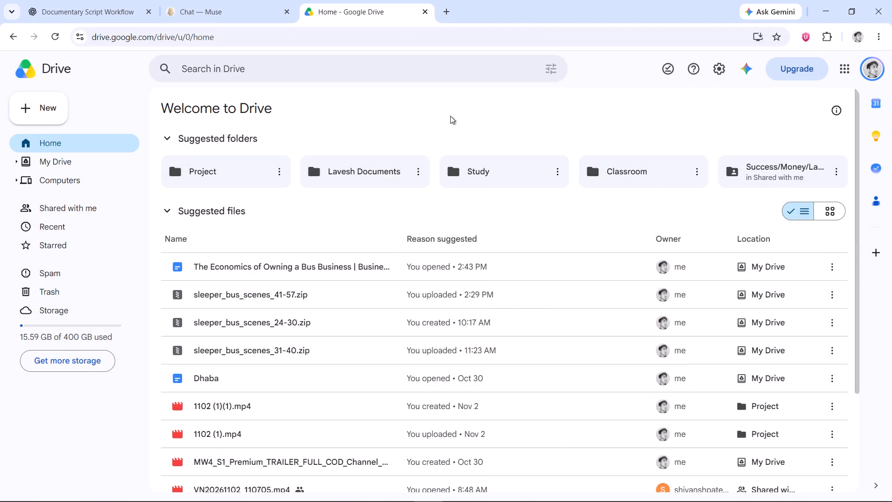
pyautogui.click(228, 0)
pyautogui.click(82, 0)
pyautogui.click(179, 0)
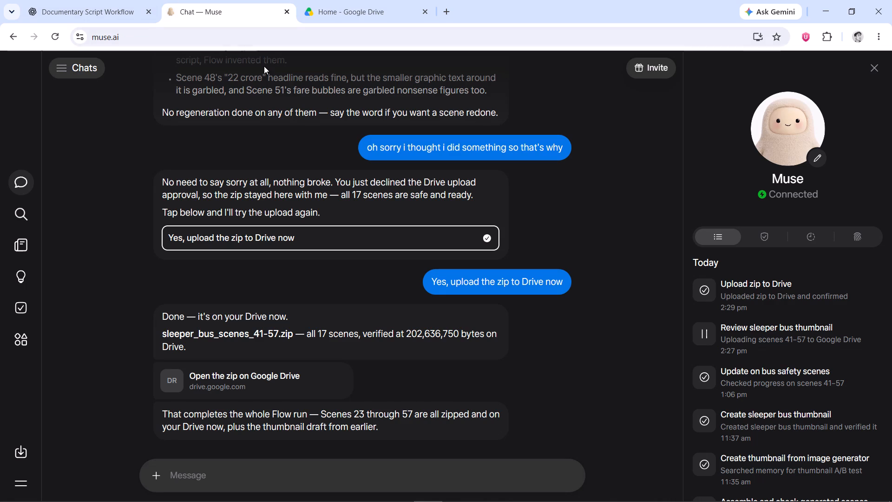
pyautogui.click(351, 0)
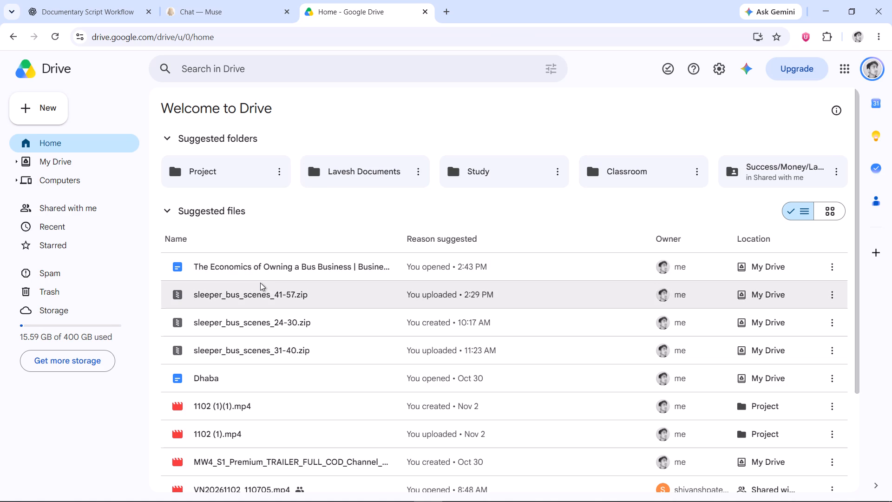
# Reload the Google Drive home page.
pyautogui.click(55, 39)
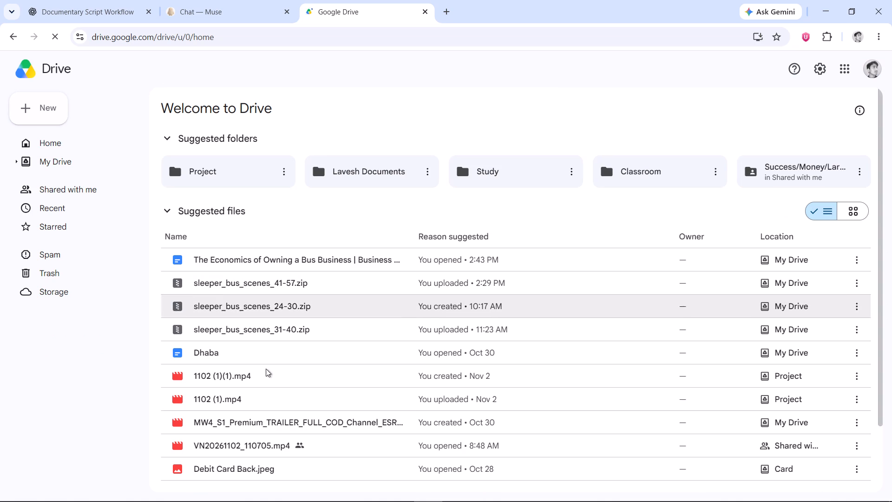
pyautogui.scroll(-7, 227, 358)
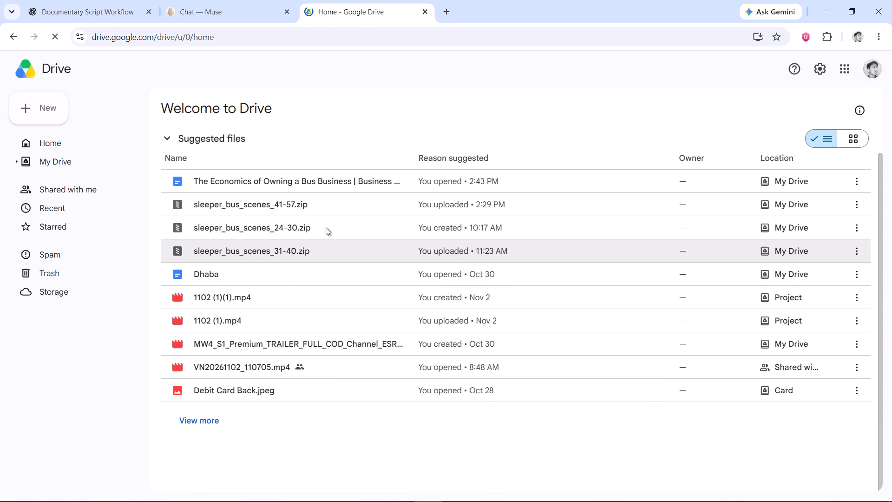
pyautogui.scroll(5, 364, 297)
pyautogui.rightClick(521, 203)
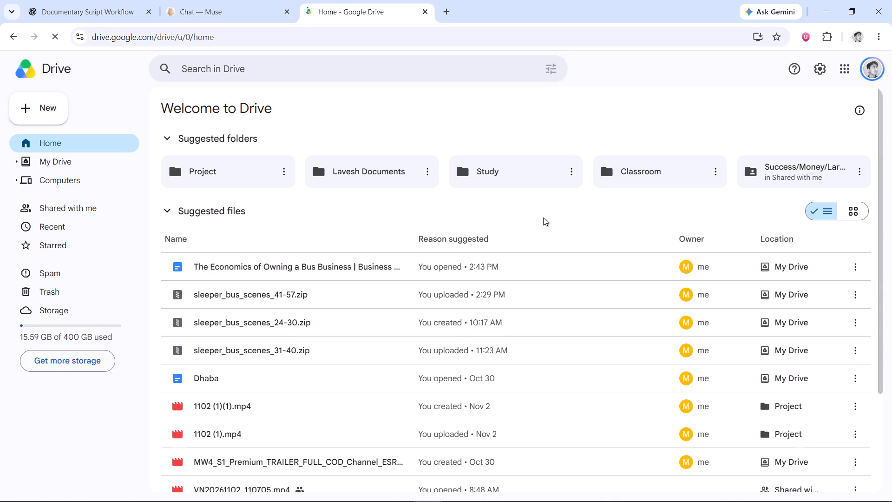
# Upload the Bus_raw_video archive to Google Drive from Local Disk (D:) > Youtube > Channels > WTF > Video > 6. Bus > Video.
pyautogui.click(65, 109)
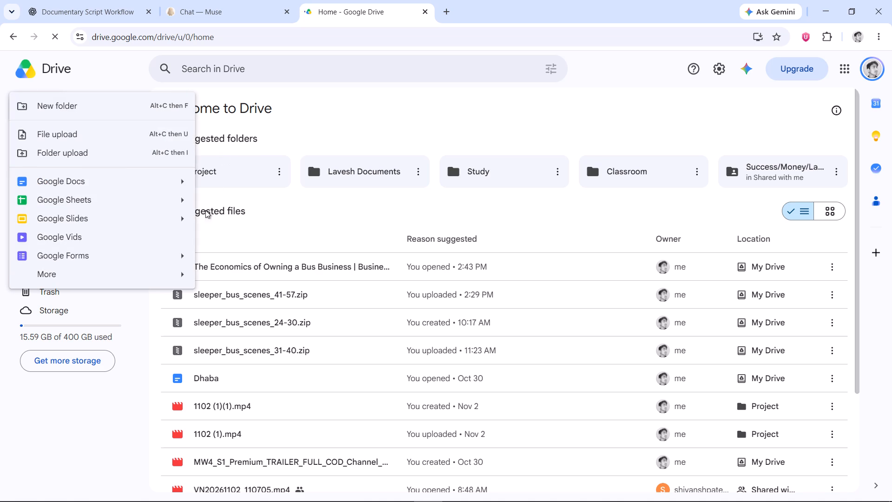
pyautogui.click(63, 136)
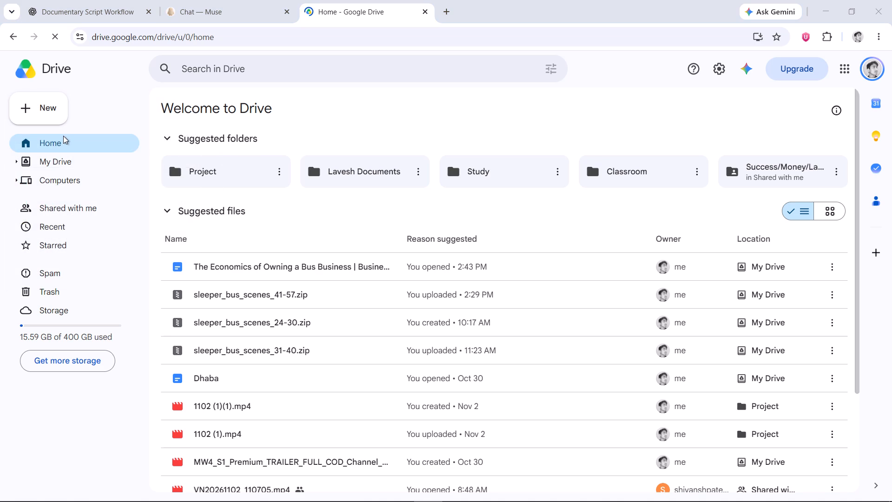
pyautogui.click(67, 238)
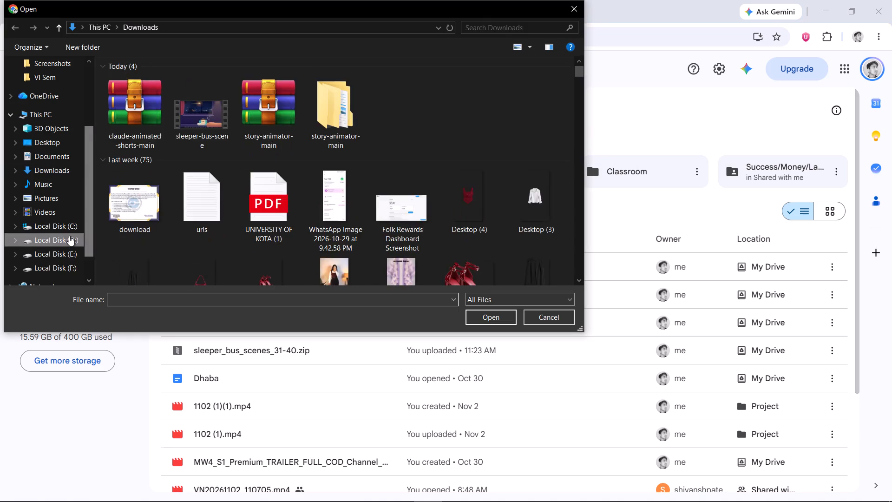
pyautogui.click(175, 257)
pyautogui.scroll(-4, 175, 257)
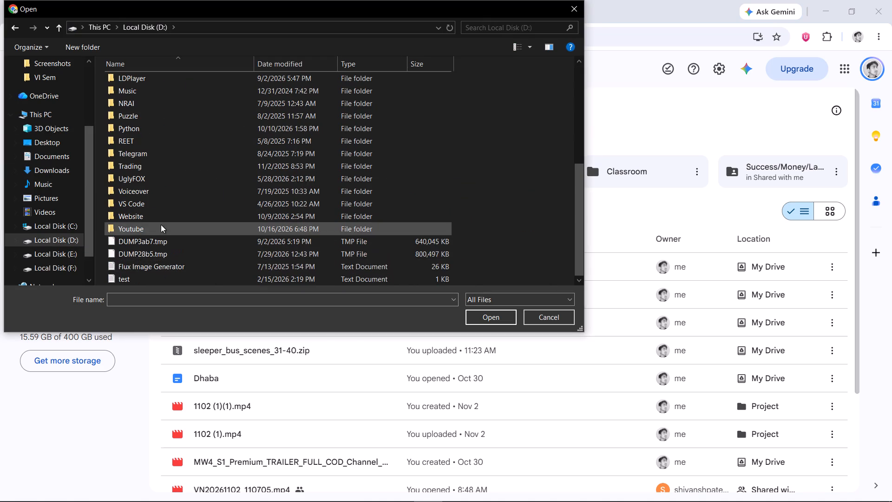
pyautogui.doubleClick(161, 225)
pyautogui.doubleClick(145, 97)
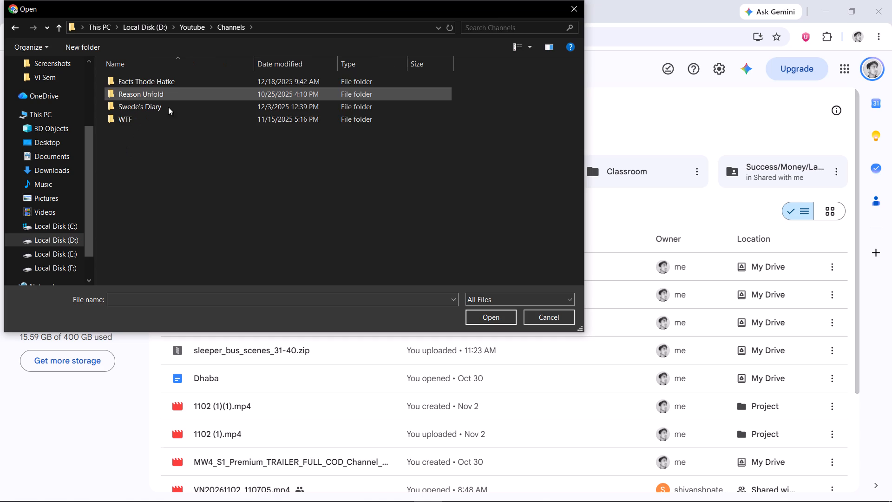
pyautogui.doubleClick(170, 117)
pyautogui.doubleClick(160, 101)
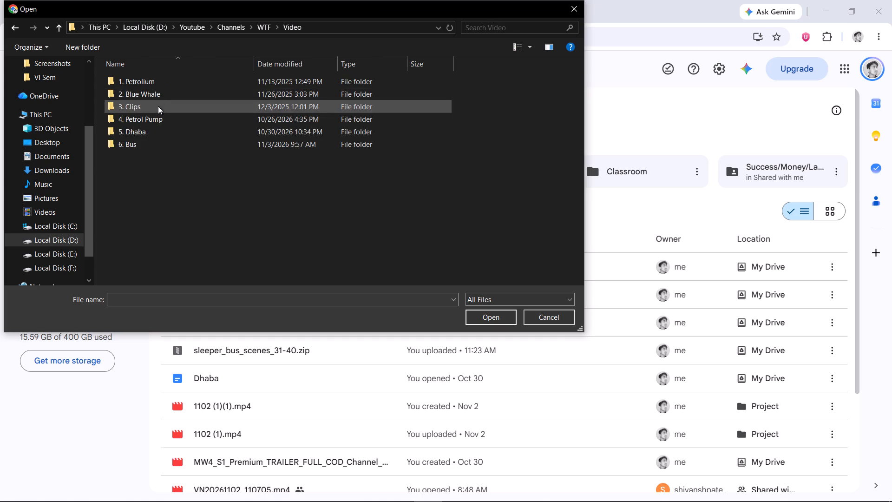
pyautogui.doubleClick(164, 140)
pyautogui.doubleClick(200, 84)
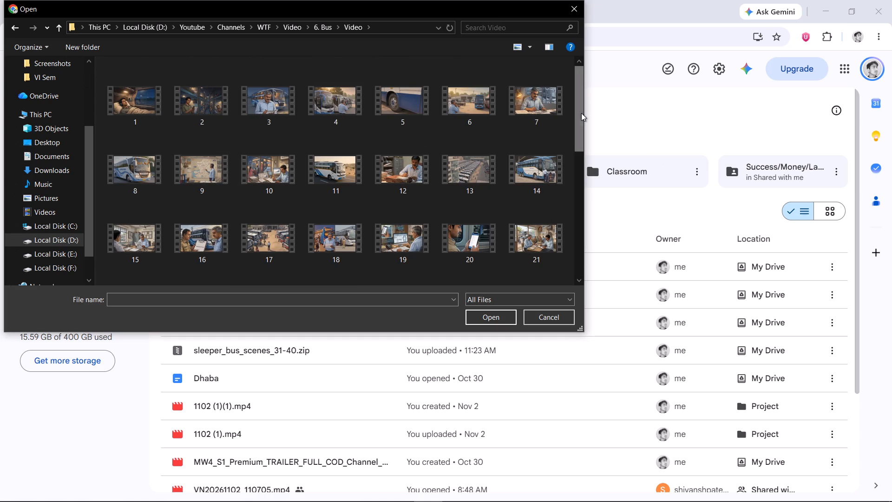
pyautogui.moveTo(580, 112); pyautogui.dragTo(572, 275)
pyautogui.click(478, 148)
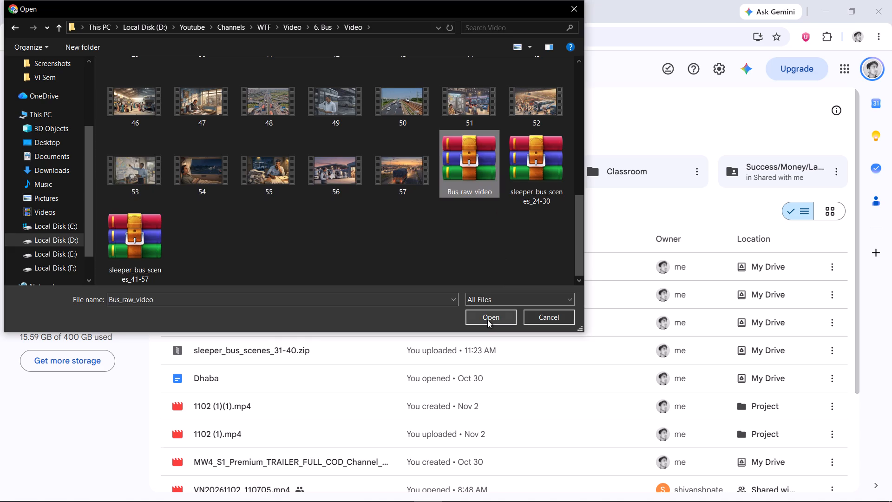
pyautogui.click(487, 320)
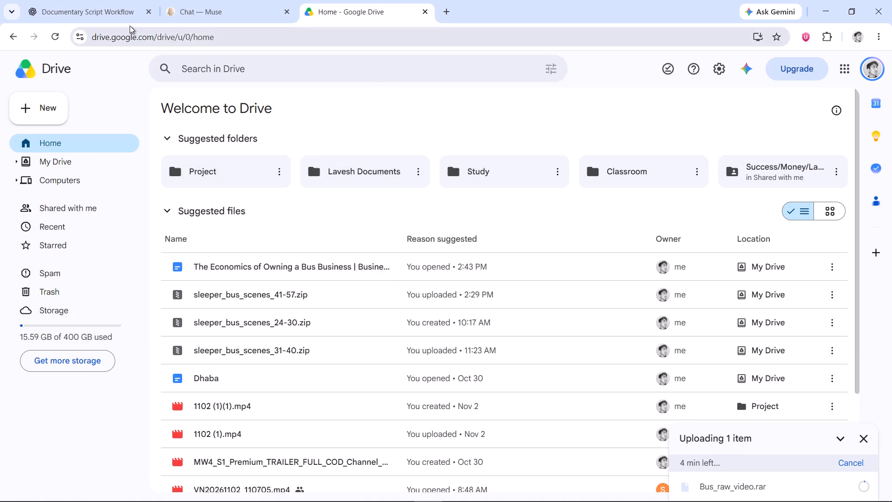
# Close the Documentary Script Workflow tab.
pyautogui.click(129, 0)
pyautogui.click(152, 10)
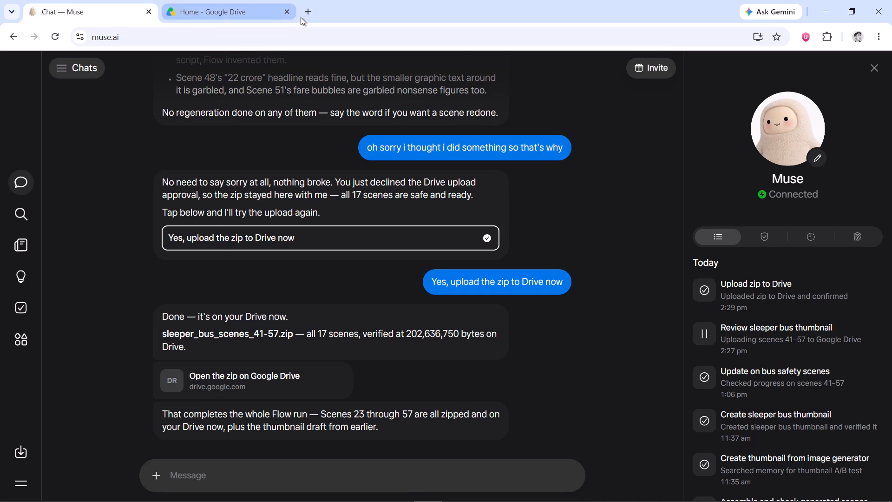
# Open Google Docs in a new tab and open the recent document "The Economics of Owning a Bus Business".
pyautogui.click(304, 13)
pyautogui.write('do')
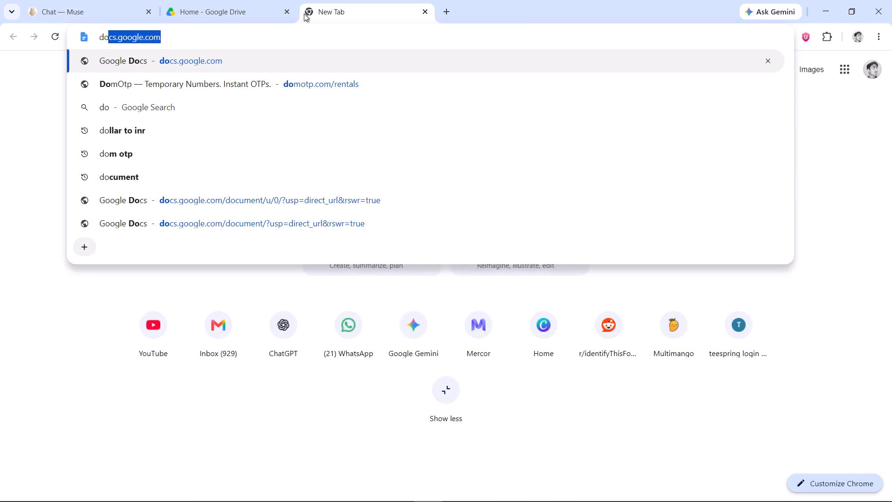
pyautogui.press('Return')
pyautogui.click(110, 0)
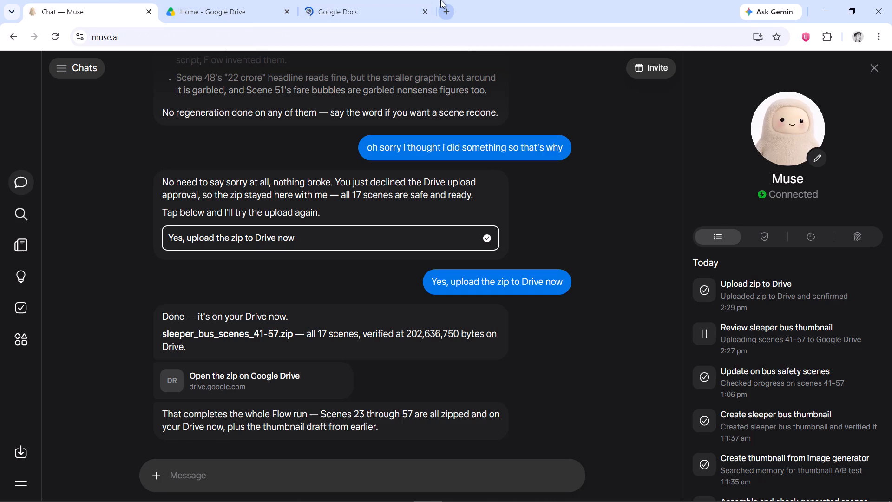
pyautogui.click(440, 0)
pyautogui.click(392, 0)
pyautogui.click(563, 18)
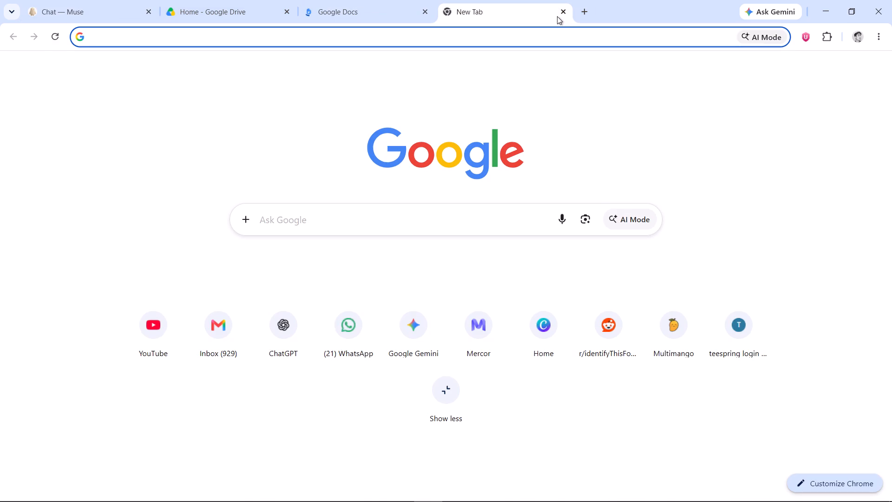
pyautogui.click(562, 13)
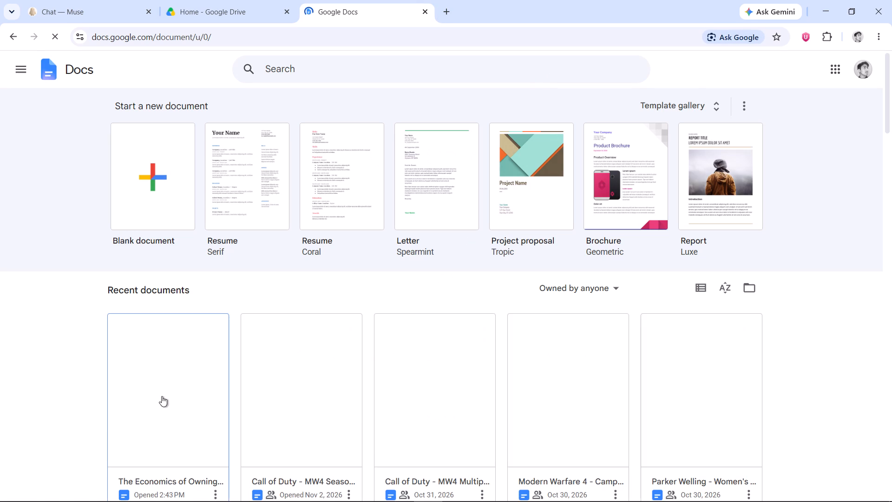
pyautogui.click(150, 412)
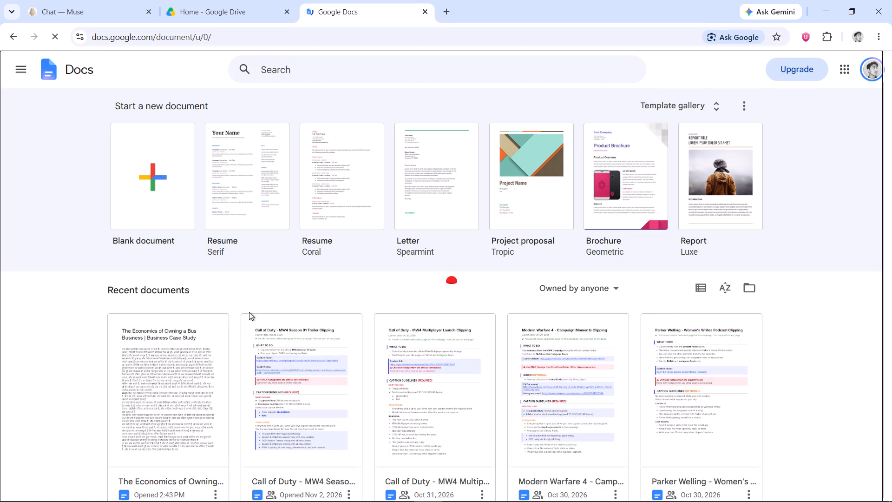